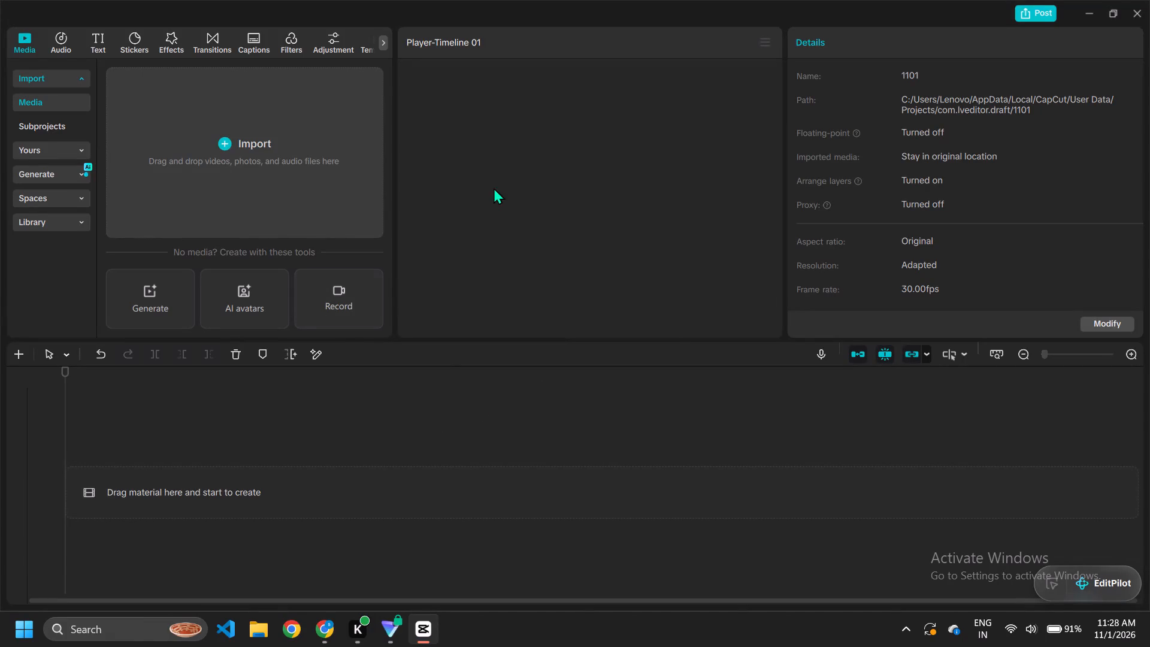
# Import the ten outfit photos and screenshots plus the Dupatta Tera Nau Rang Da audio file from the Downloads folder.
pyautogui.click(238, 144)
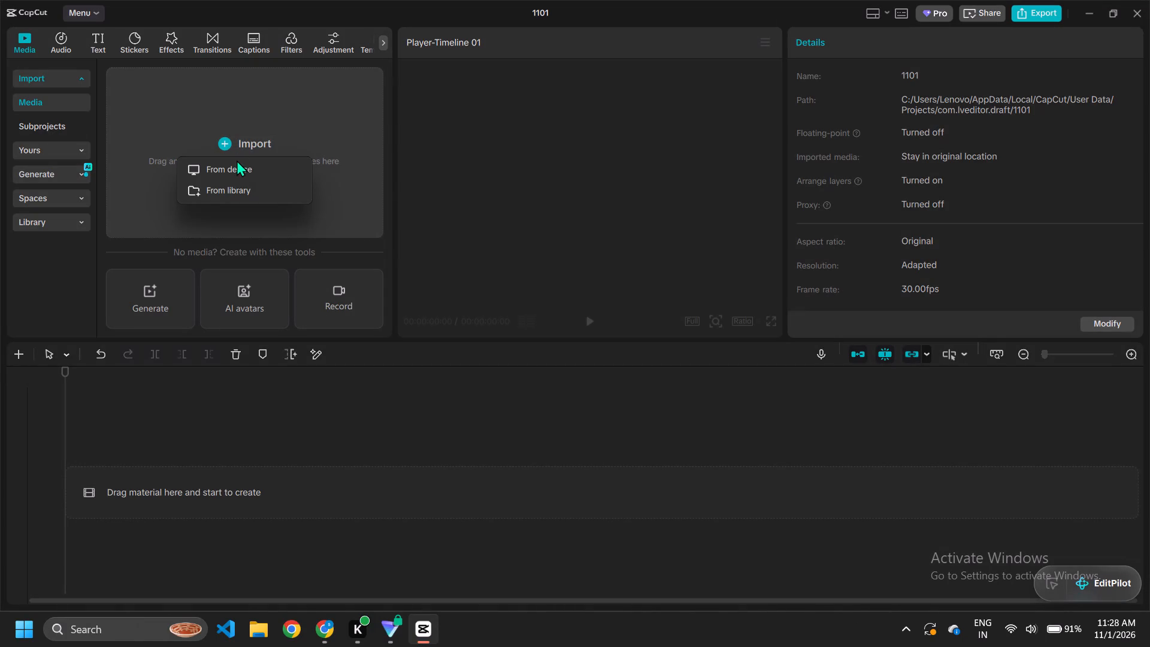
pyautogui.click(236, 171)
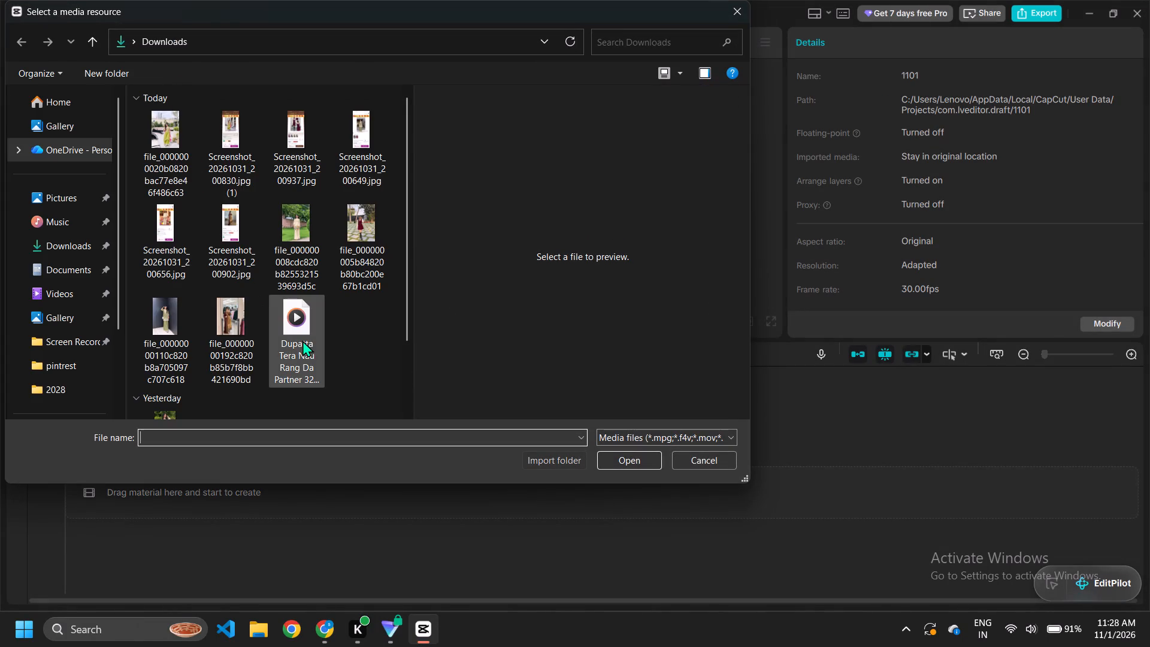
pyautogui.keyDown('ctrl'); pyautogui.click(214, 323); pyautogui.keyUp('ctrl')
pyautogui.keyDown('ctrl'); pyautogui.click(172, 319); pyautogui.keyUp('ctrl')
pyautogui.keyDown('ctrl'); pyautogui.click(166, 247); pyautogui.keyUp('ctrl')
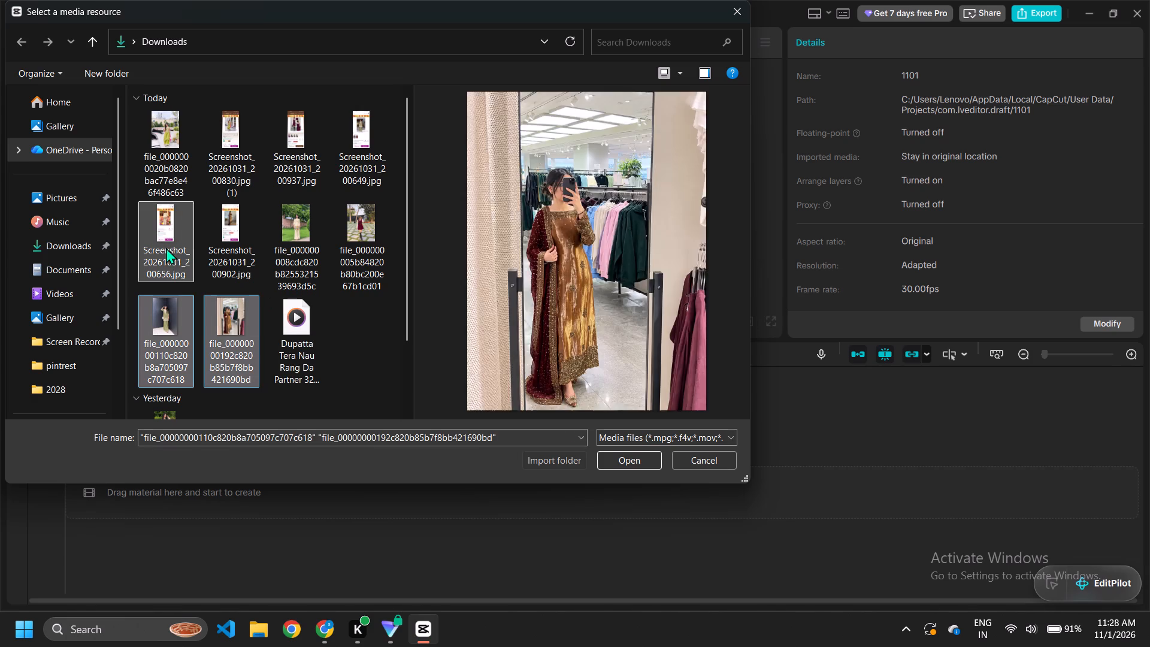
pyautogui.keyDown('ctrl'); pyautogui.click(209, 244); pyautogui.keyUp('ctrl')
pyautogui.keyDown('ctrl'); pyautogui.click(299, 237); pyautogui.keyUp('ctrl')
pyautogui.keyDown('ctrl'); pyautogui.click(350, 237); pyautogui.keyUp('ctrl')
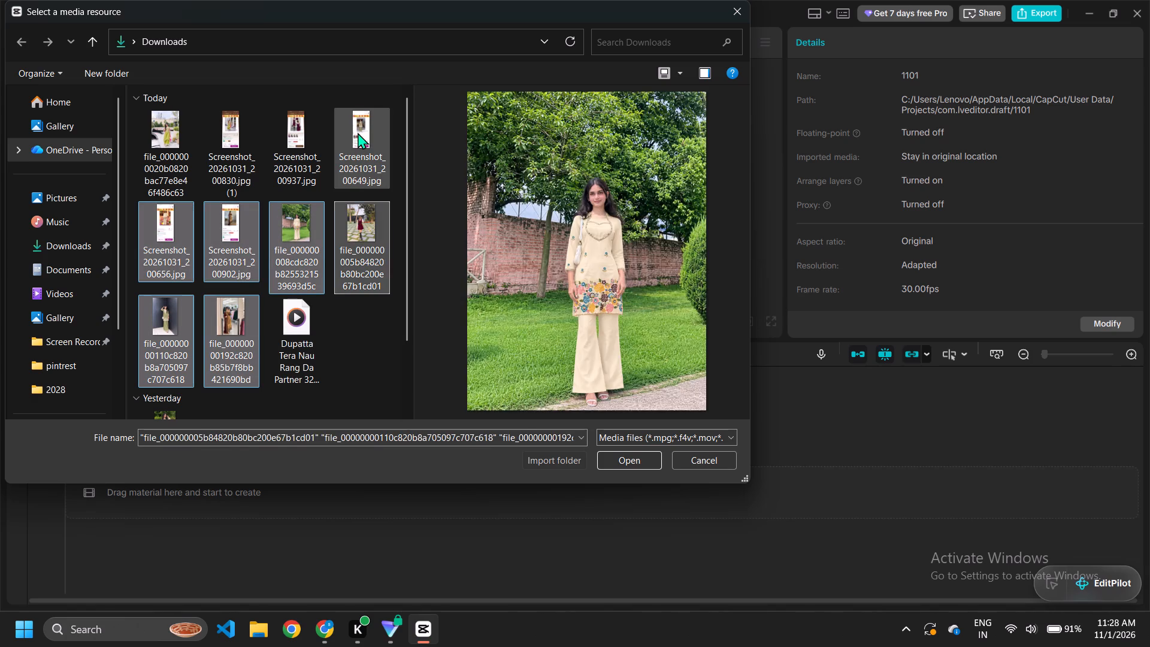
pyautogui.keyDown('ctrl'); pyautogui.click(358, 132); pyautogui.keyUp('ctrl')
pyautogui.keyDown('ctrl'); pyautogui.click(287, 130); pyautogui.keyUp('ctrl')
pyautogui.keyDown('ctrl'); pyautogui.click(216, 132); pyautogui.keyUp('ctrl')
pyautogui.keyDown('ctrl'); pyautogui.click(167, 132); pyautogui.keyUp('ctrl')
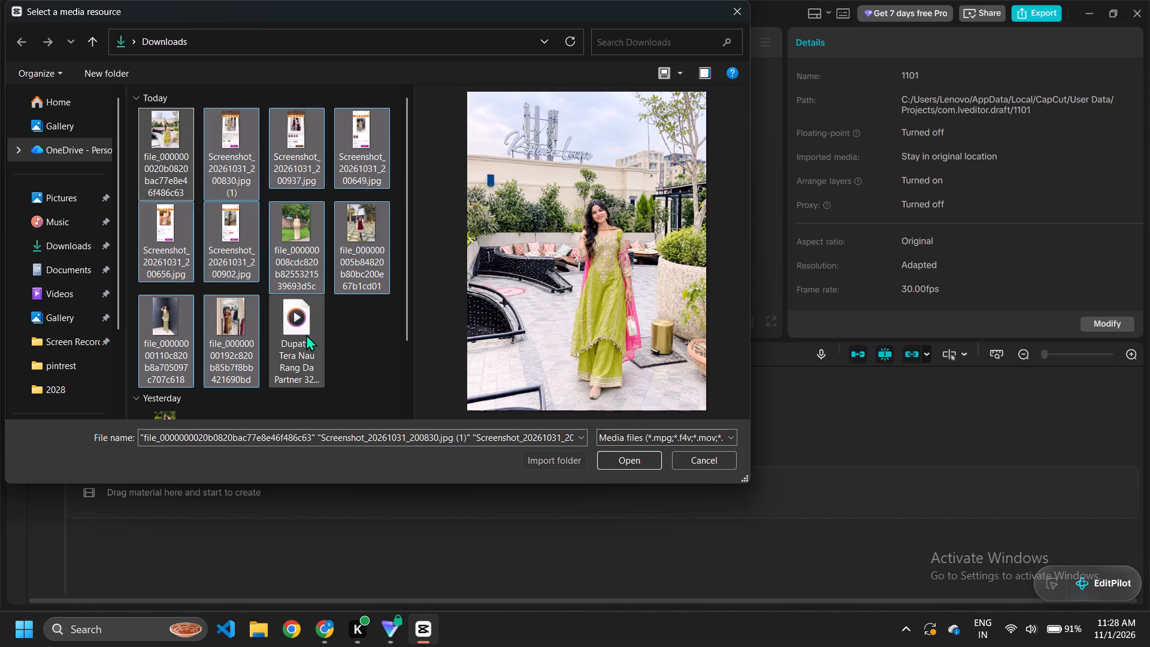
pyautogui.keyDown('ctrl'); pyautogui.click(306, 334); pyautogui.keyUp('ctrl')
pyautogui.click(607, 461)
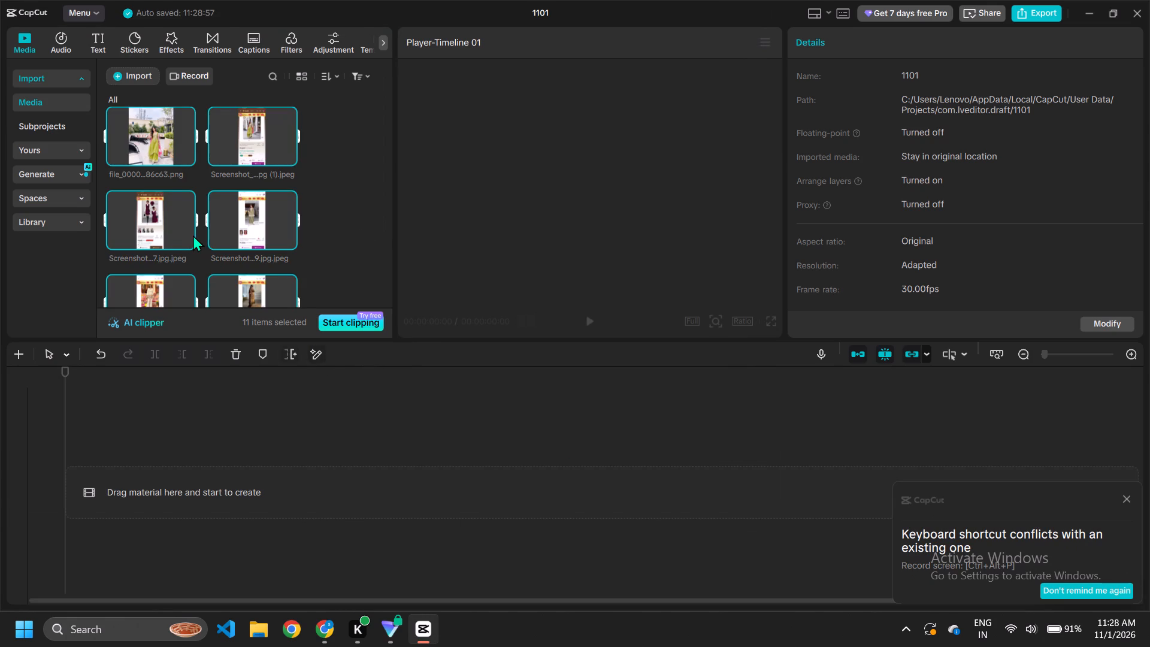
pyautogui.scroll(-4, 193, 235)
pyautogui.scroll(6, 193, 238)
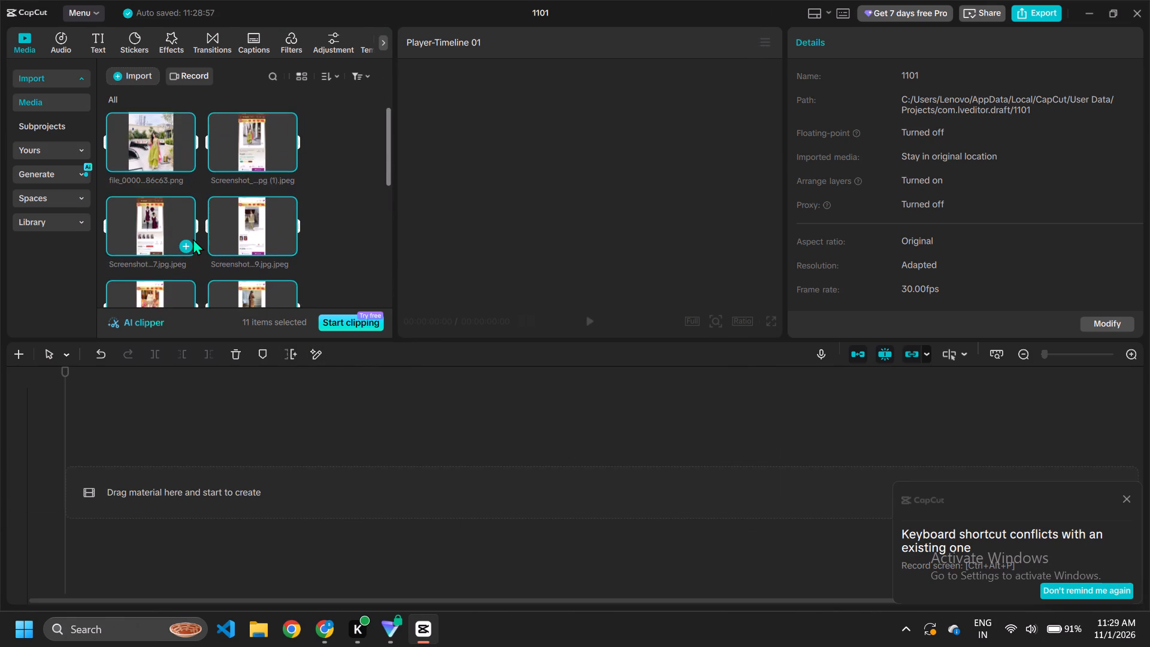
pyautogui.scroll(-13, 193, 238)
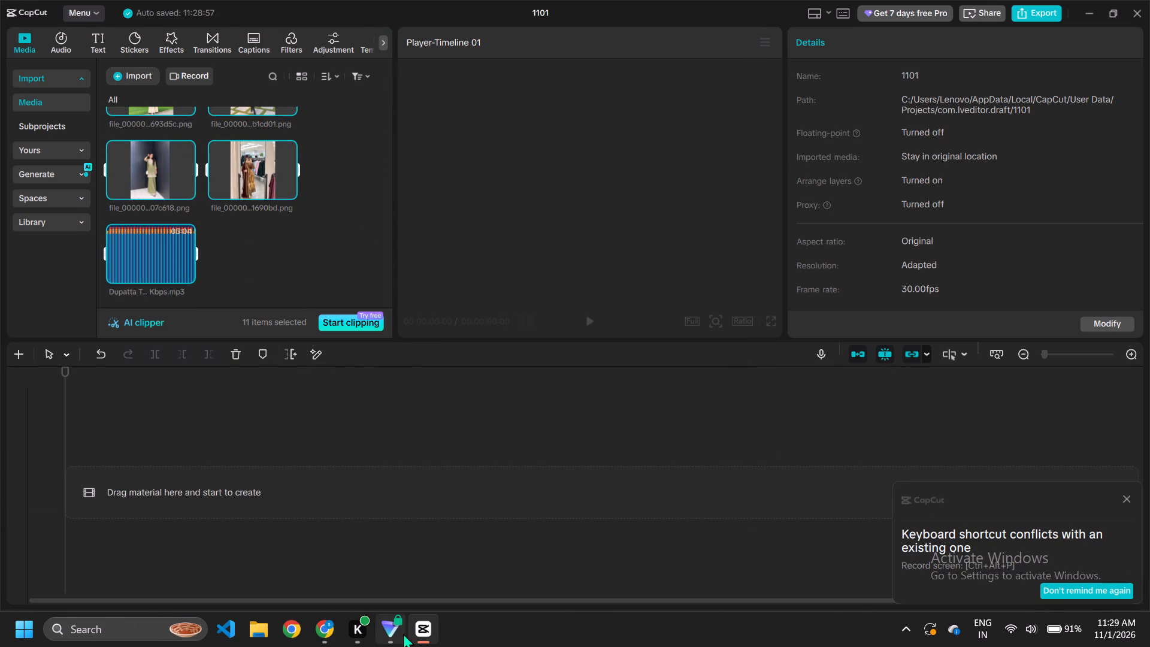
# Switch to Chrome and search Google Images for a black screen image in a new tab.
pyautogui.click(325, 628)
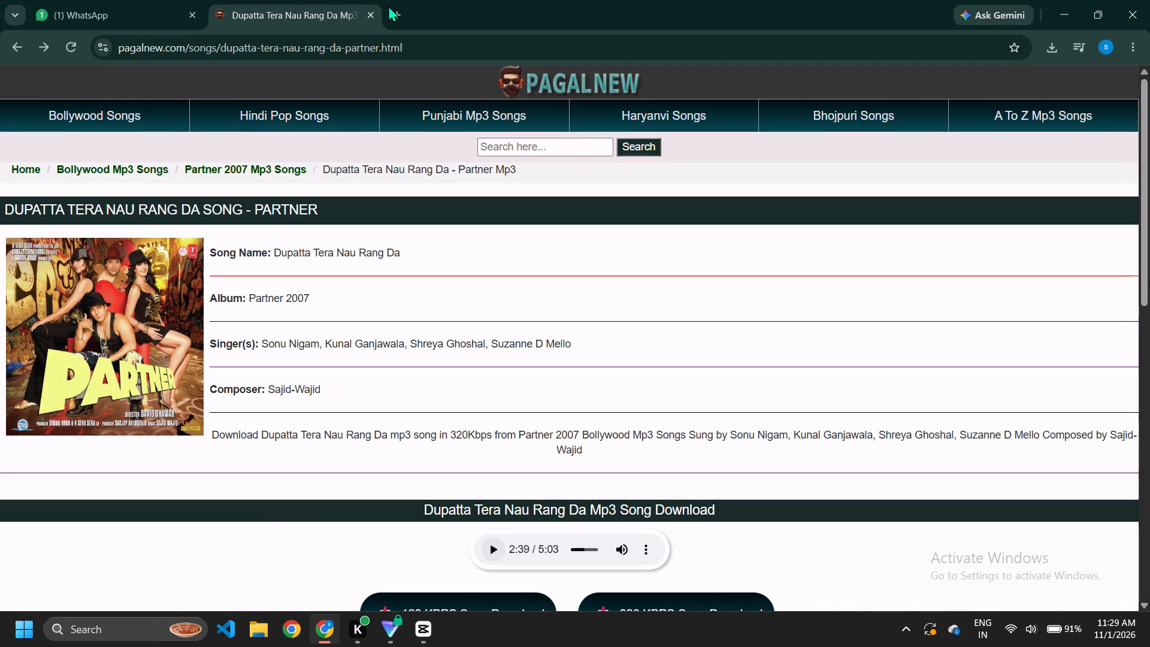
pyautogui.click(391, 5)
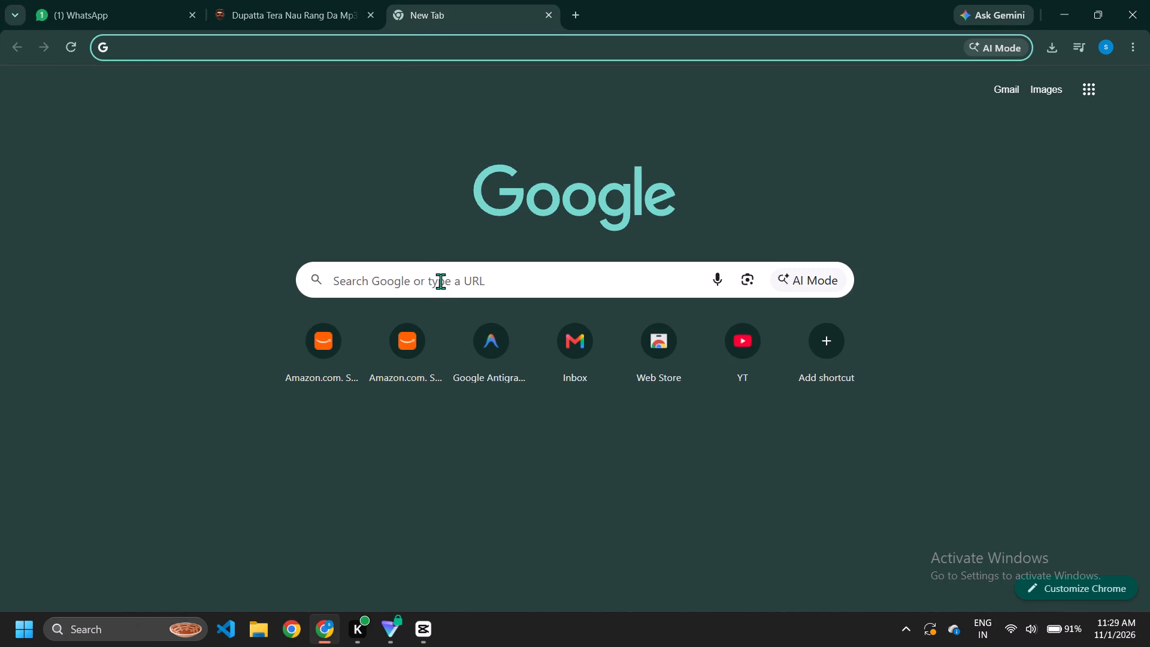
pyautogui.click(440, 280)
pyautogui.write('black scree')
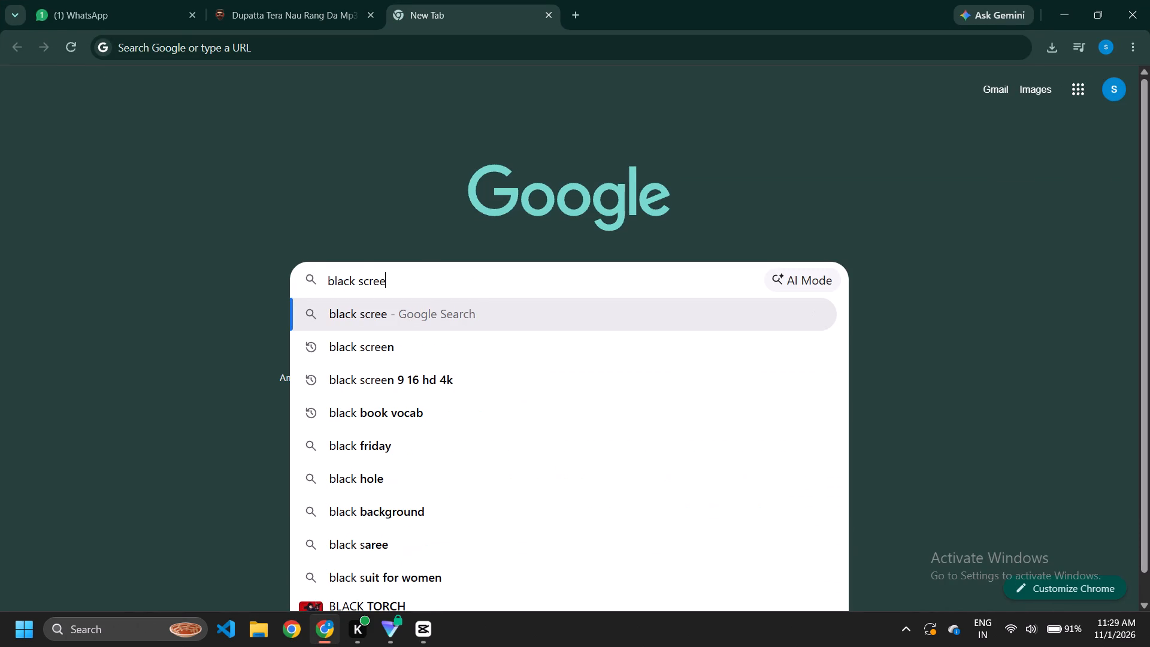
pyautogui.write('n')
pyautogui.press('space')
pyautogui.press('BackSpace')
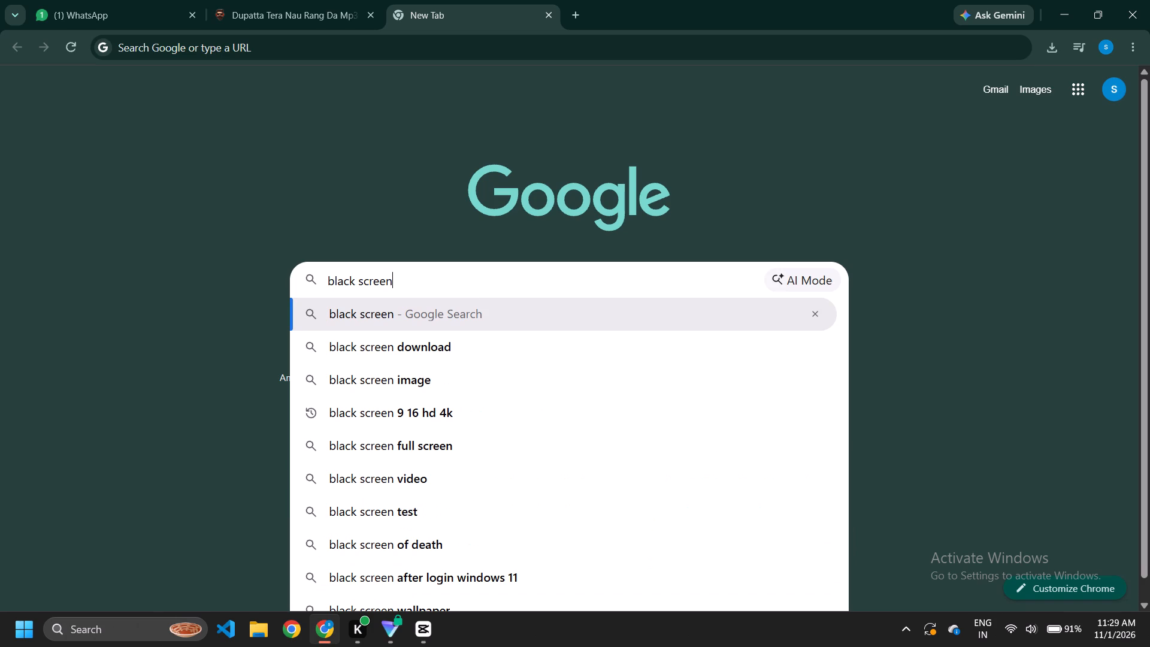
pyautogui.press('BackSpace')
pyautogui.press('BackSpace')
pyautogui.press('BackSpace')
pyautogui.press('BackSpace')
pyautogui.write('een image')
pyautogui.press('space')
pyautogui.press('Return')
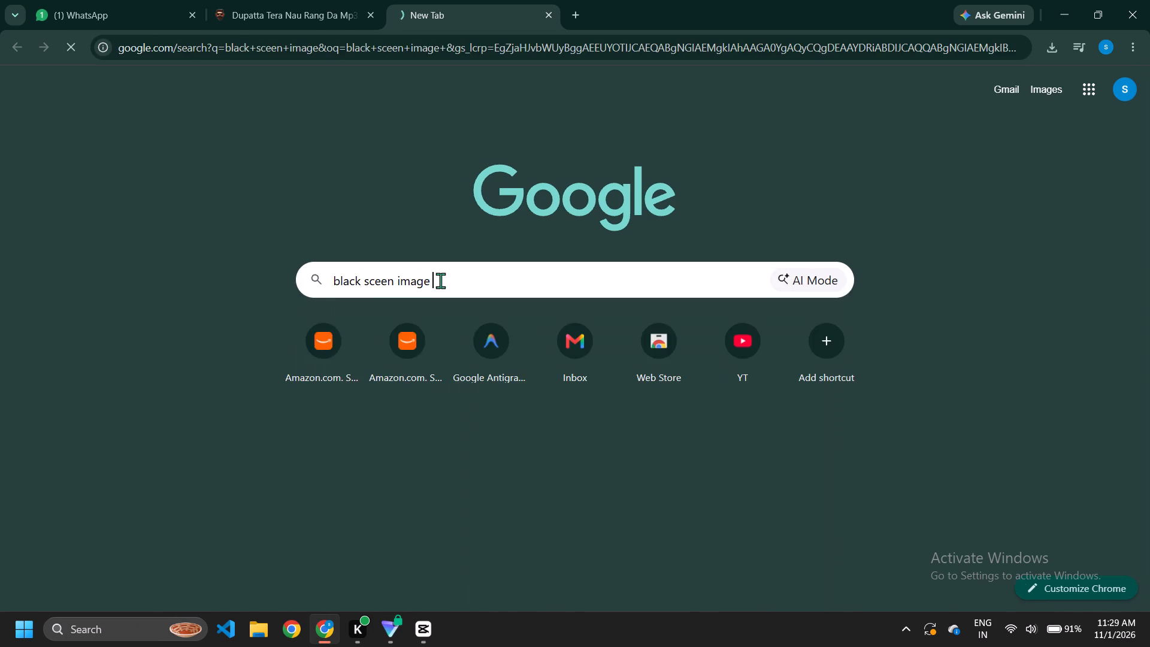
pyautogui.click(251, 155)
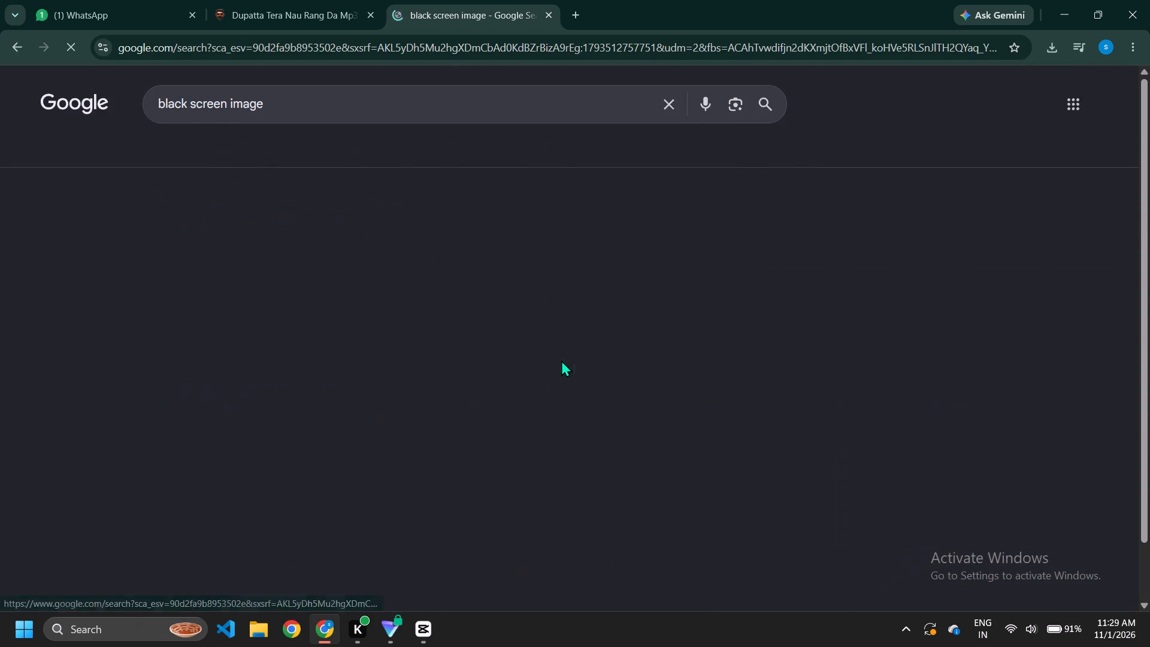
# Save the speckled "Solid Black Jpg" picture from Pinterest to the Downloads folder as a JPEG named images.
pyautogui.scroll(-2, 544, 385)
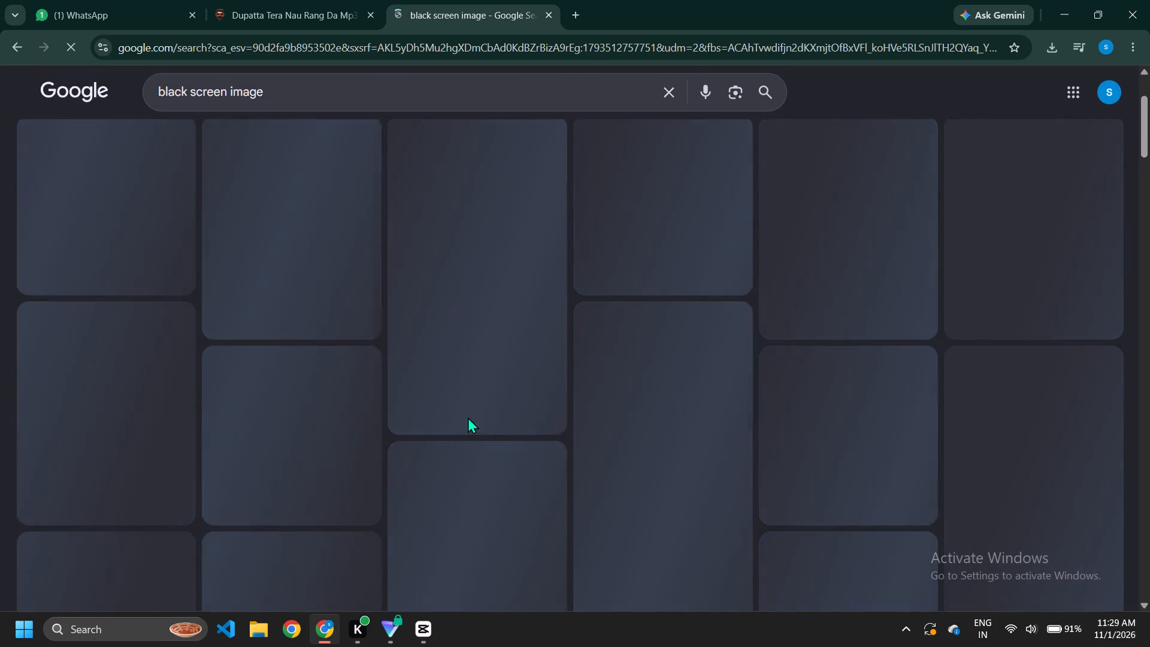
pyautogui.scroll(-1, 498, 398)
pyautogui.scroll(2, 498, 398)
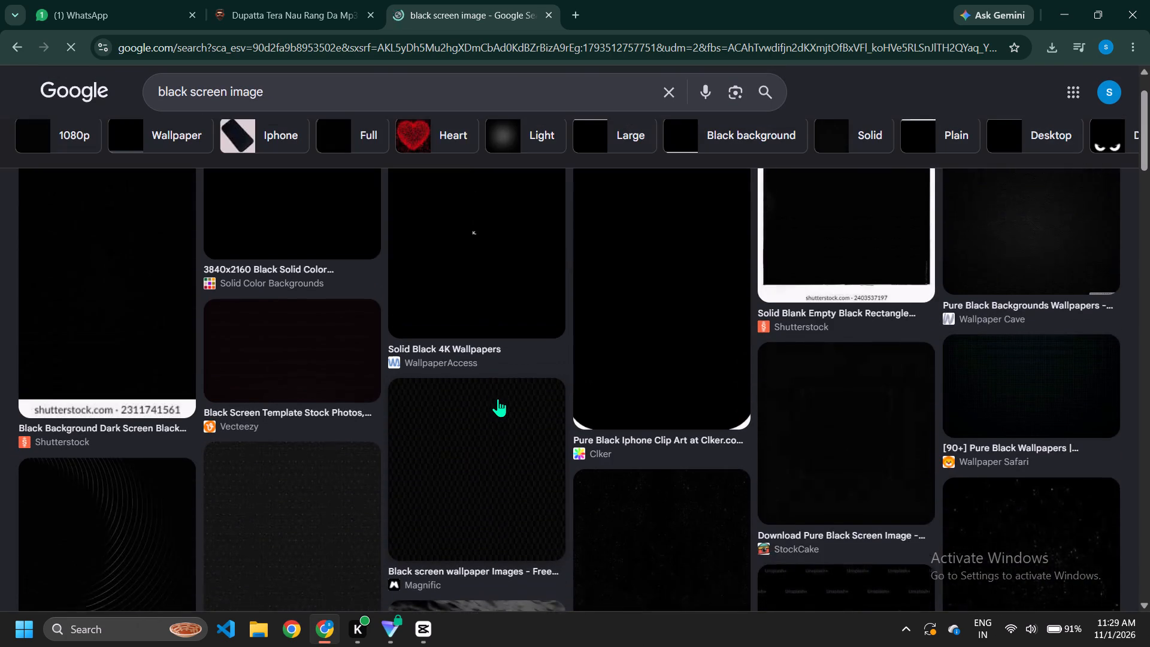
pyautogui.scroll(3, 498, 398)
pyautogui.scroll(-3, 312, 412)
pyautogui.scroll(-3, 486, 401)
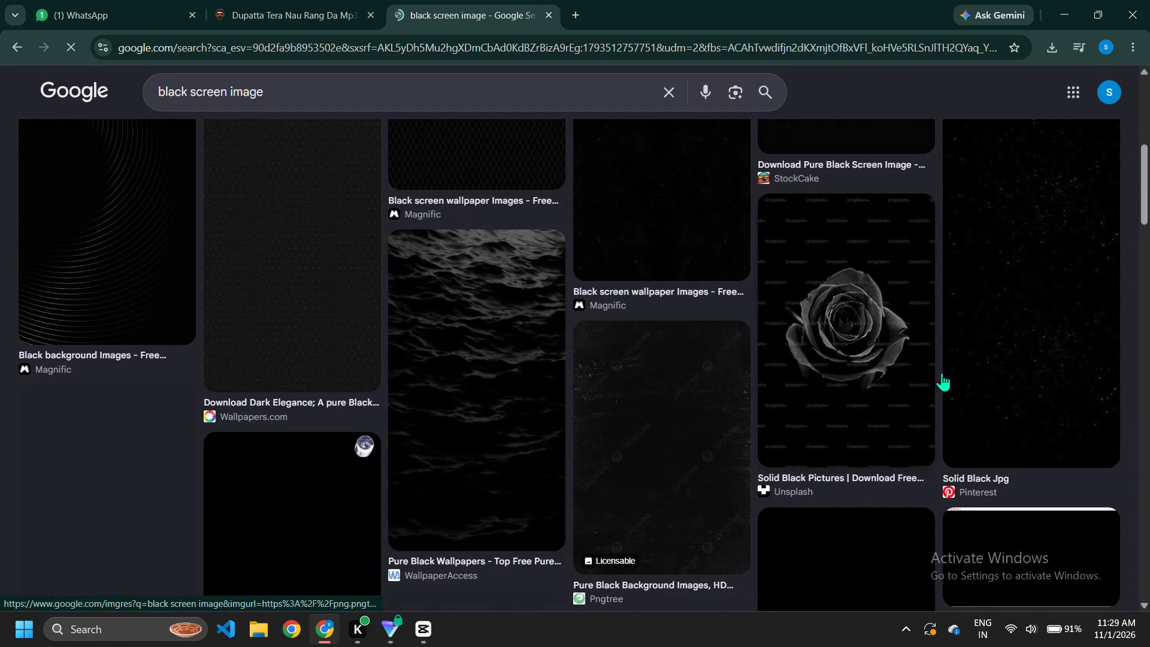
pyautogui.rightClick(1024, 314)
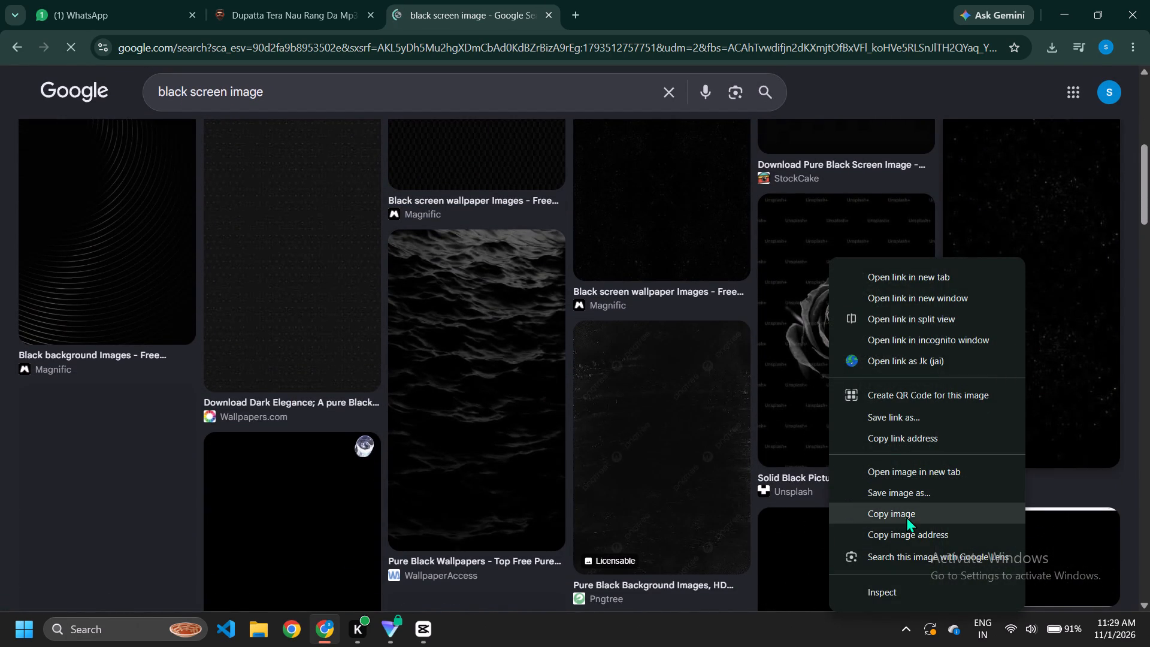
pyautogui.click(919, 499)
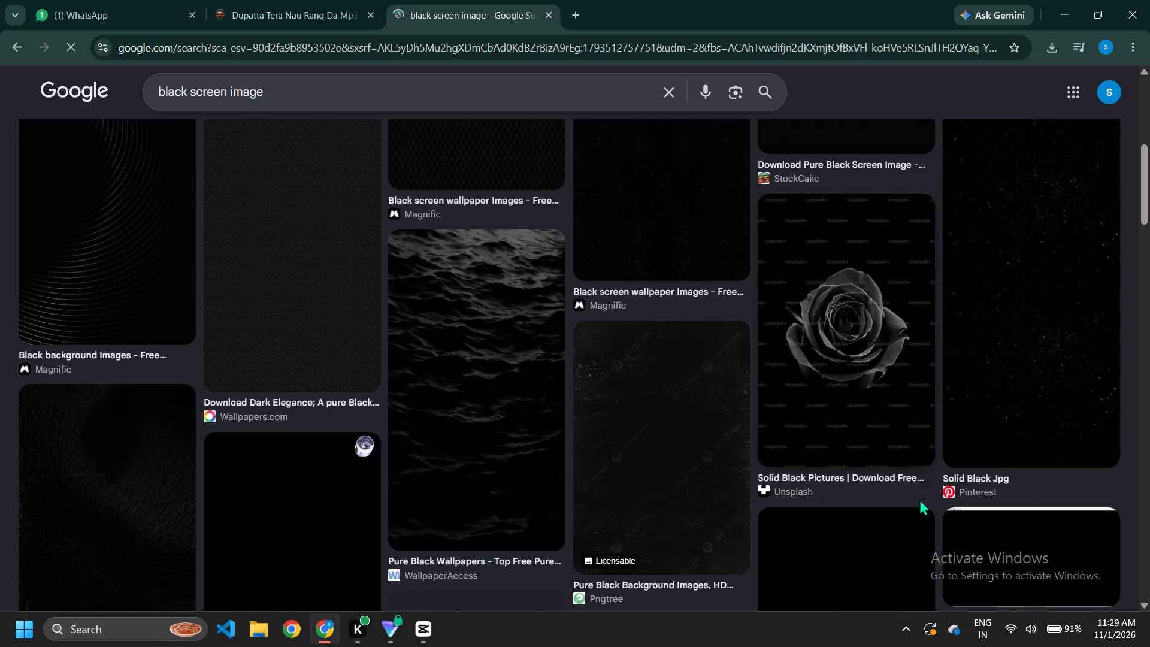
pyautogui.click(71, 252)
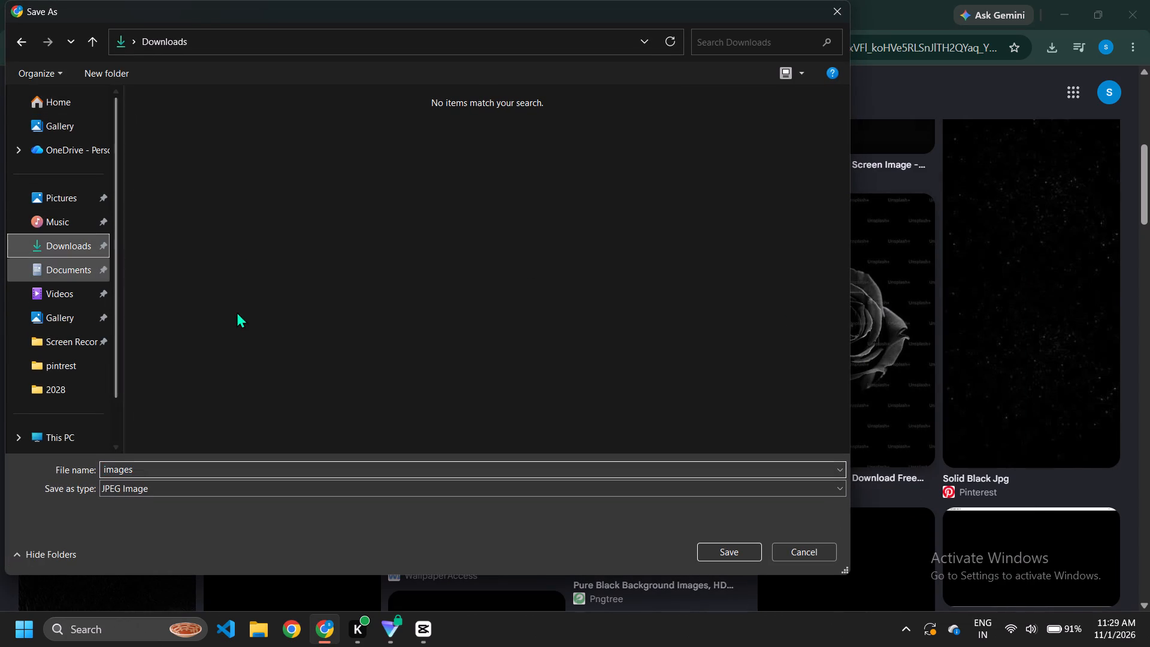
pyautogui.click(710, 553)
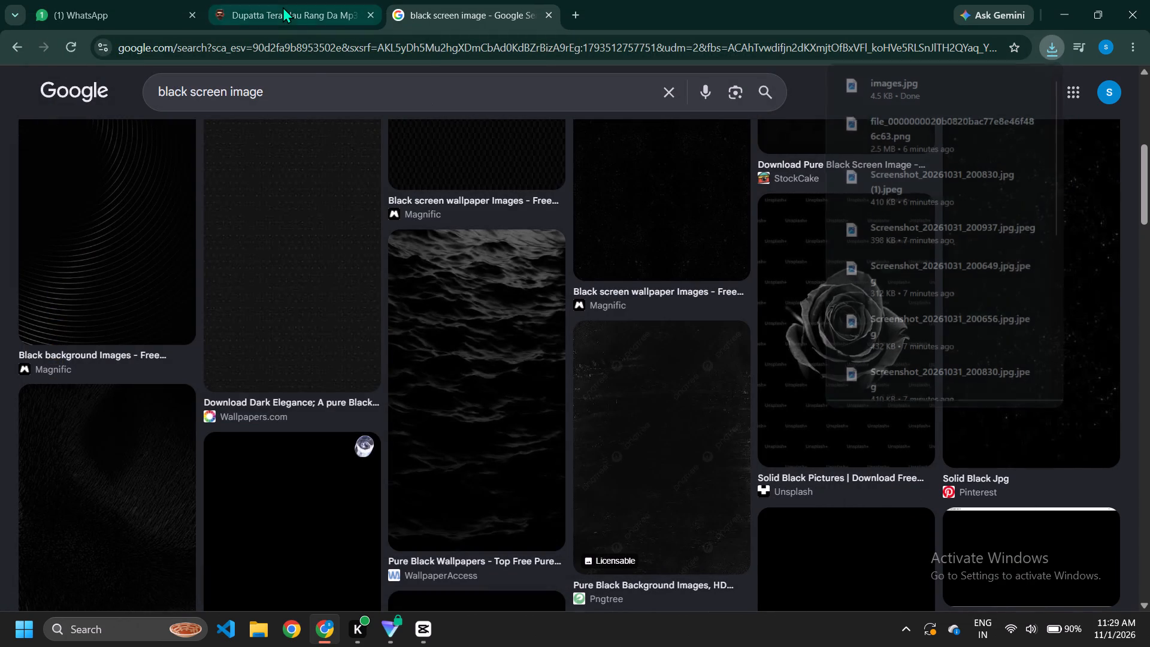
# Switch back to CapCut and import the images file from the Downloads folder into the project media.
pyautogui.click(431, 640)
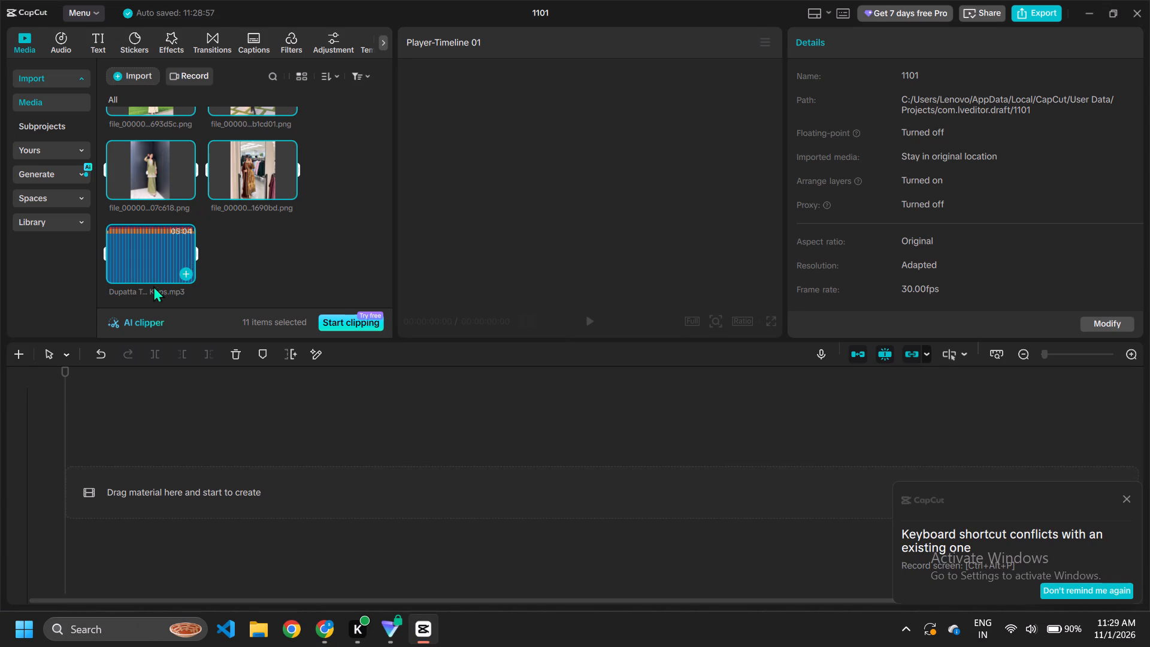
pyautogui.scroll(7, 249, 267)
pyautogui.scroll(-3, 189, 195)
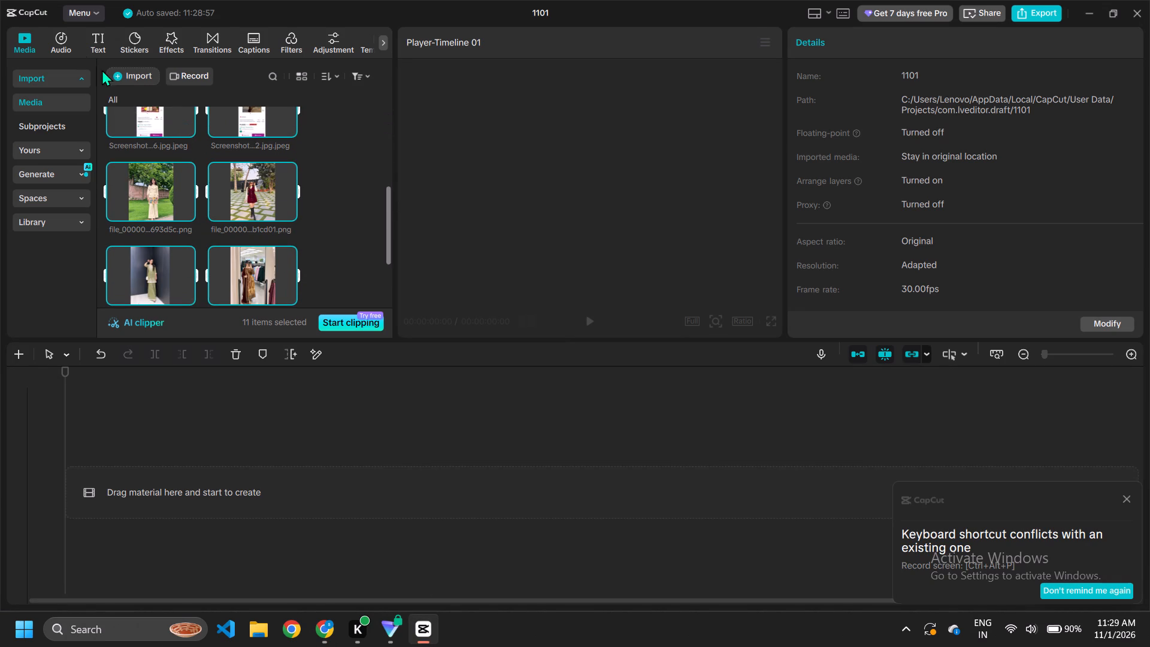
pyautogui.click(113, 75)
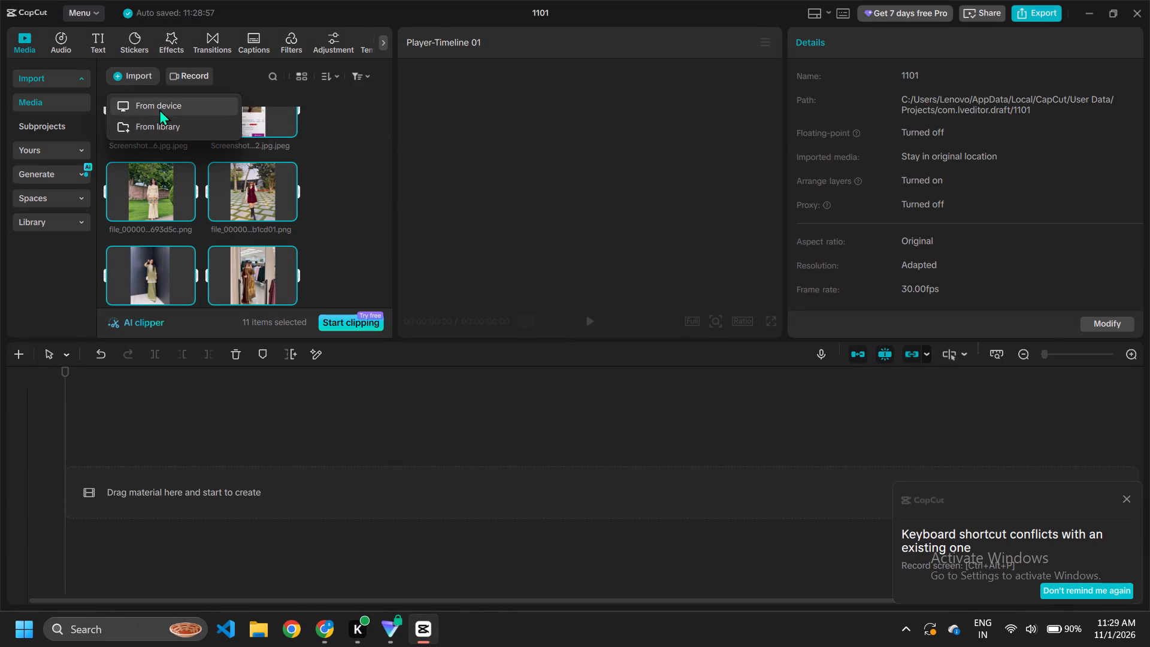
pyautogui.click(159, 108)
pyautogui.click(159, 127)
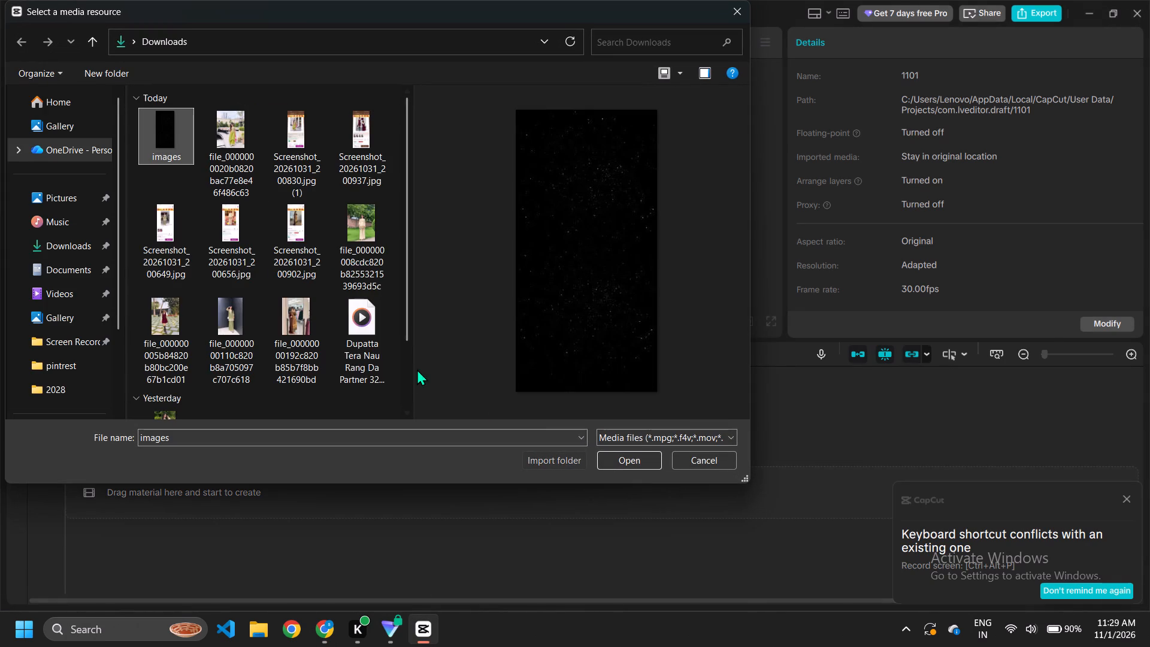
pyautogui.click(638, 465)
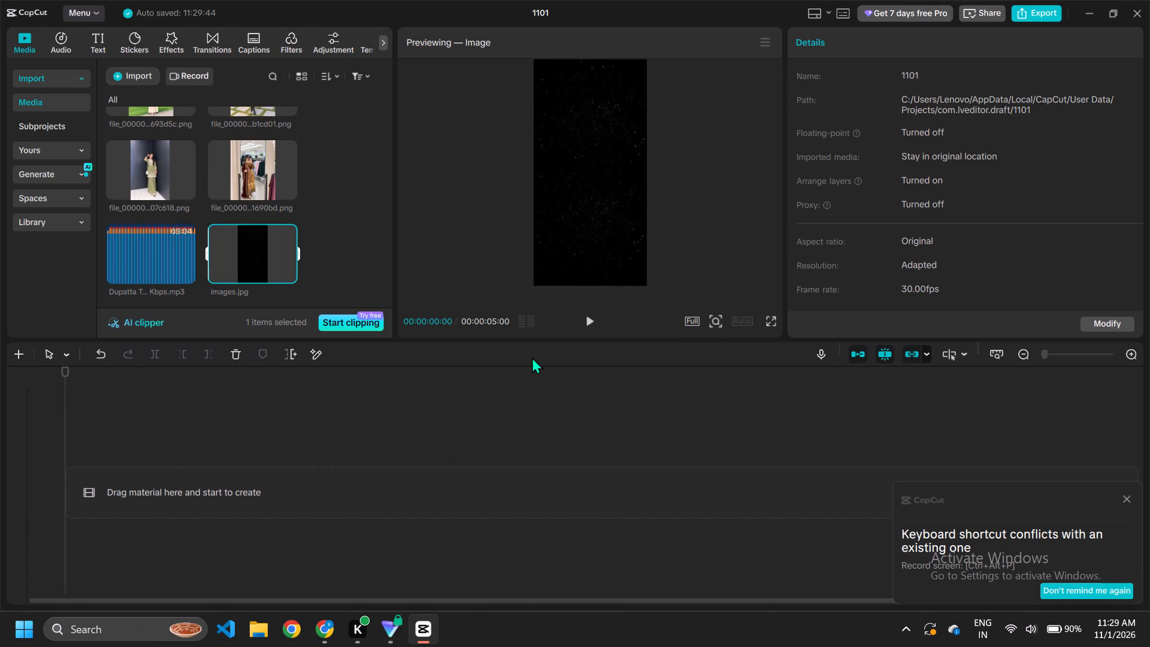
# Add the black images.jpg to the timeline and shorten its clip to 2 seconds.
pyautogui.click(695, 314)
pyautogui.click(285, 271)
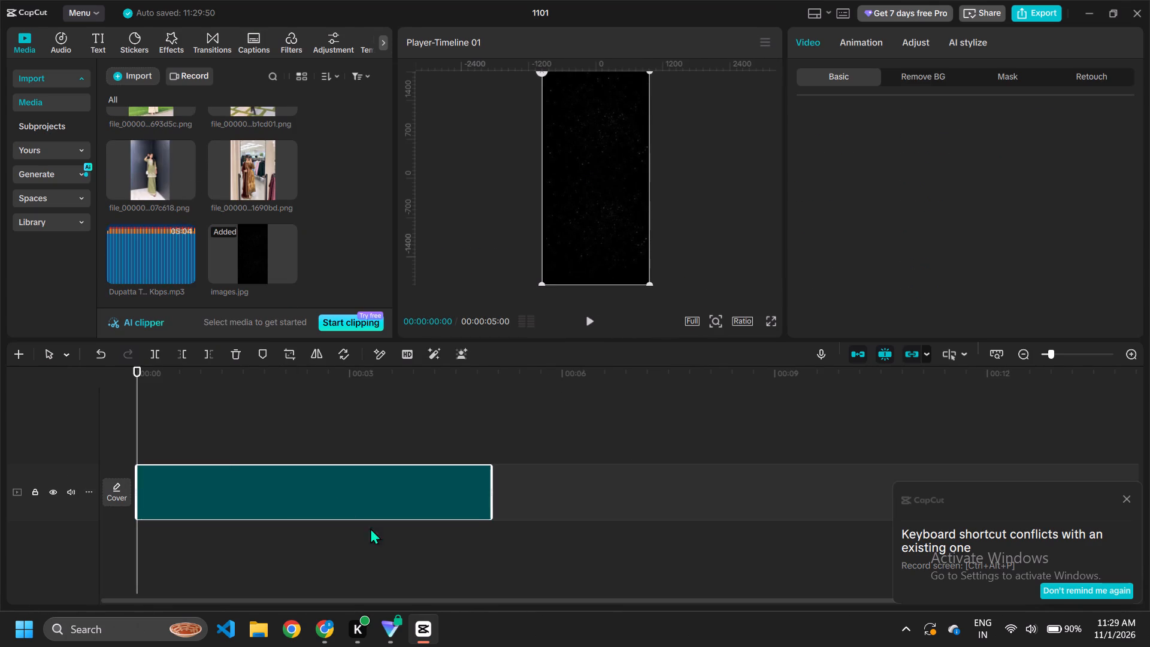
pyautogui.moveTo(491, 498); pyautogui.dragTo(259, 515)
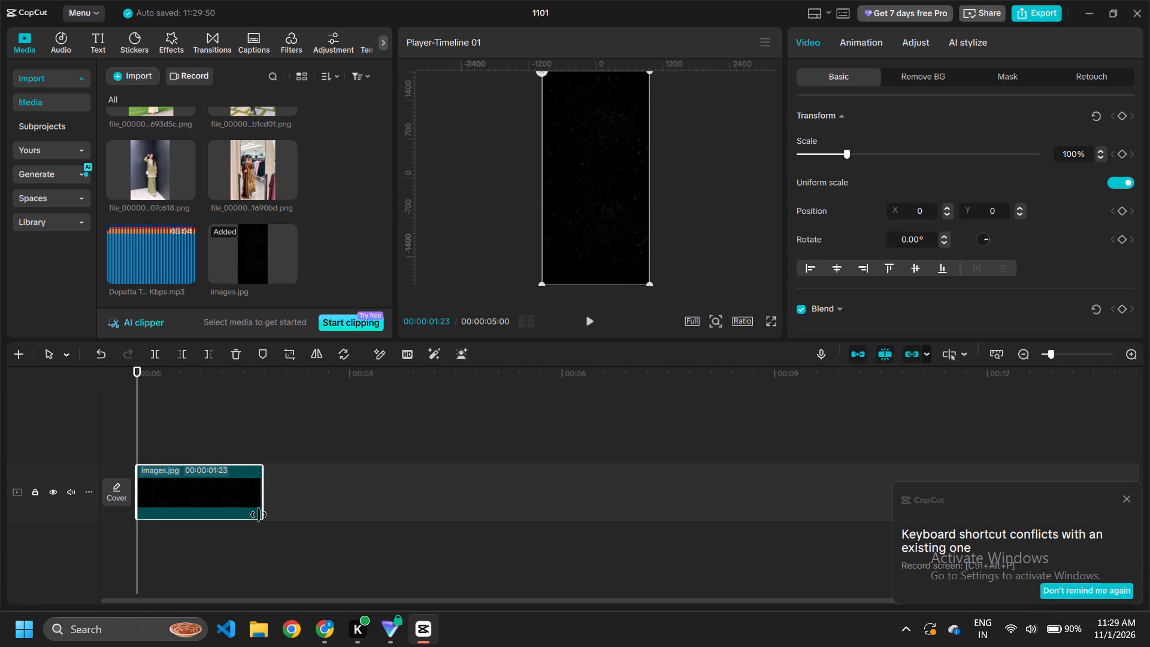
pyautogui.moveTo(259, 515); pyautogui.dragTo(274, 509)
# Add the photo of the woman in the green outfit to the timeline and move its clip after the black clip.
pyautogui.scroll(3, 447, 481)
pyautogui.scroll(-2, 447, 481)
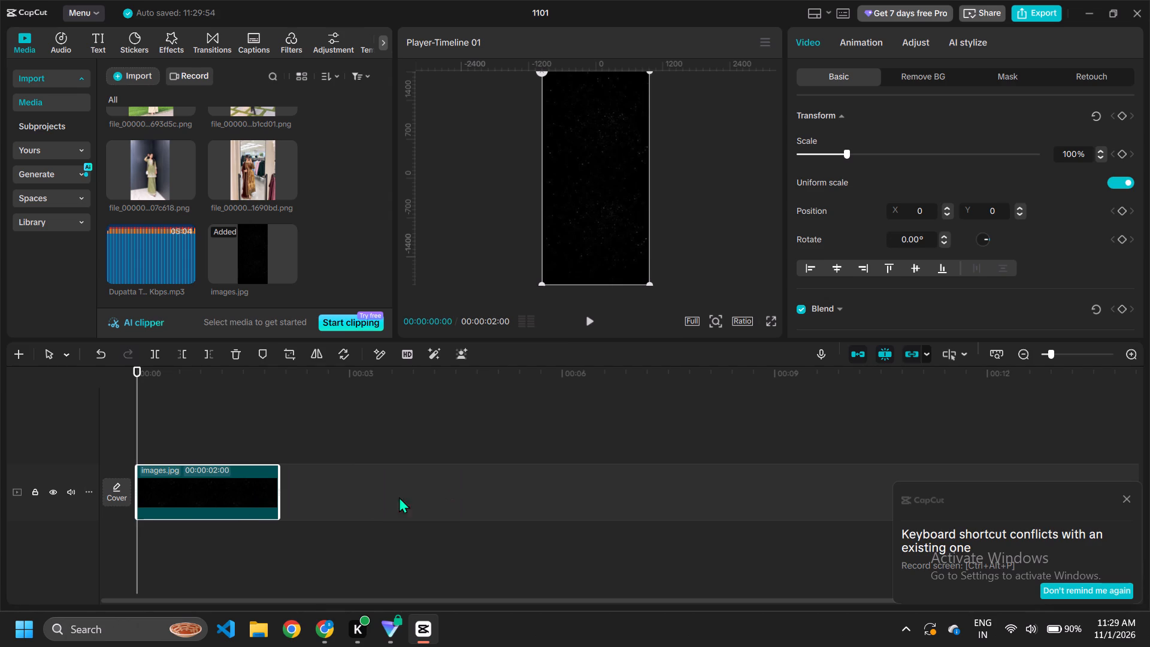
pyautogui.scroll(9, 253, 260)
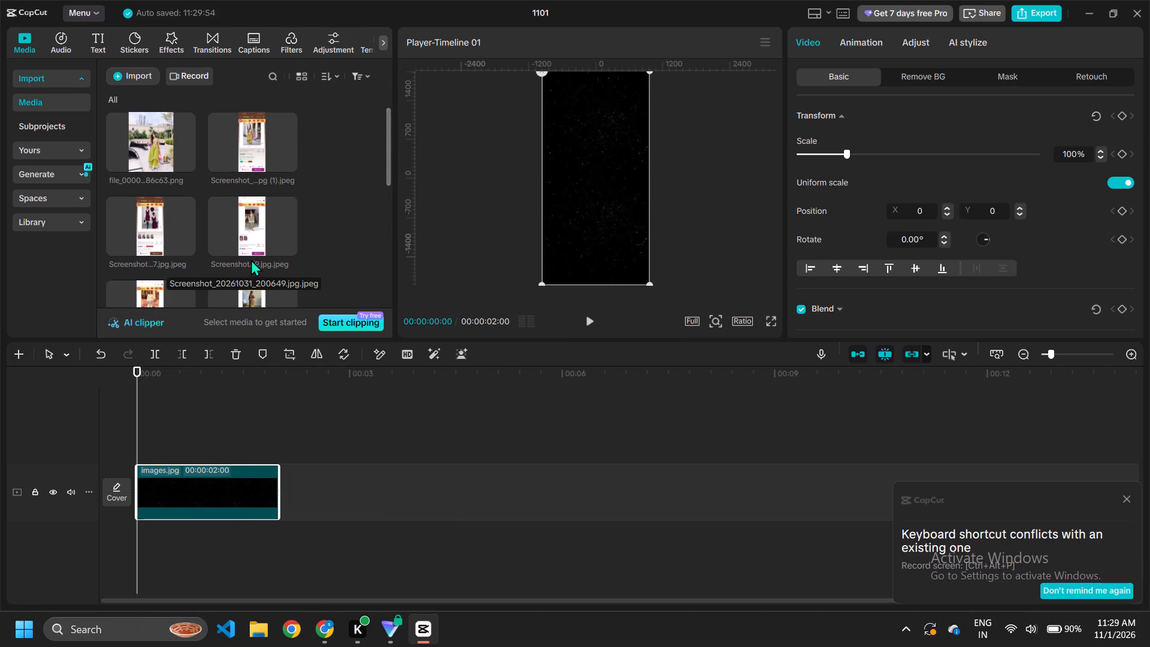
pyautogui.click(170, 154)
pyautogui.scroll(1, 603, 222)
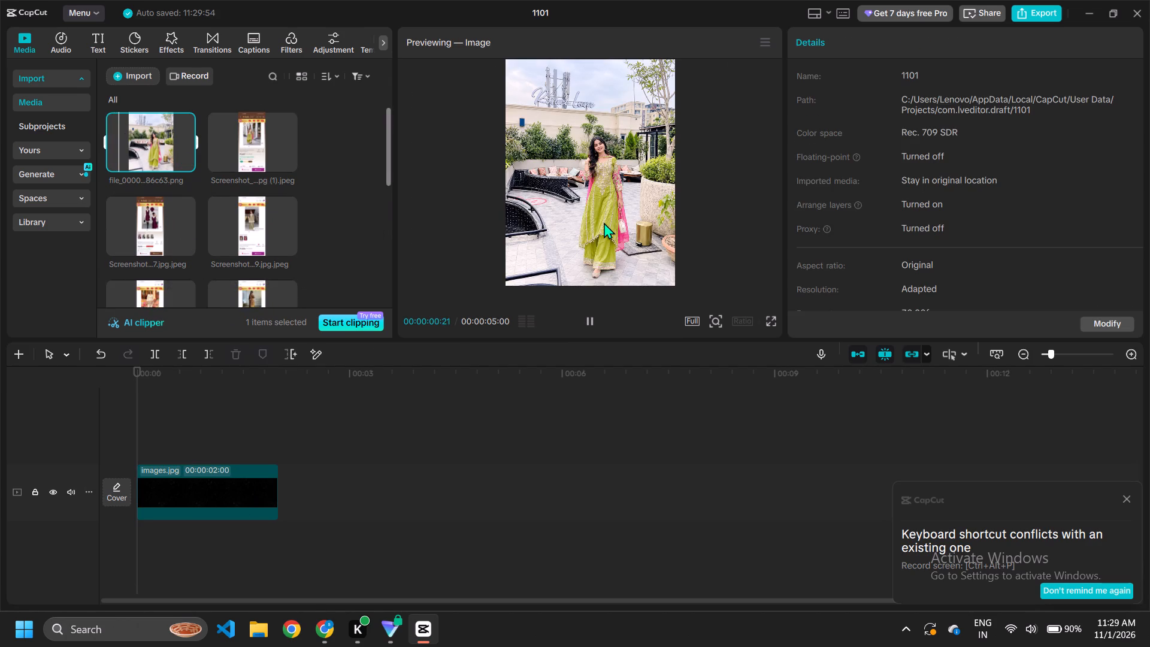
pyautogui.scroll(2, 604, 222)
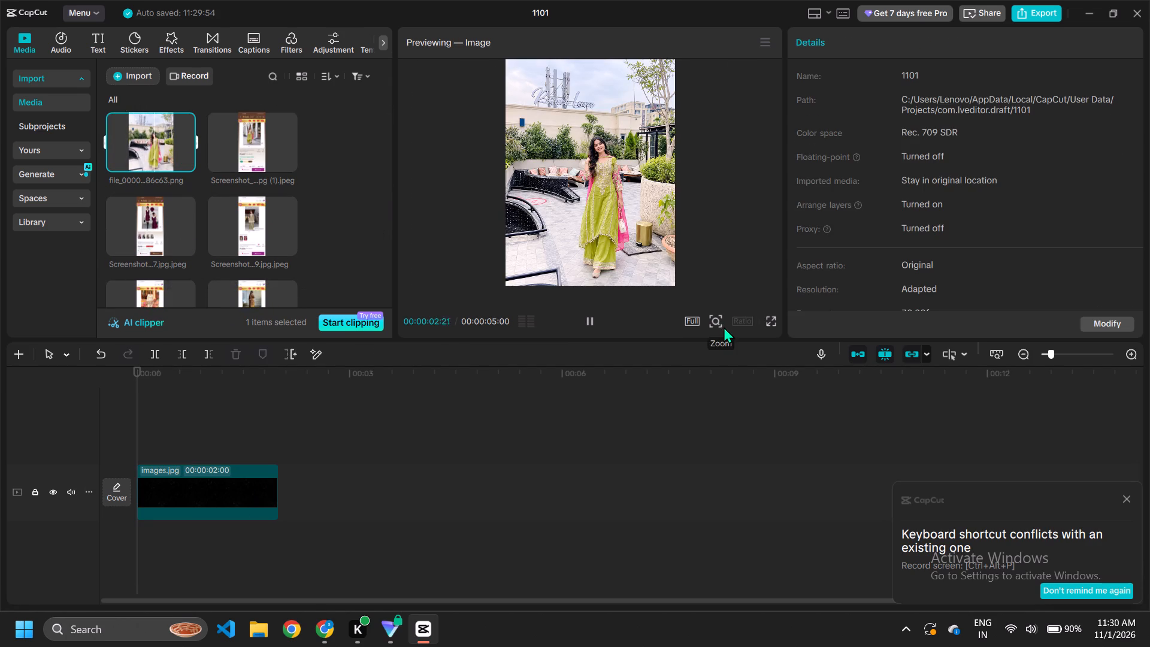
pyautogui.click(588, 218)
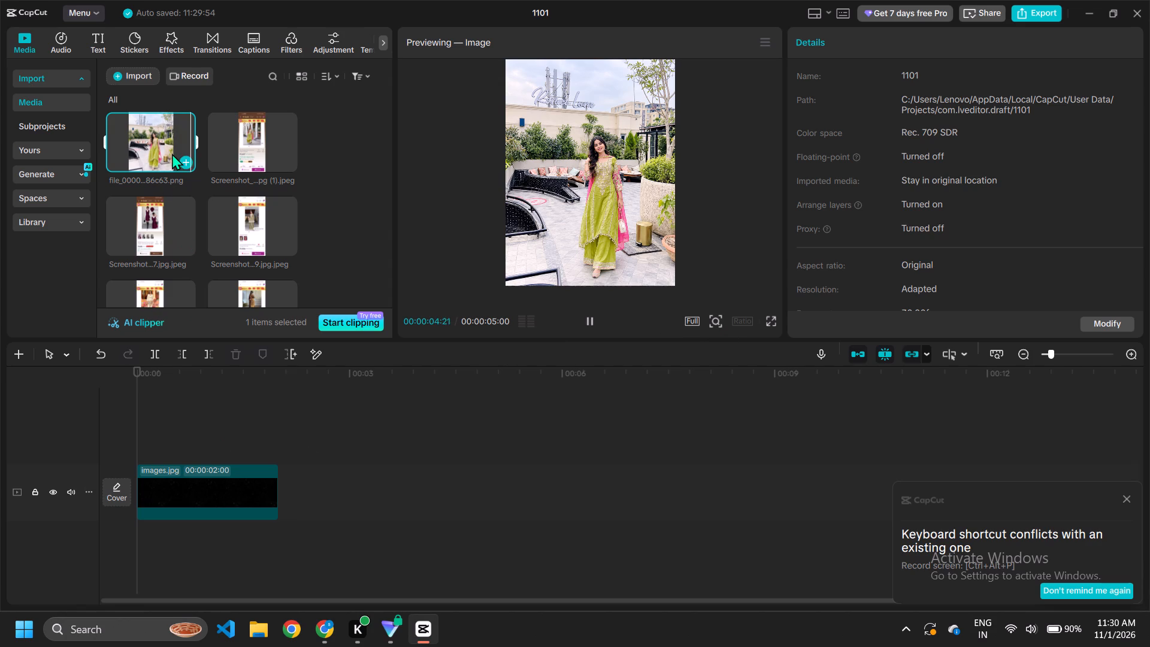
pyautogui.click(182, 161)
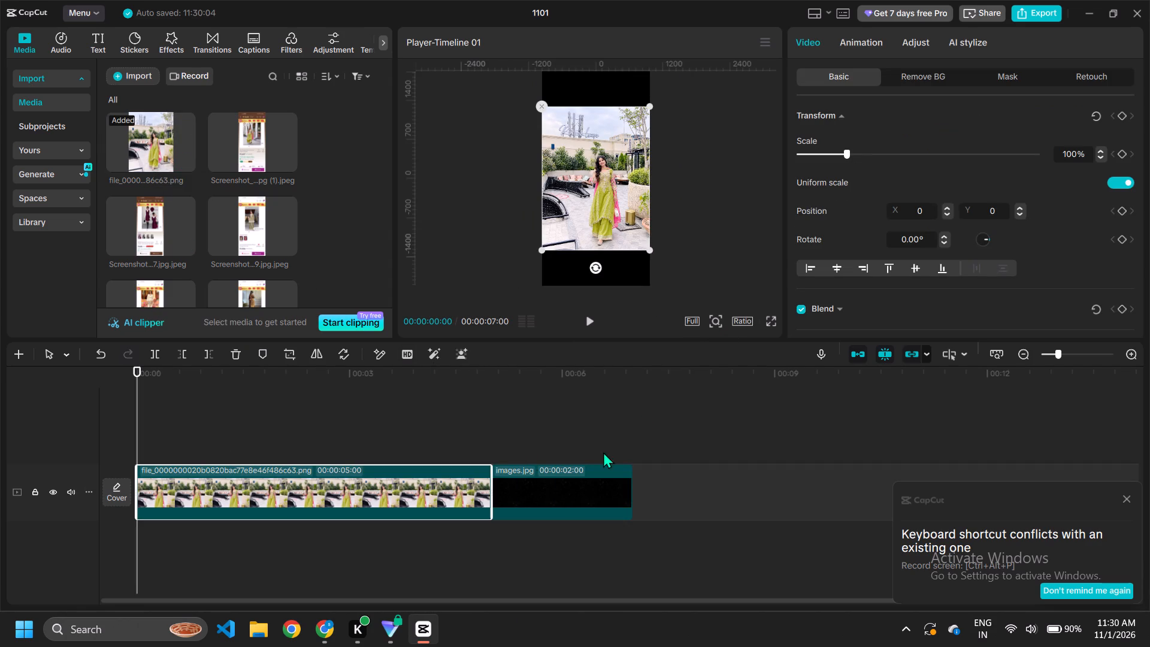
pyautogui.moveTo(389, 492); pyautogui.dragTo(557, 503)
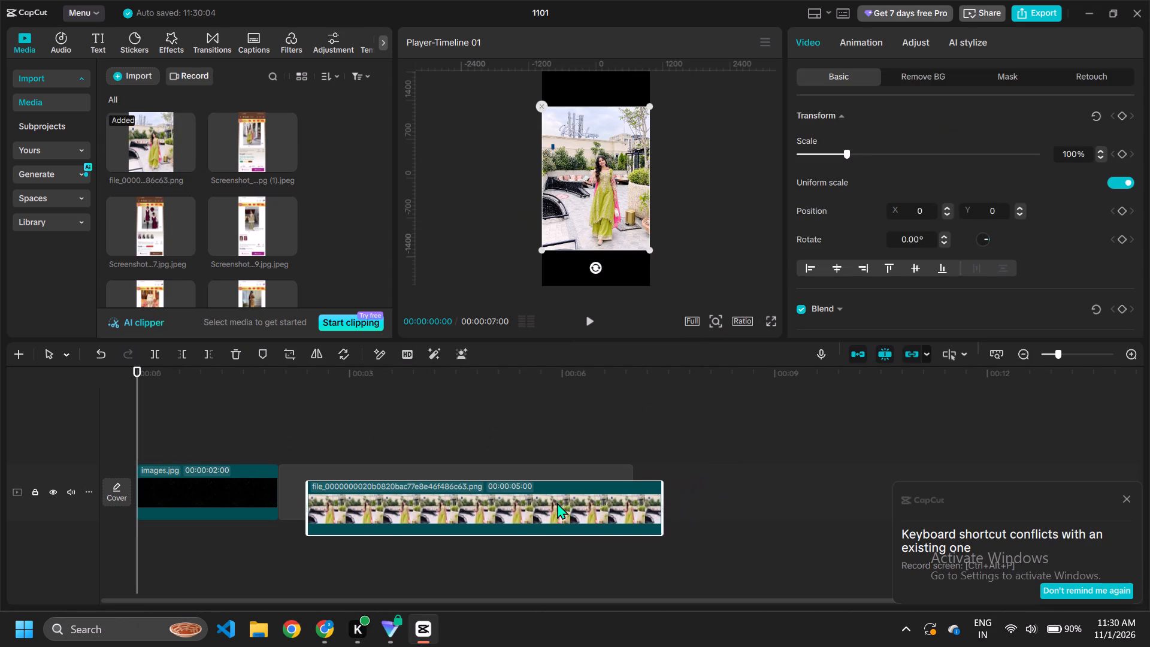
# Delete the clip of the green outfit photo from the timeline.
pyautogui.moveTo(557, 503); pyautogui.dragTo(547, 498)
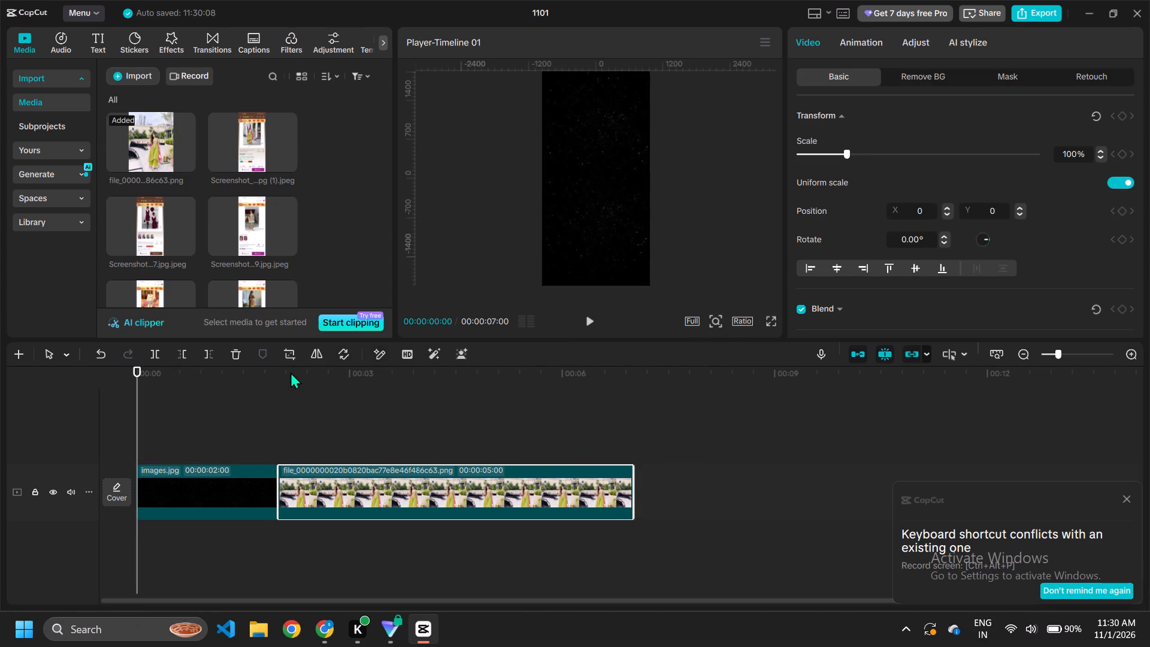
pyautogui.click(380, 477)
pyautogui.click(235, 357)
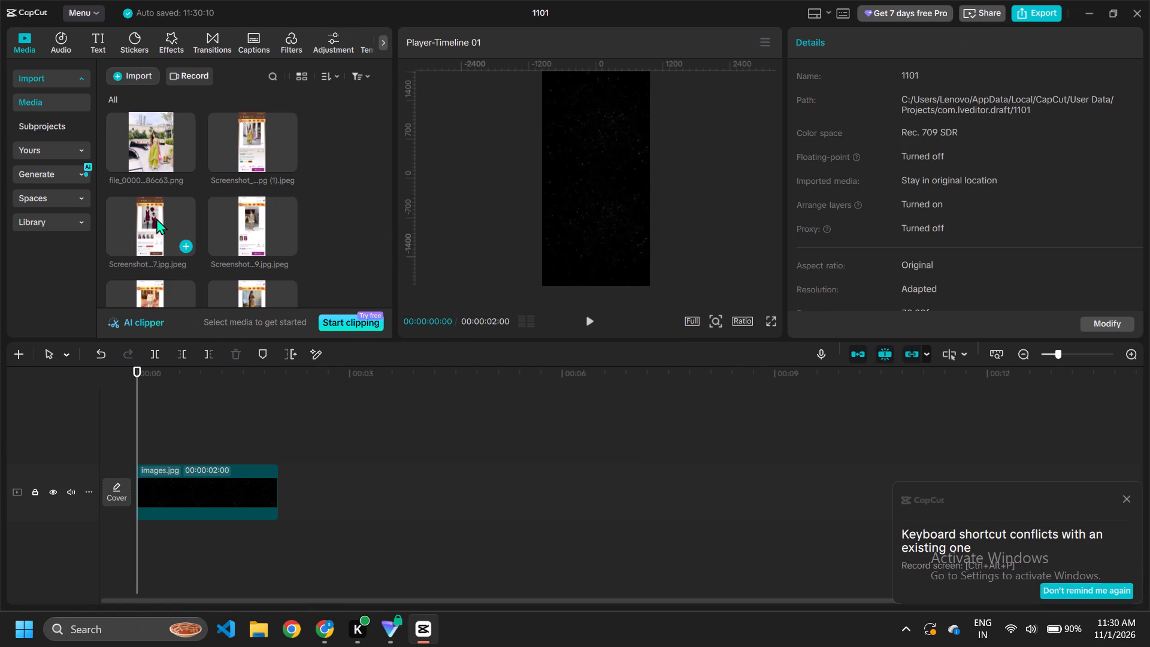
# Add the green outfit shopping screenshot after the black clip and shorten it to end at 00:00:03:21.
pyautogui.click(252, 150)
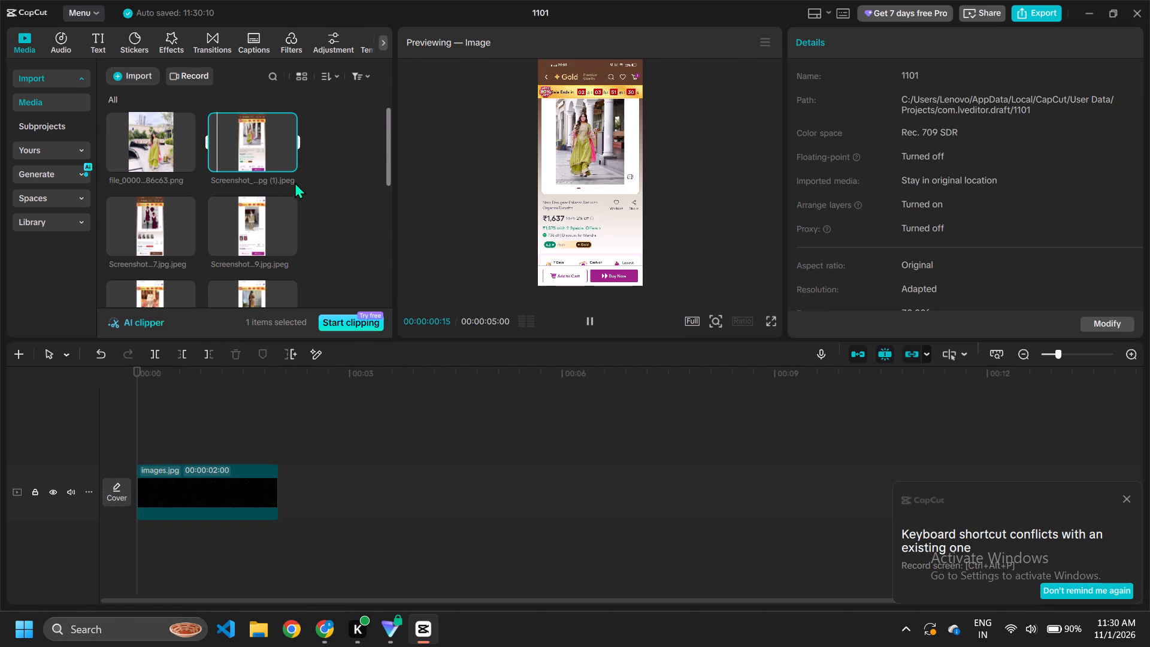
pyautogui.click(291, 162)
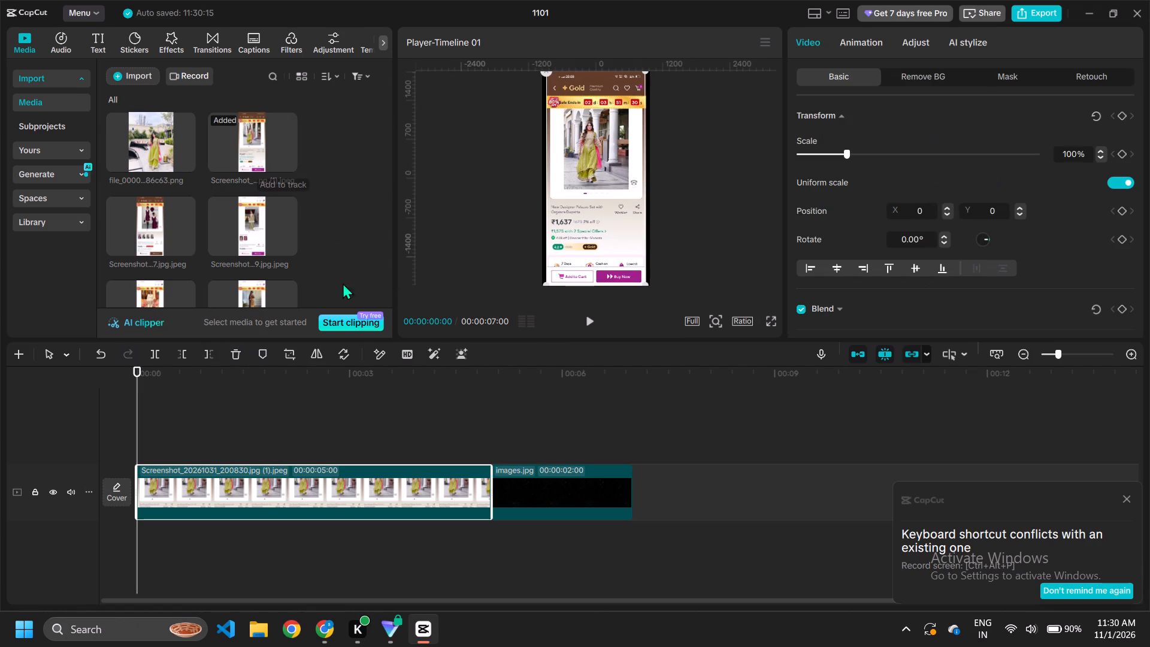
pyautogui.moveTo(290, 490); pyautogui.dragTo(467, 483)
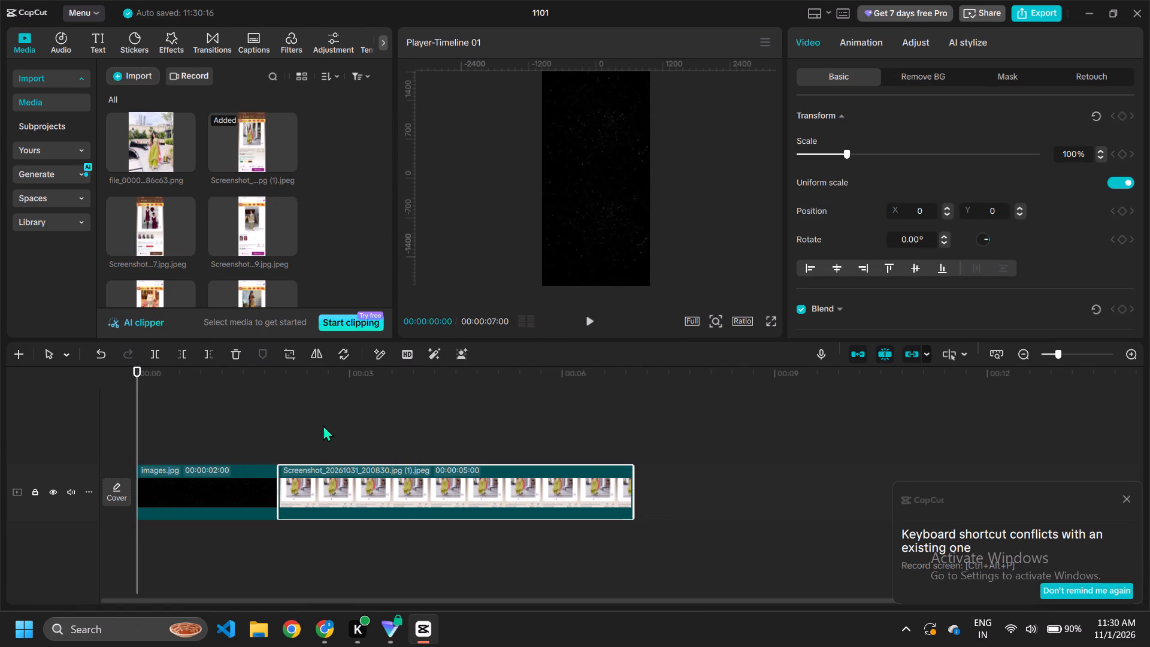
pyautogui.click(322, 424)
pyautogui.click(411, 400)
pyautogui.moveTo(425, 493); pyautogui.dragTo(431, 495)
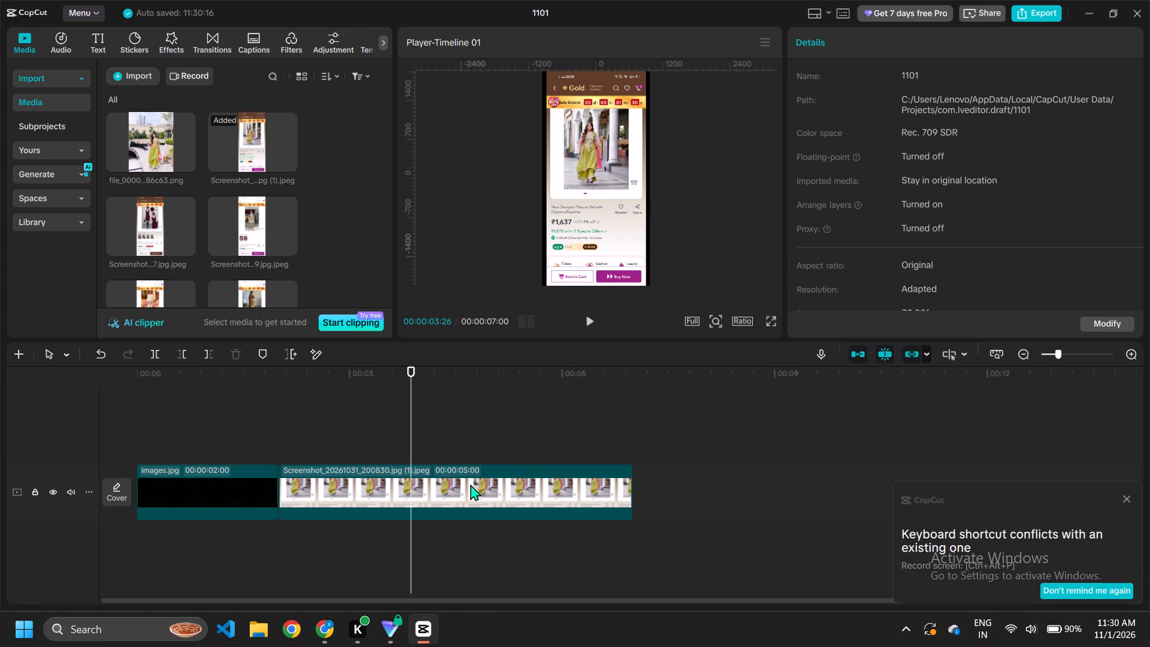
pyautogui.moveTo(633, 496); pyautogui.dragTo(411, 500)
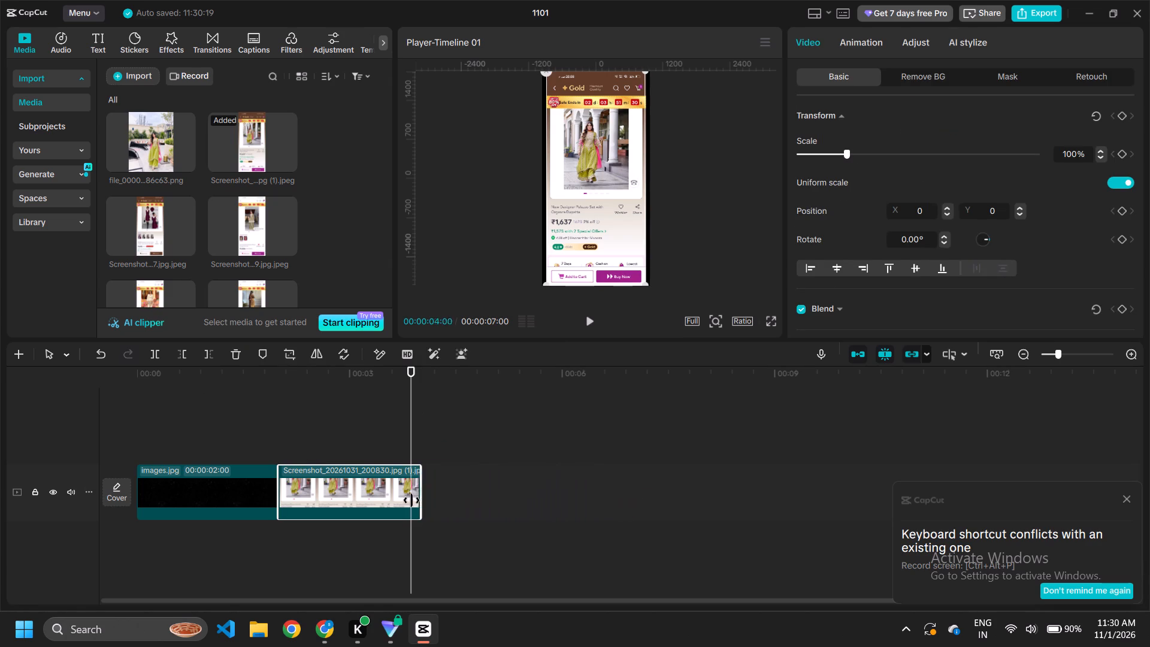
pyautogui.moveTo(411, 500); pyautogui.dragTo(390, 506)
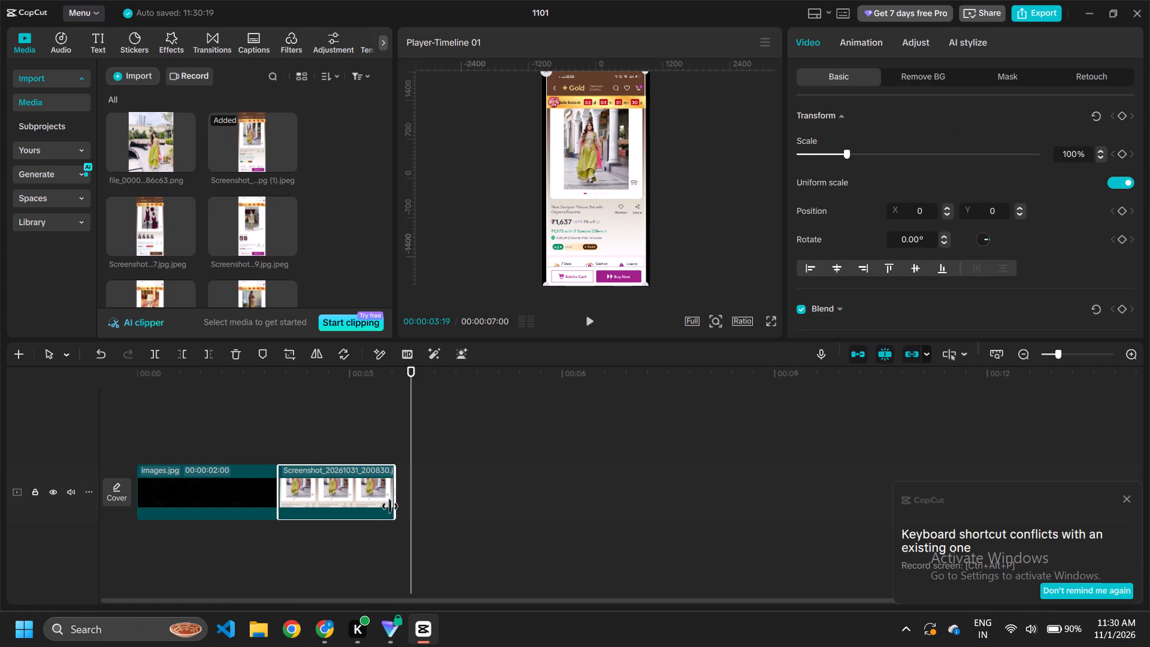
pyautogui.moveTo(390, 506); pyautogui.dragTo(397, 504)
pyautogui.click(598, 232)
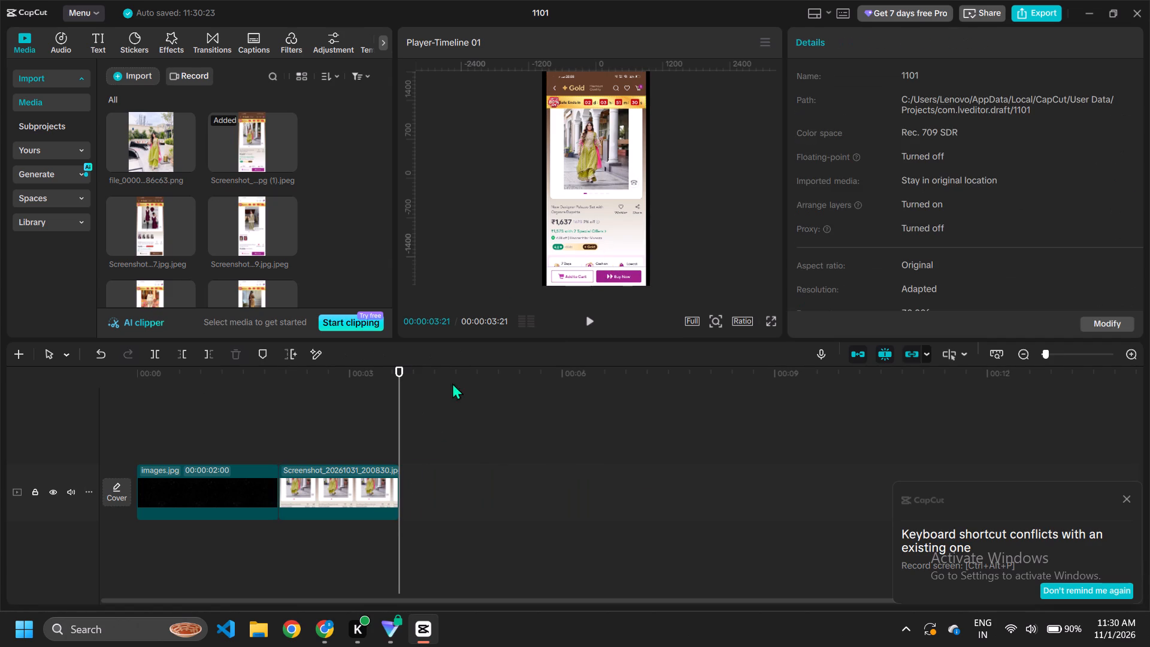
# Scale the green outfit screenshot to 119% and position it at X 0, Y 154 in the frame.
pyautogui.click(356, 473)
pyautogui.moveTo(579, 256); pyautogui.dragTo(574, 240)
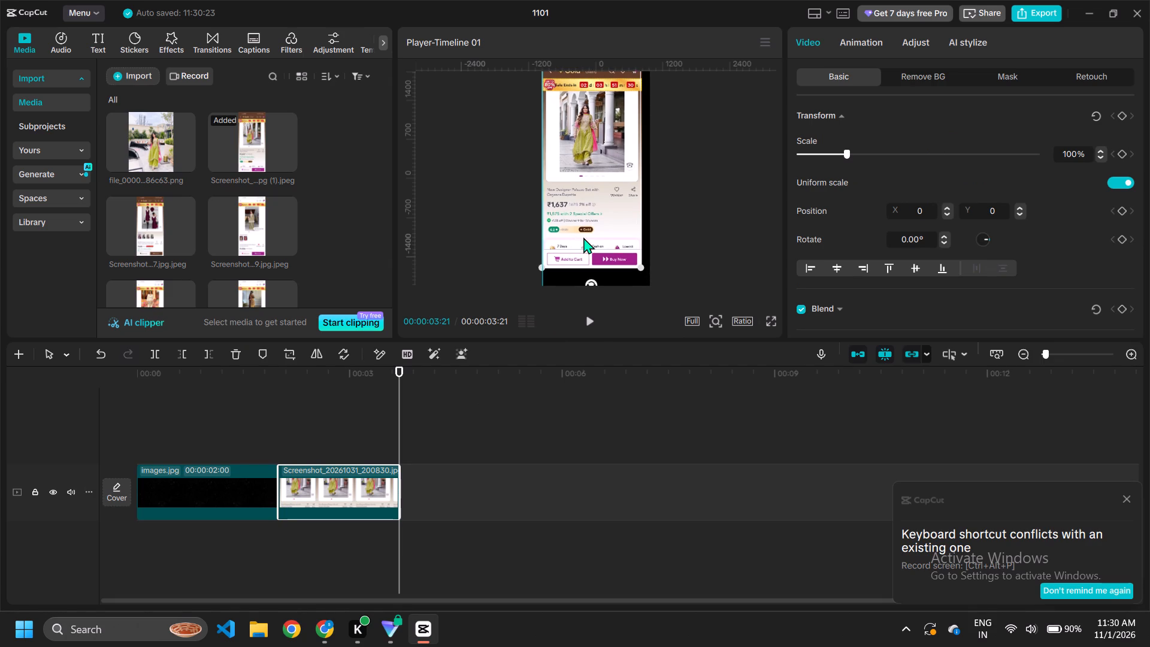
pyautogui.moveTo(643, 269); pyautogui.dragTo(668, 303)
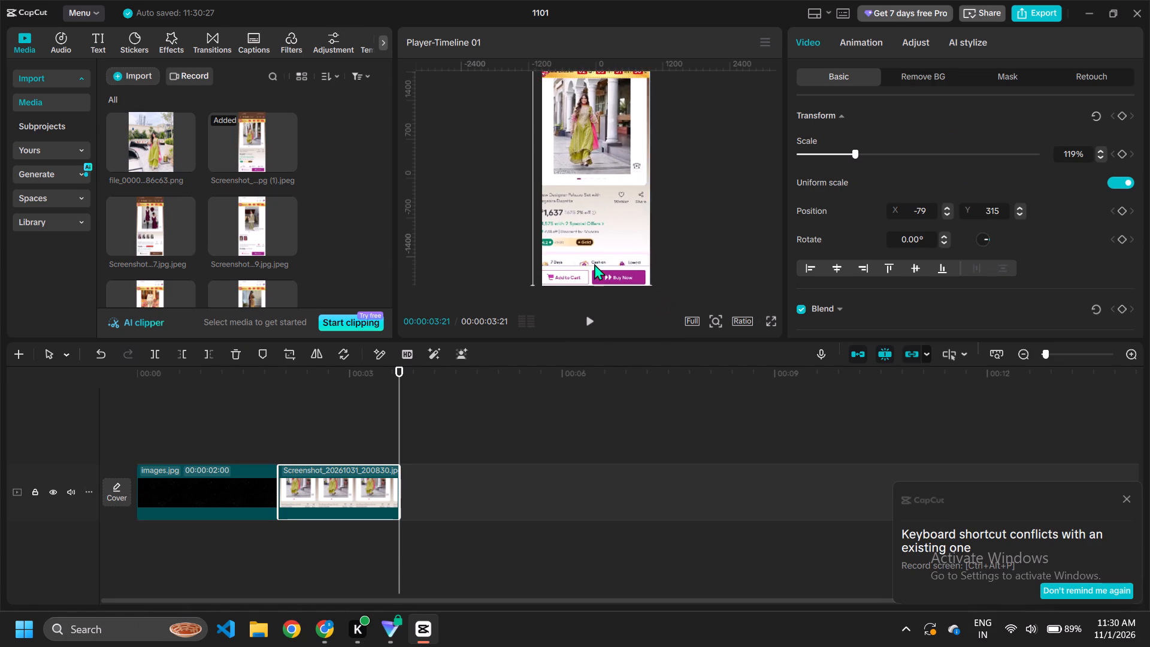
pyautogui.moveTo(580, 249); pyautogui.dragTo(586, 258)
# Set the project's aspect ratio to 9:16.
pyautogui.click(733, 325)
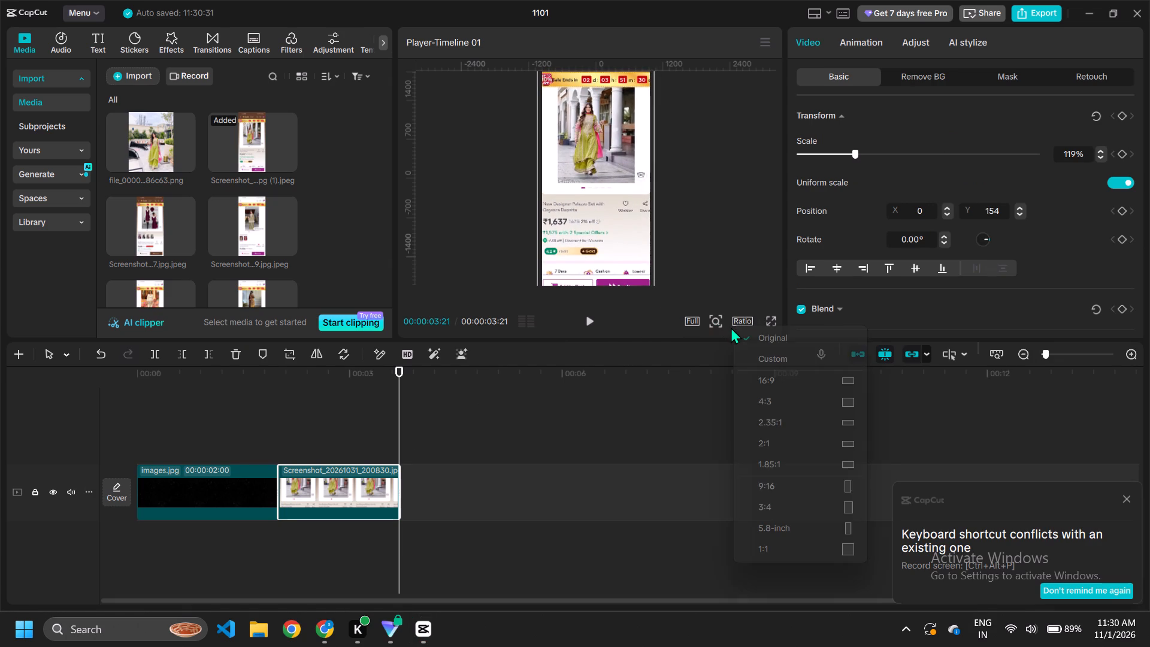
pyautogui.click(843, 484)
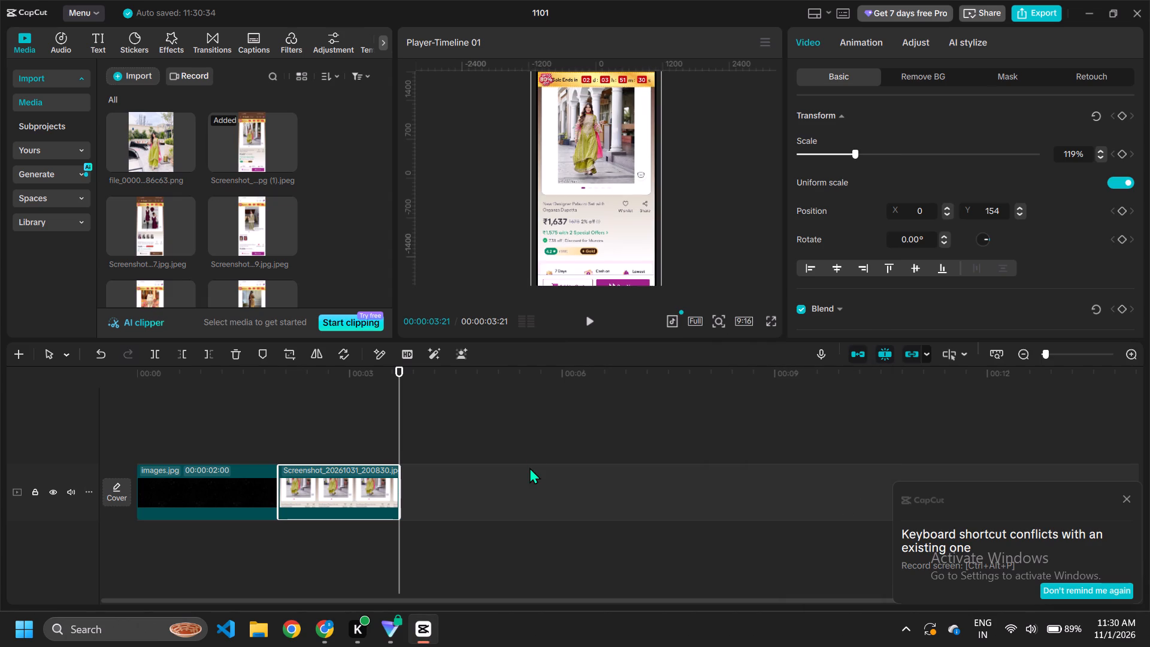
# Add the photo of the woman in the green outfit after the screenshot and shorten it to end at 00:00:05:19.
pyautogui.click(529, 467)
pyautogui.click(152, 128)
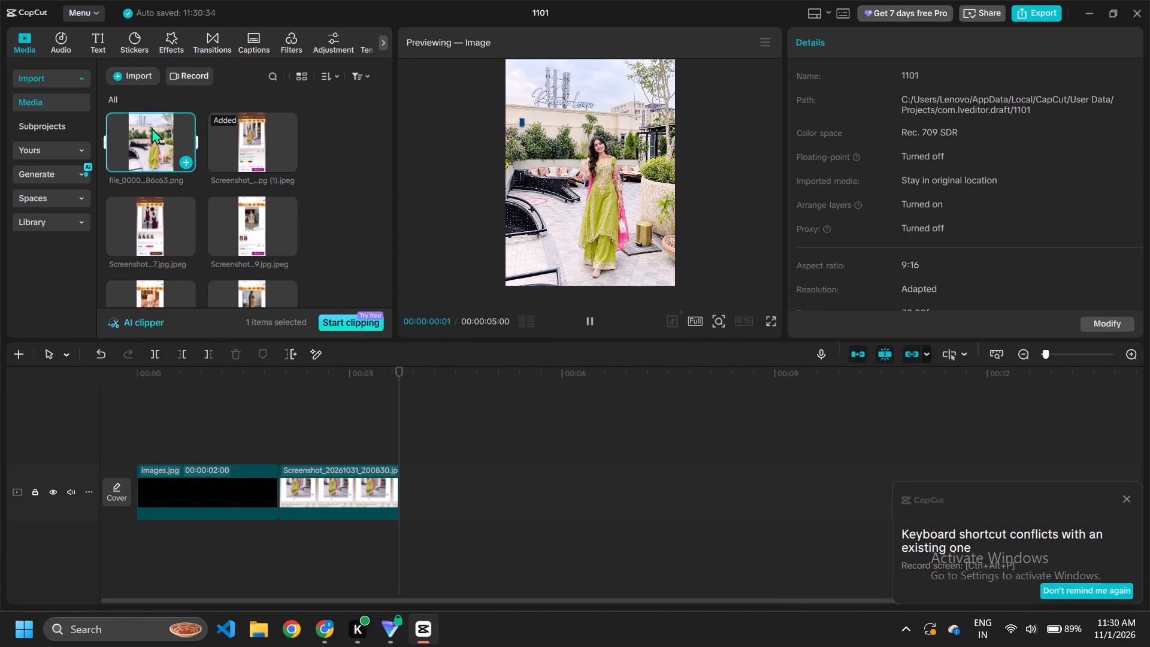
pyautogui.click(144, 156)
pyautogui.click(183, 166)
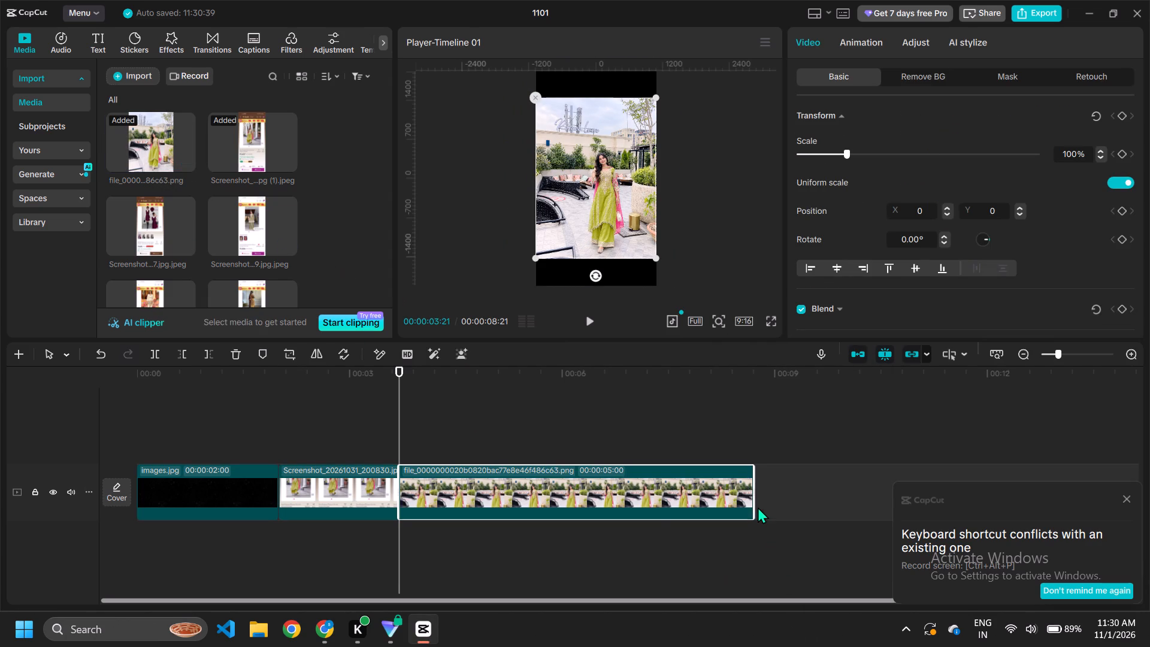
pyautogui.click(756, 504)
pyautogui.moveTo(756, 504); pyautogui.dragTo(535, 511)
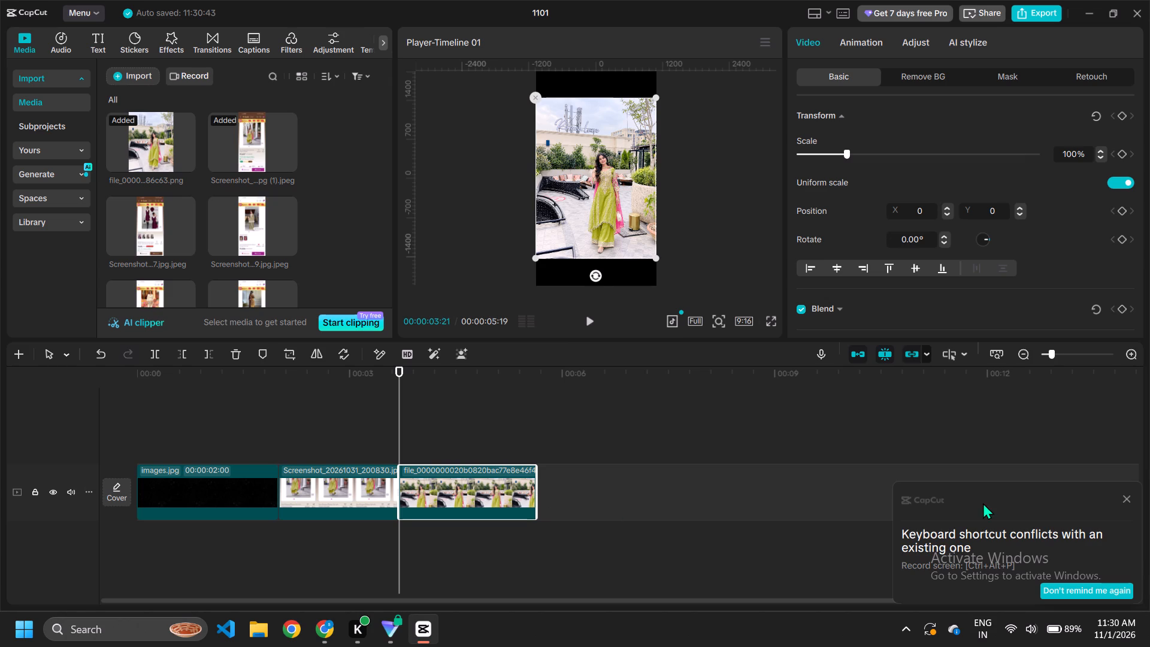
# Dismiss the keyboard shortcut conflict notification.
pyautogui.click(1130, 501)
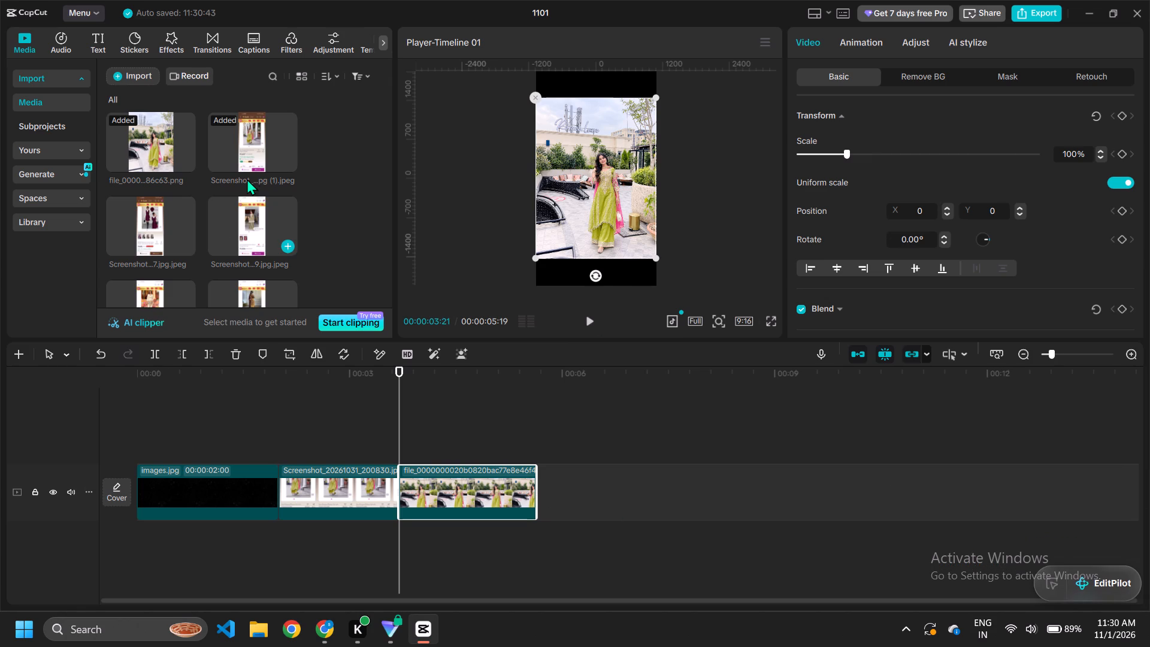
# Enlarge the green outfit photo to 133% so it fills the vertical frame.
pyautogui.scroll(-1, 250, 187)
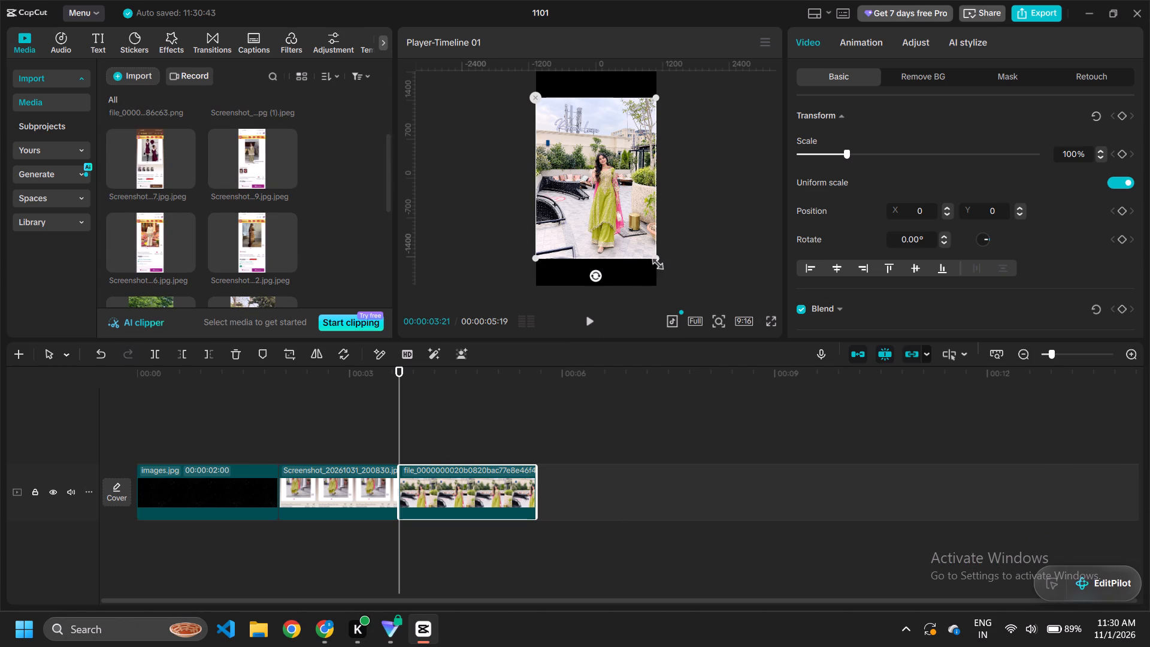
pyautogui.moveTo(655, 261); pyautogui.dragTo(691, 295)
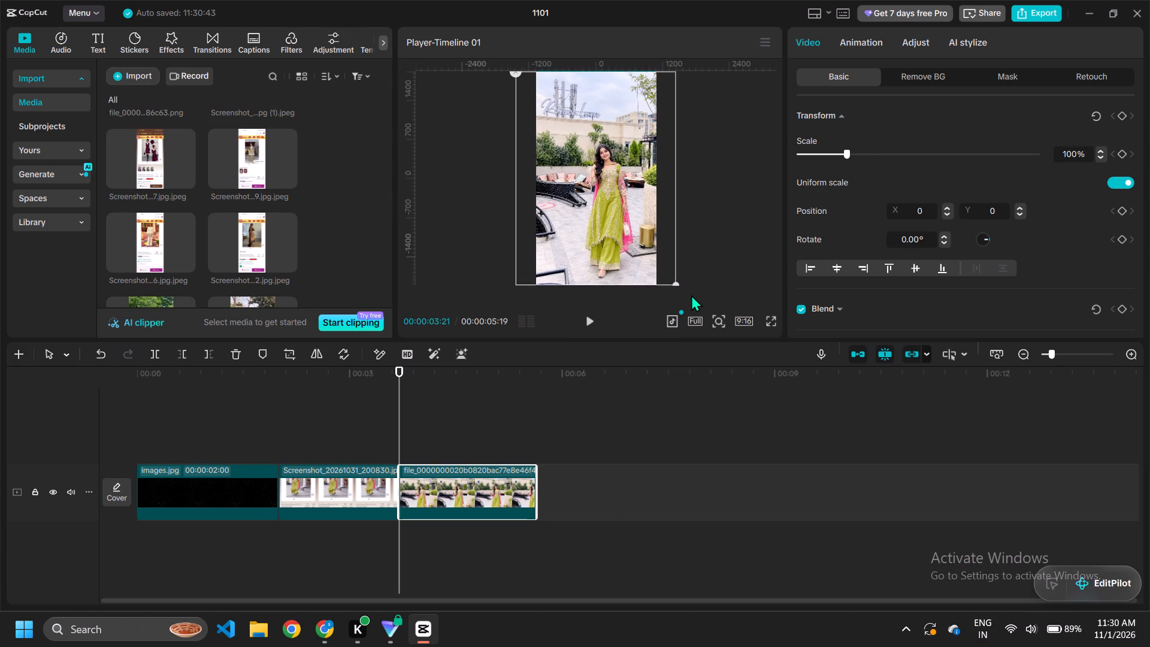
# Add the maroon dress shopping screenshot at the end of the timeline and shorten it to end at 00:00:07:22.
pyautogui.scroll(2, 208, 240)
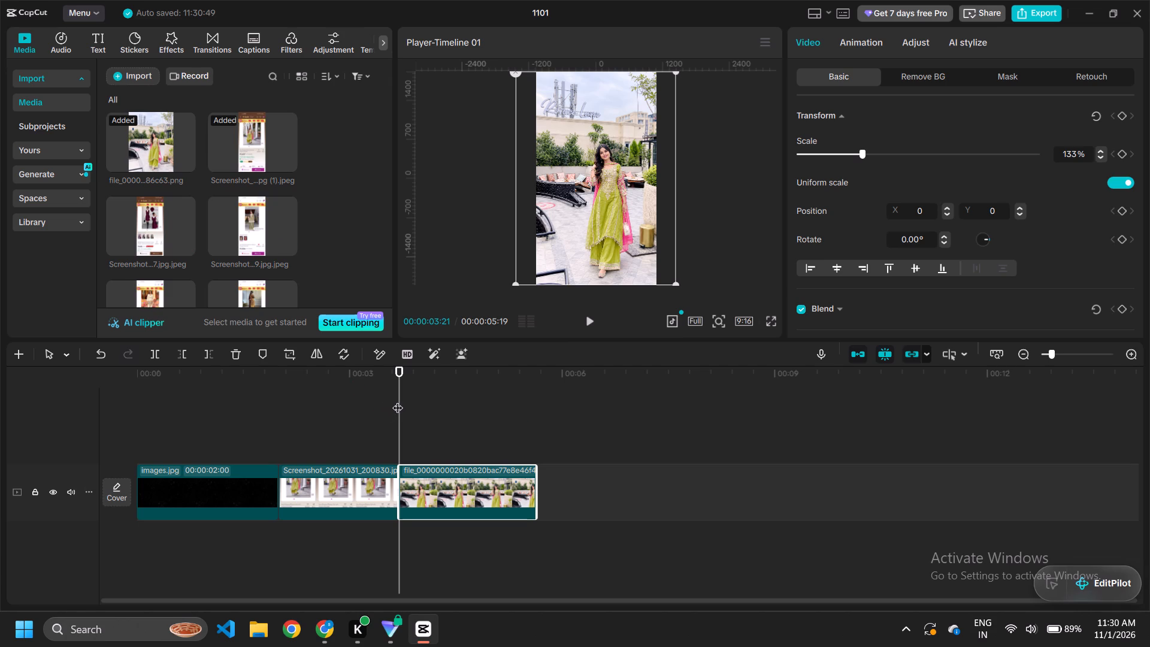
pyautogui.moveTo(399, 400); pyautogui.dragTo(569, 409)
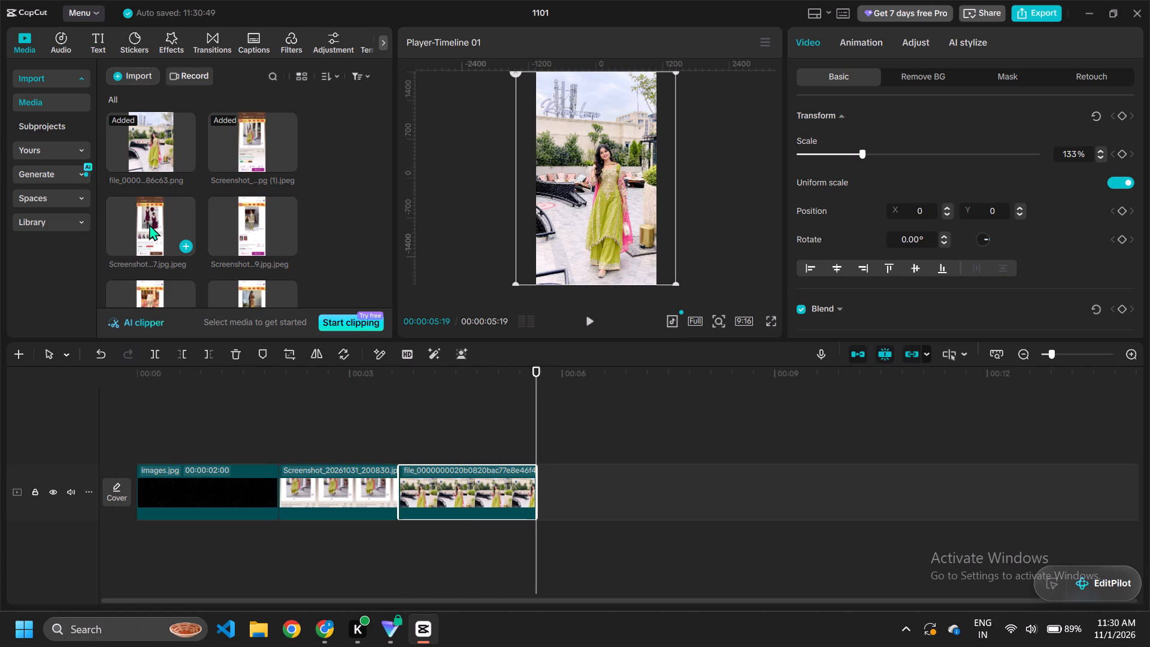
pyautogui.click(149, 224)
pyautogui.click(186, 247)
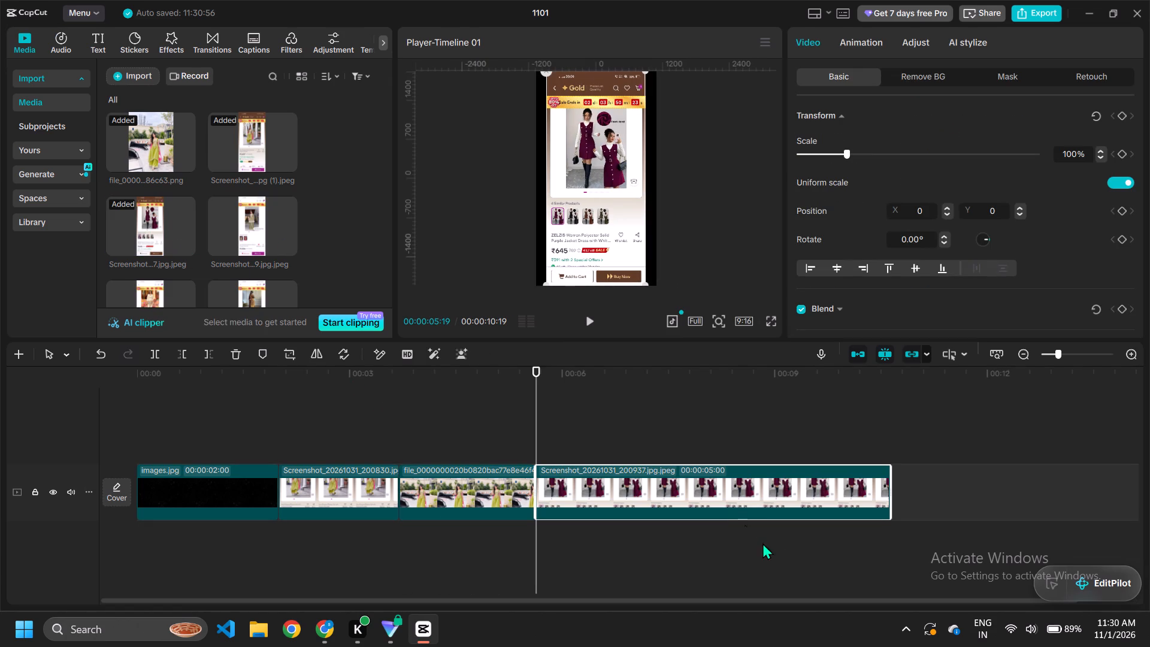
pyautogui.moveTo(893, 489); pyautogui.dragTo(708, 516)
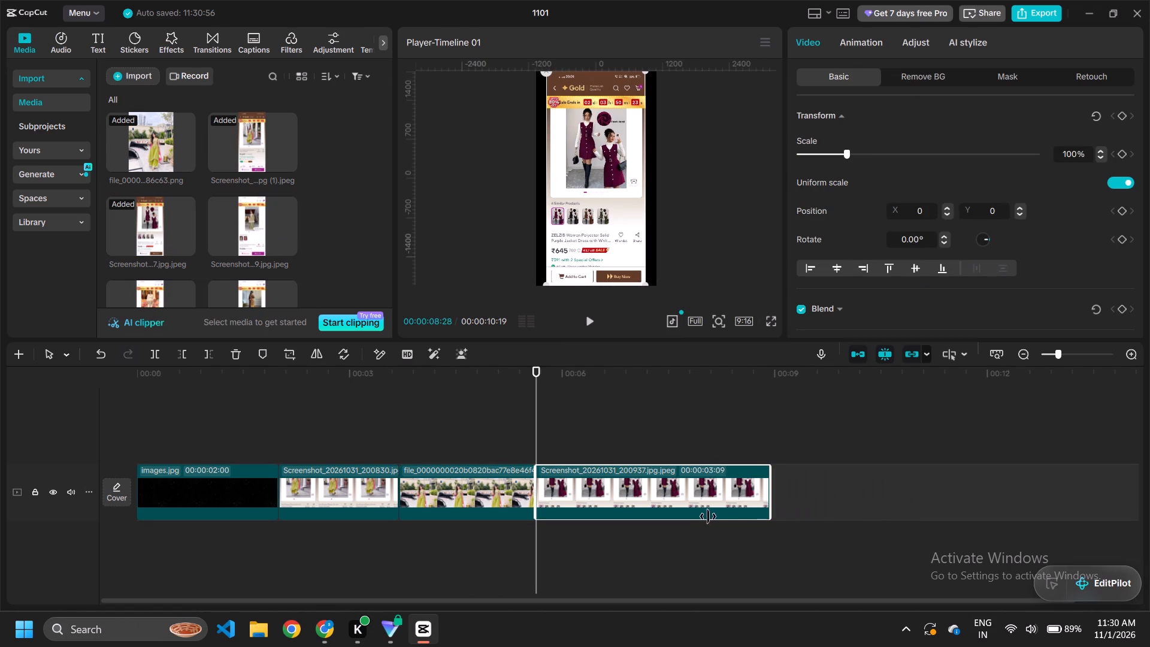
pyautogui.moveTo(708, 516); pyautogui.dragTo(684, 525)
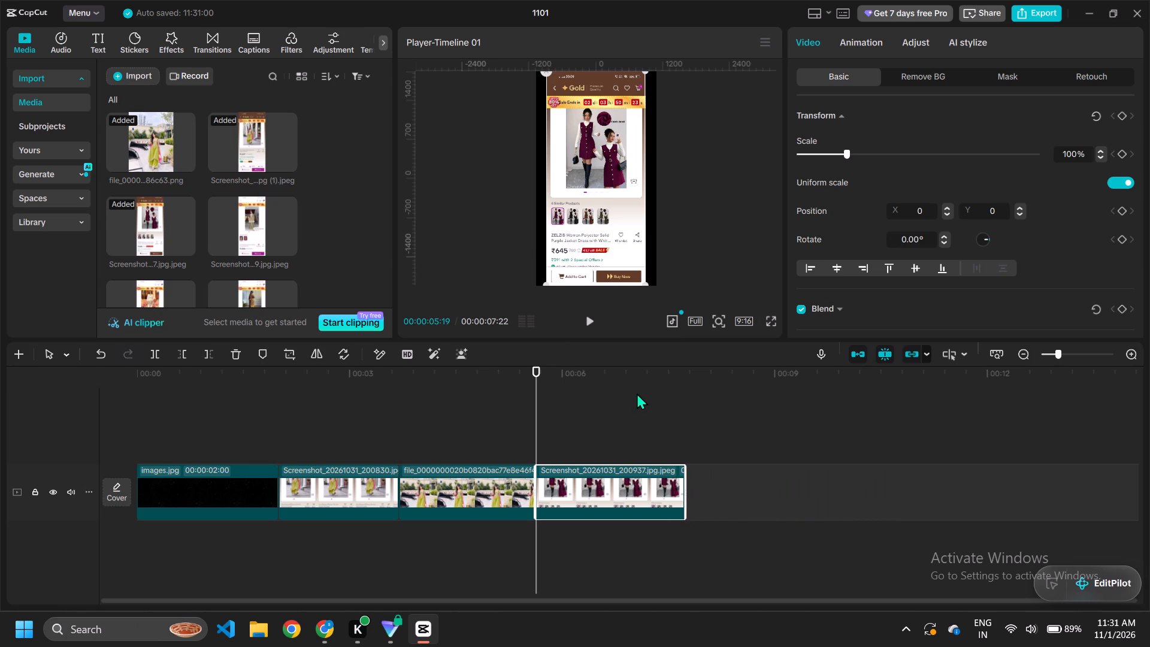
# Scale the maroon dress screenshot to 119% and centre it horizontally, with its bottom edge at the frame's bottom.
pyautogui.click(591, 211)
pyautogui.moveTo(645, 286); pyautogui.dragTo(680, 301)
pyautogui.moveTo(617, 261); pyautogui.dragTo(607, 234)
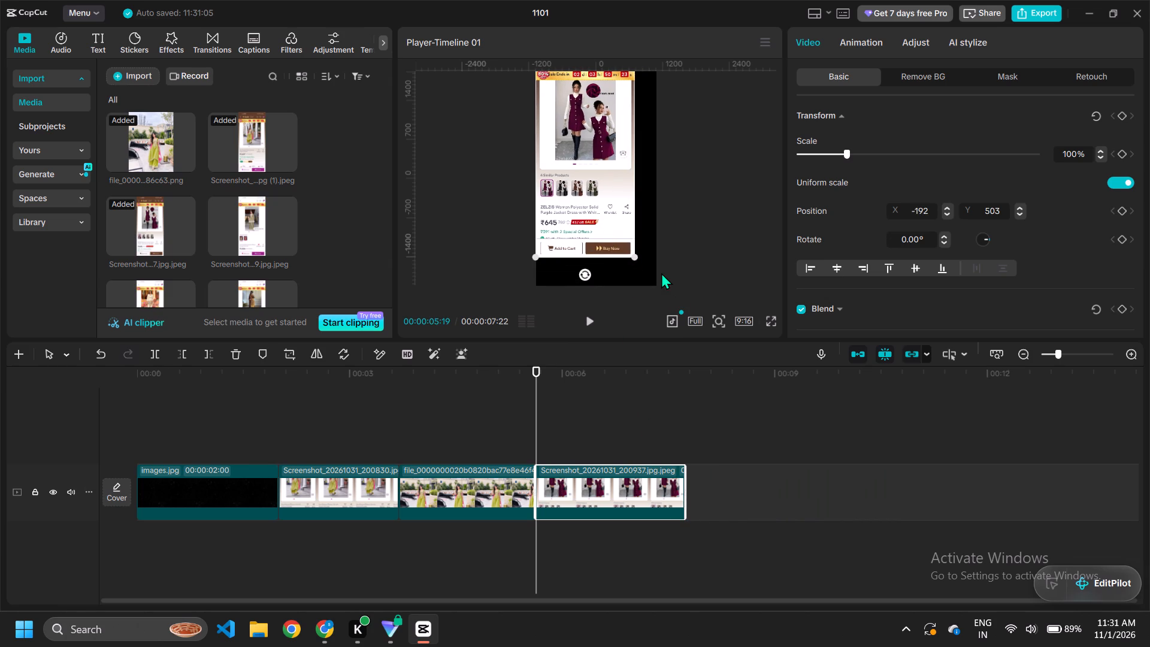
pyautogui.moveTo(630, 258); pyautogui.dragTo(659, 281)
pyautogui.moveTo(617, 252); pyautogui.dragTo(625, 256)
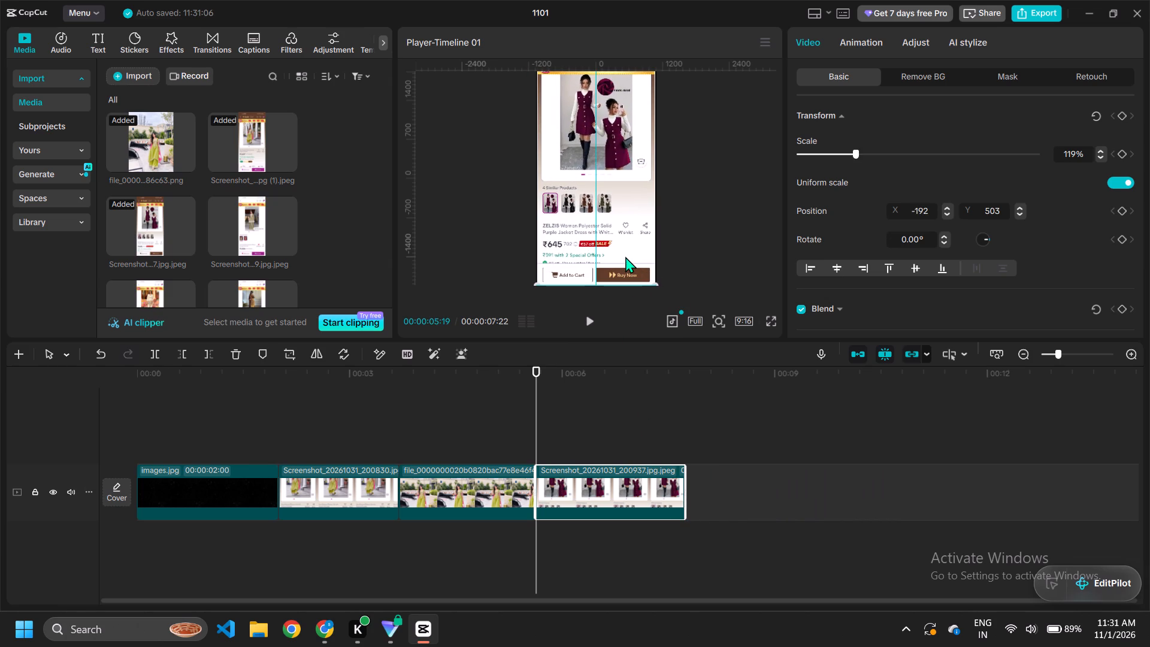
pyautogui.moveTo(625, 256); pyautogui.dragTo(625, 257)
# Add the photo of the woman in the maroon dress at the timeline's end and shorten it to end at 00:00:09:16.
pyautogui.click(706, 479)
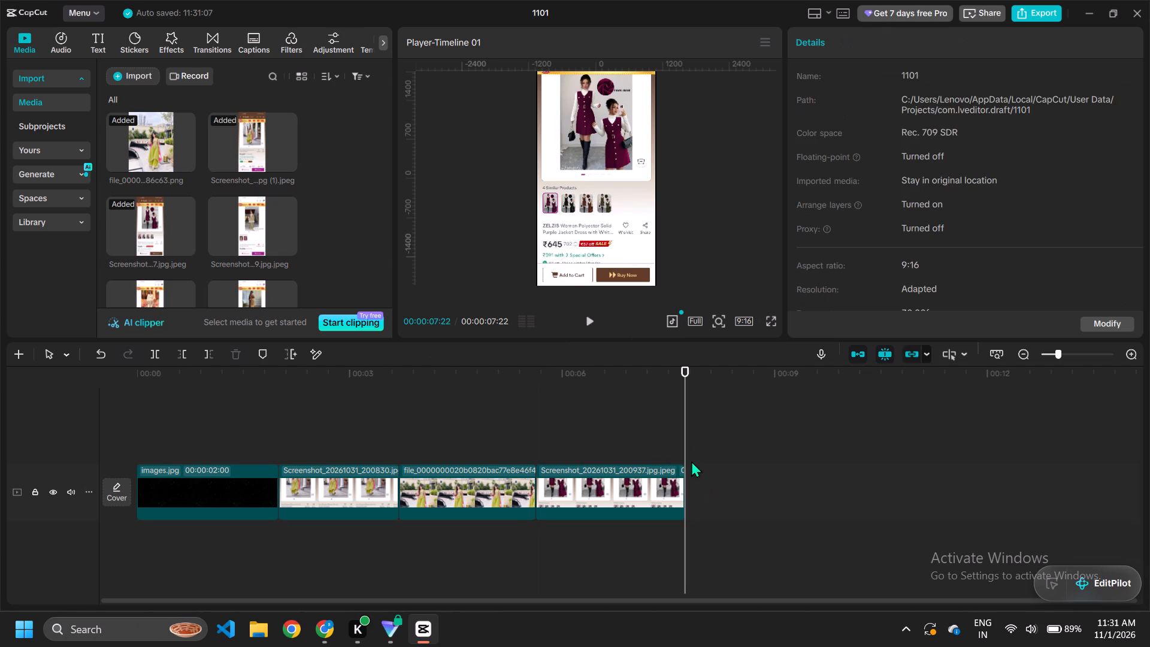
pyautogui.scroll(-2, 135, 223)
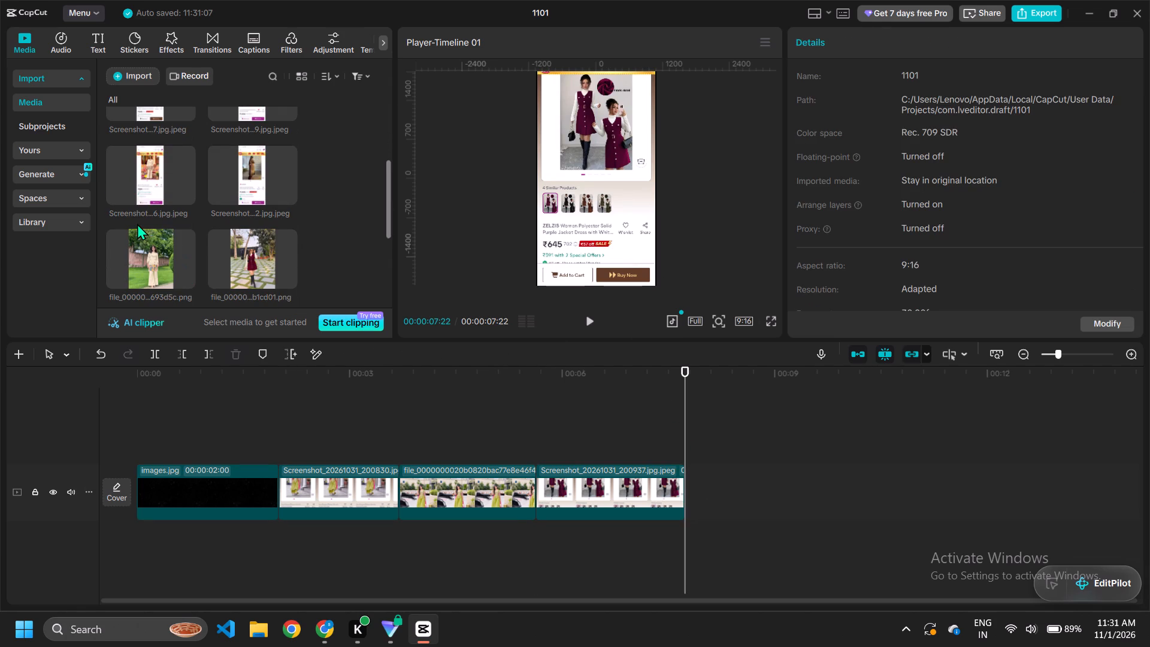
pyautogui.click(229, 248)
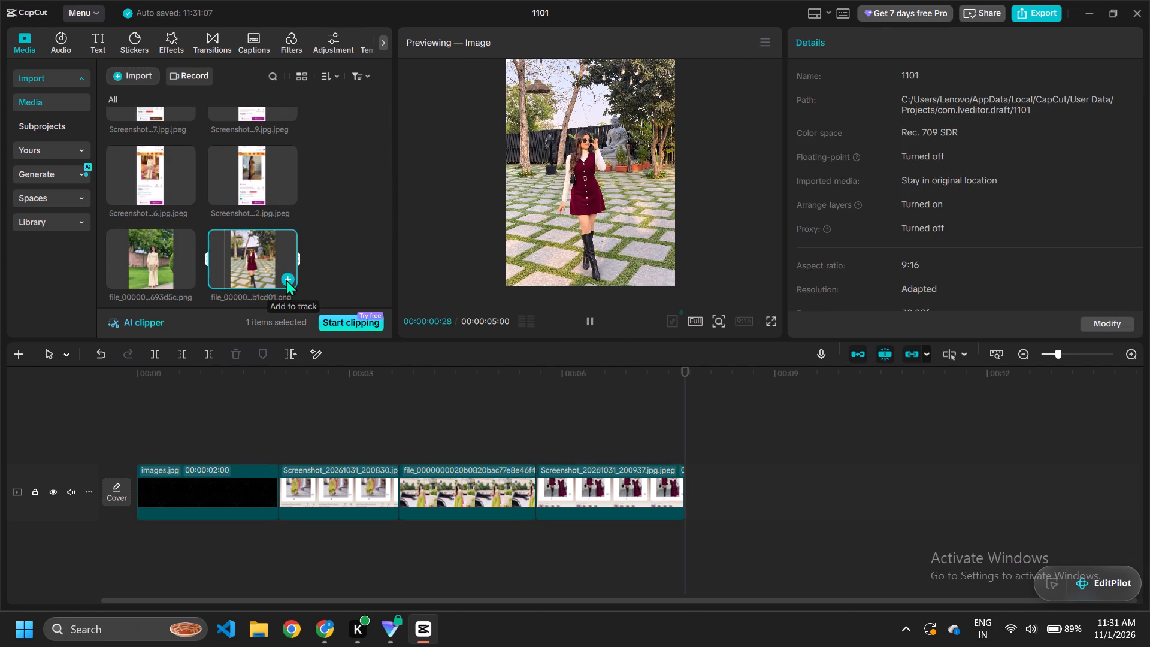
pyautogui.click(286, 279)
pyautogui.moveTo(1043, 488); pyautogui.dragTo(1042, 488)
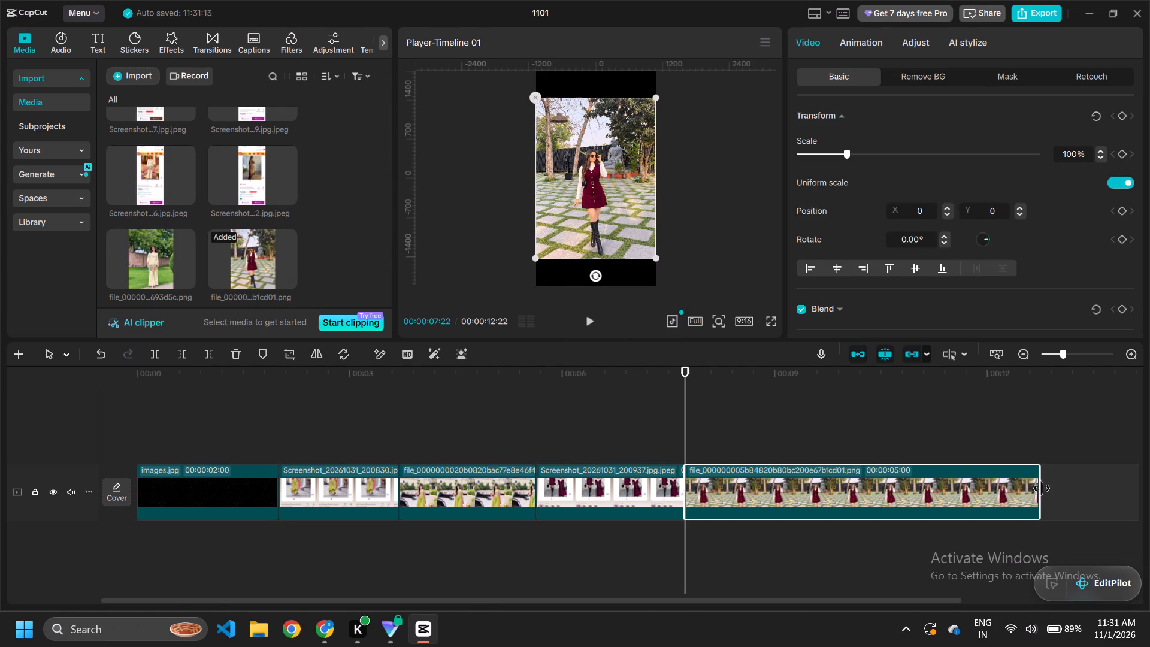
pyautogui.moveTo(1042, 488); pyautogui.dragTo(813, 511)
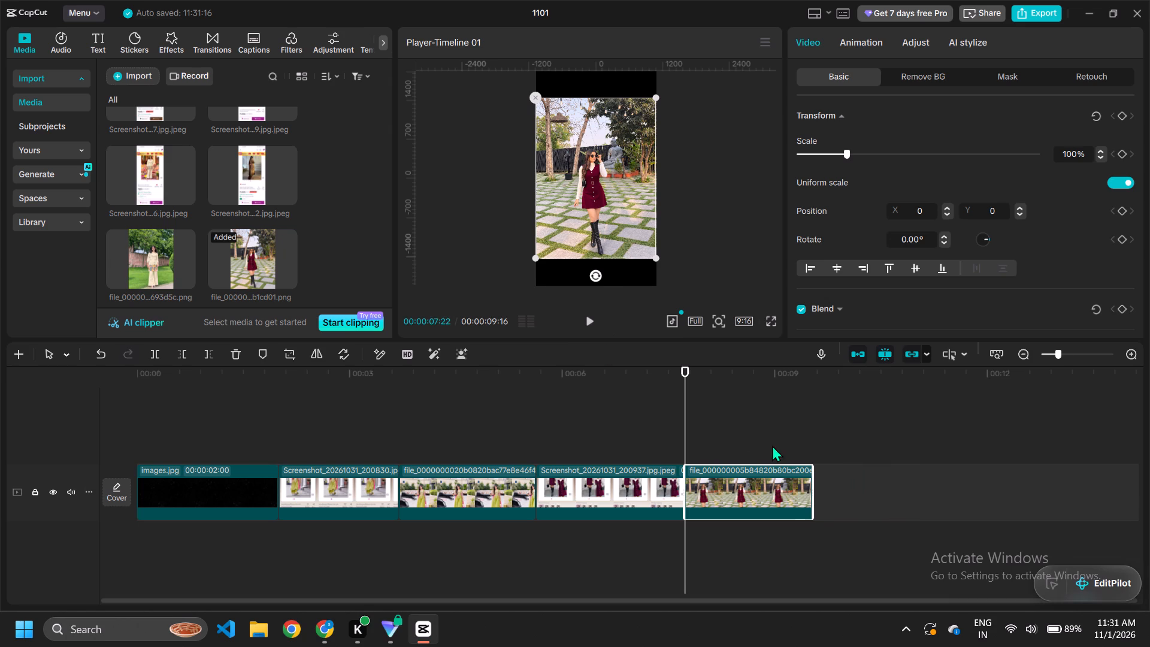
# Enlarge the photo of the woman in the maroon dress to 133% so it fills the vertical frame.
pyautogui.click(820, 398)
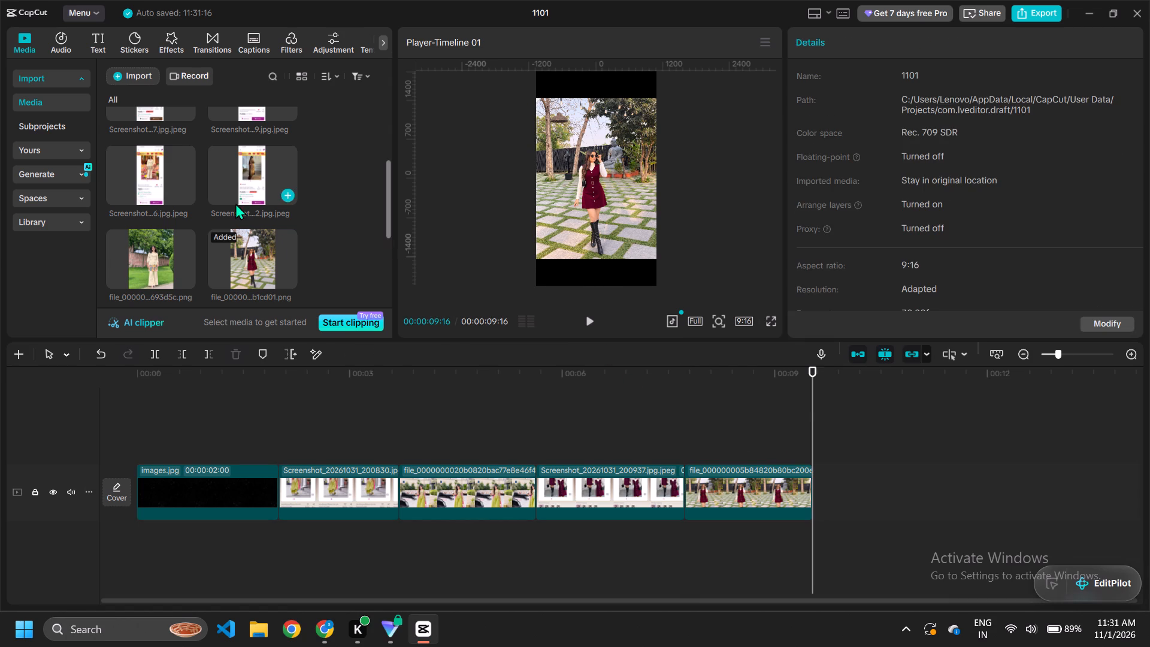
pyautogui.scroll(1, 234, 220)
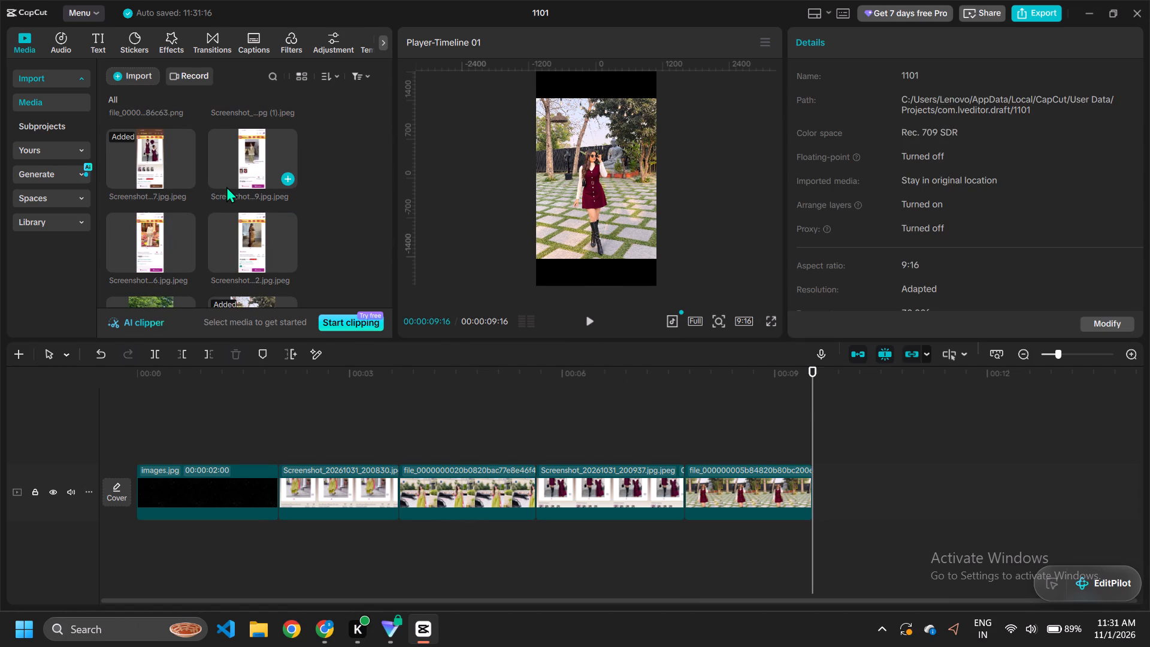
pyautogui.scroll(1, 219, 186)
pyautogui.click(774, 485)
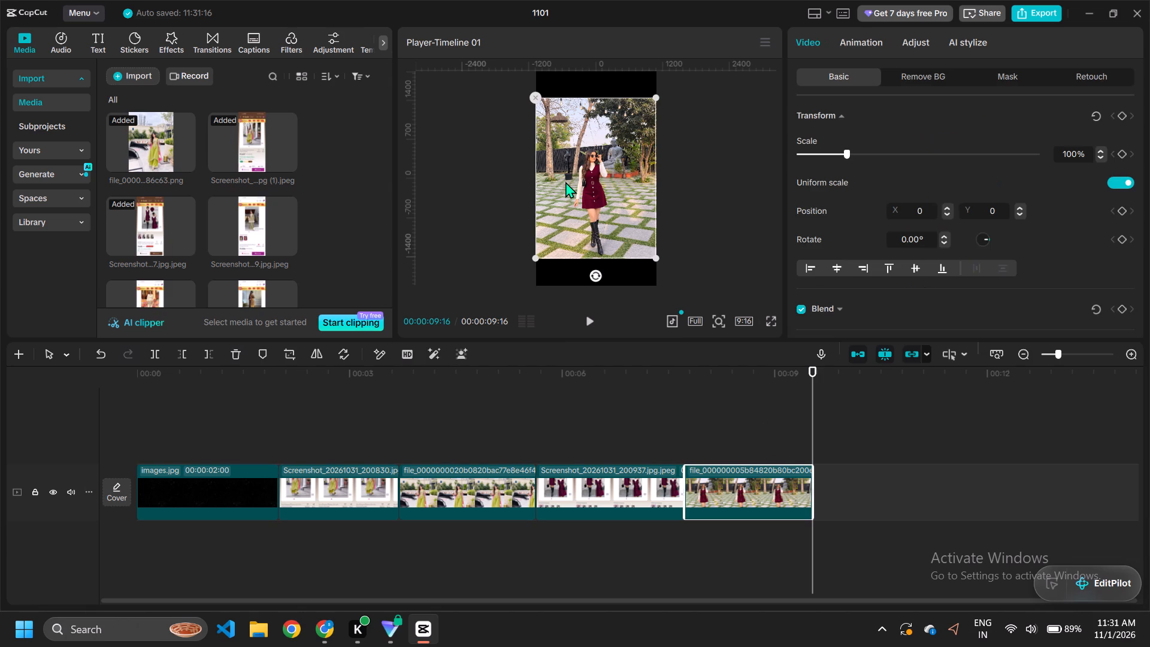
pyautogui.moveTo(655, 259); pyautogui.dragTo(681, 301)
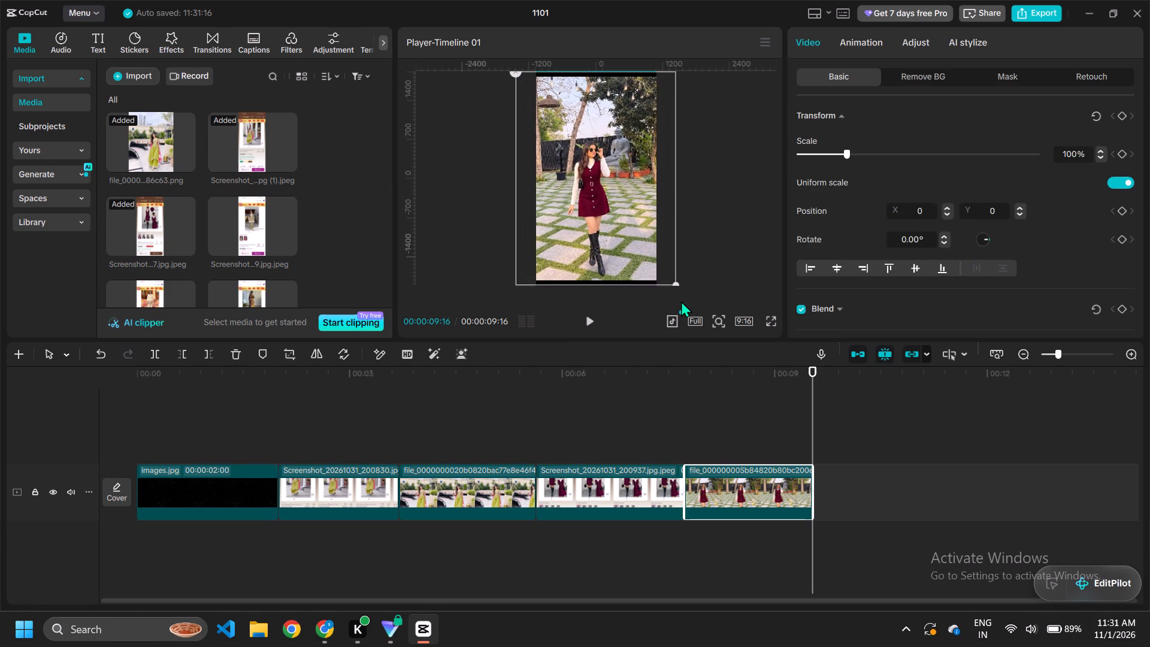
pyautogui.moveTo(681, 301); pyautogui.dragTo(682, 301)
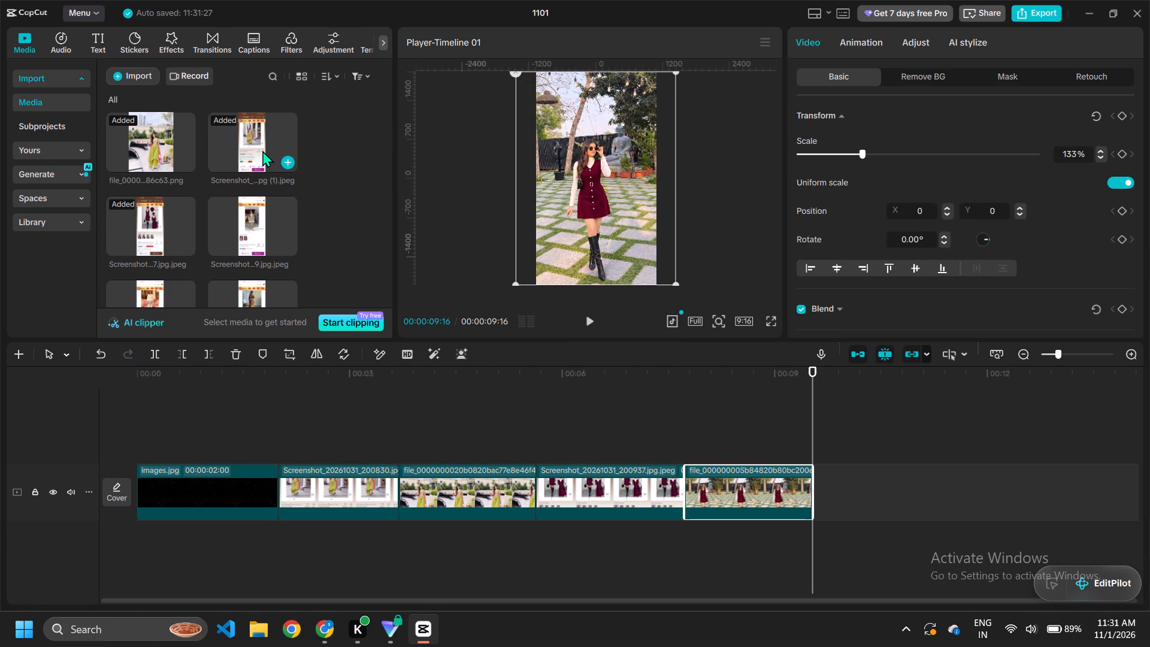
# Add the olive green kurta set shopping screenshot at the end of the timeline and shorten it to end at 00:00:11:15.
pyautogui.click(251, 226)
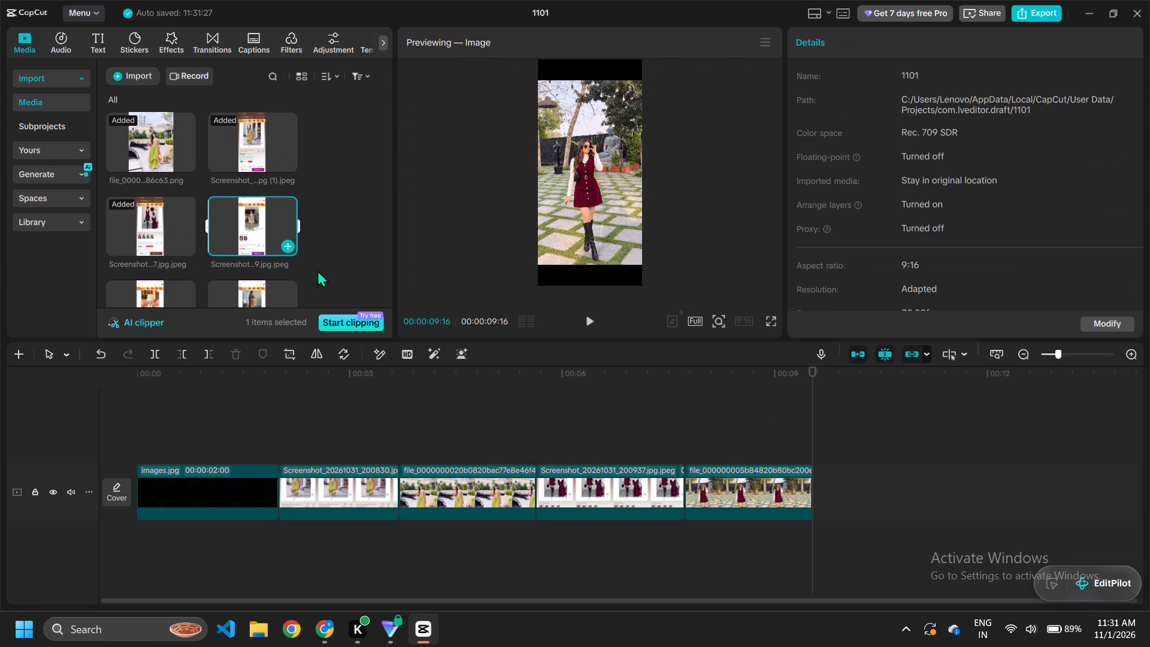
pyautogui.click(289, 246)
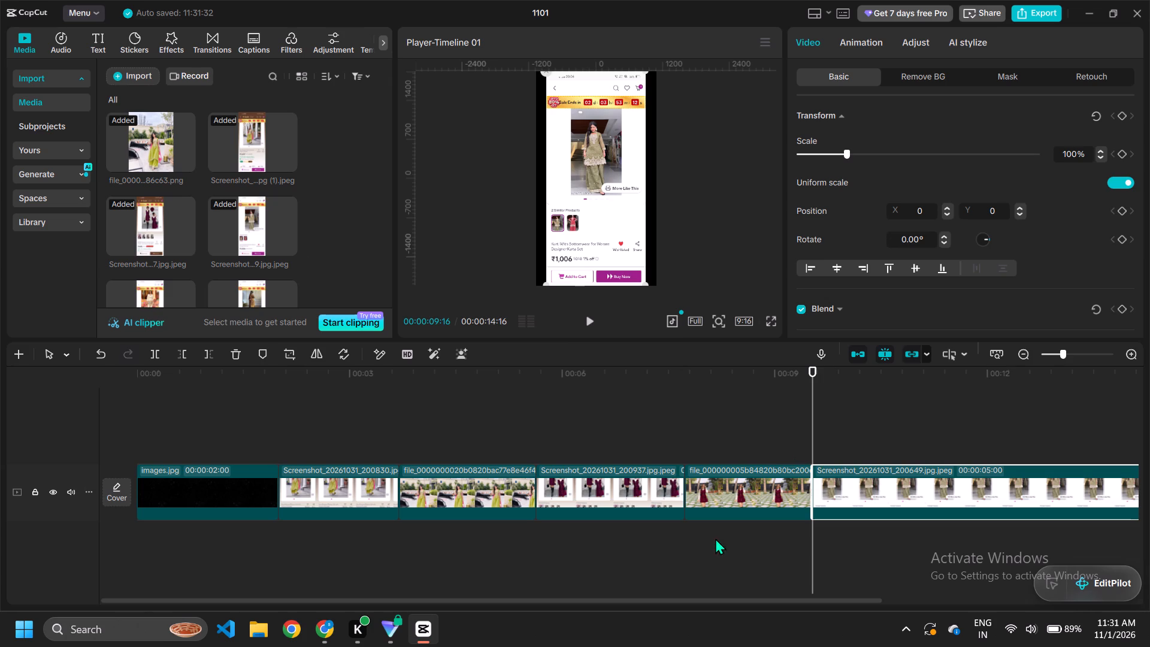
pyautogui.hscroll(-3, 725, 524)
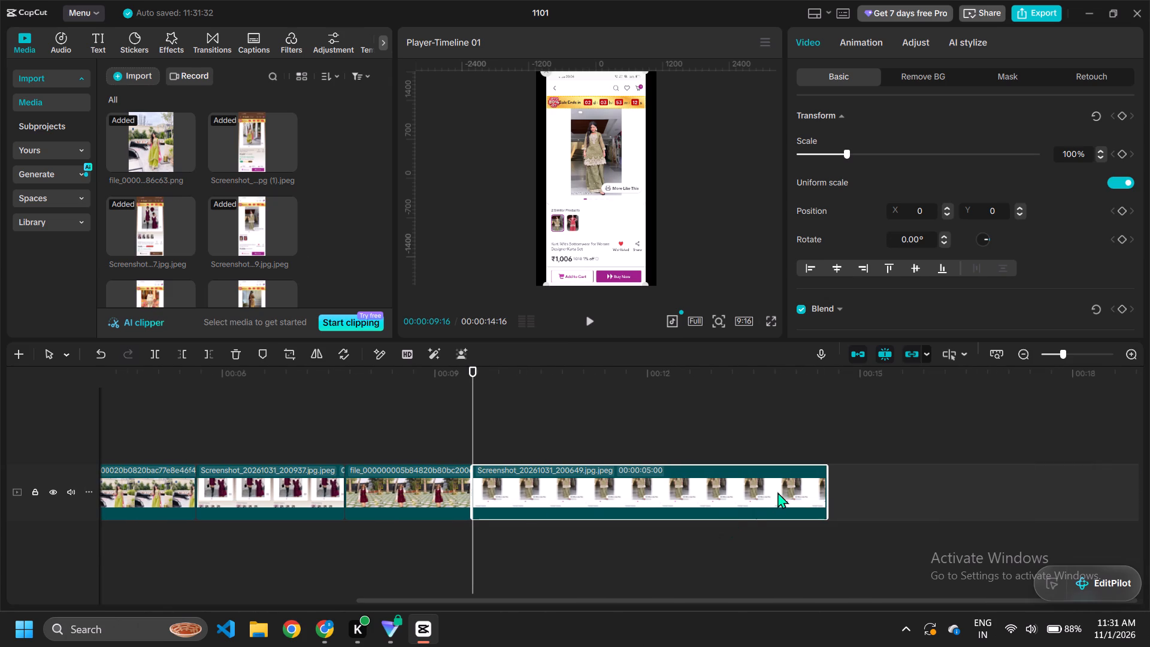
pyautogui.moveTo(827, 489); pyautogui.dragTo(607, 515)
# Scale the olive green kurta screenshot to 121% and move it up to about Y 314, keeping it horizontally centred.
pyautogui.click(579, 243)
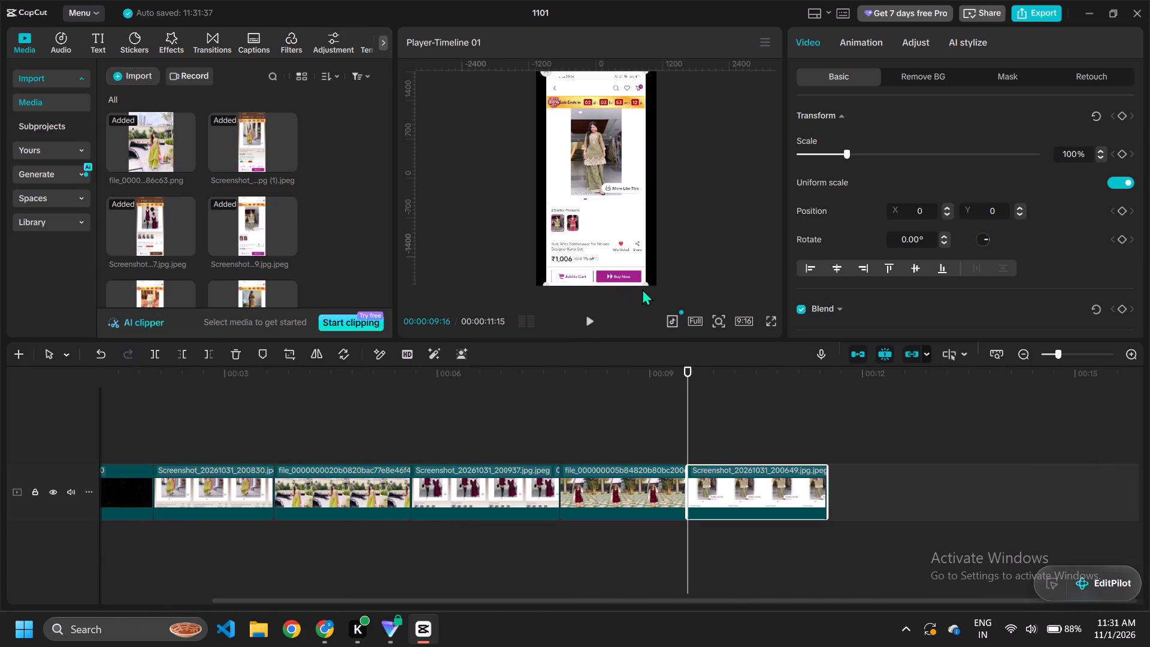
pyautogui.moveTo(648, 284); pyautogui.dragTo(673, 301)
pyautogui.moveTo(583, 216); pyautogui.dragTo(582, 196)
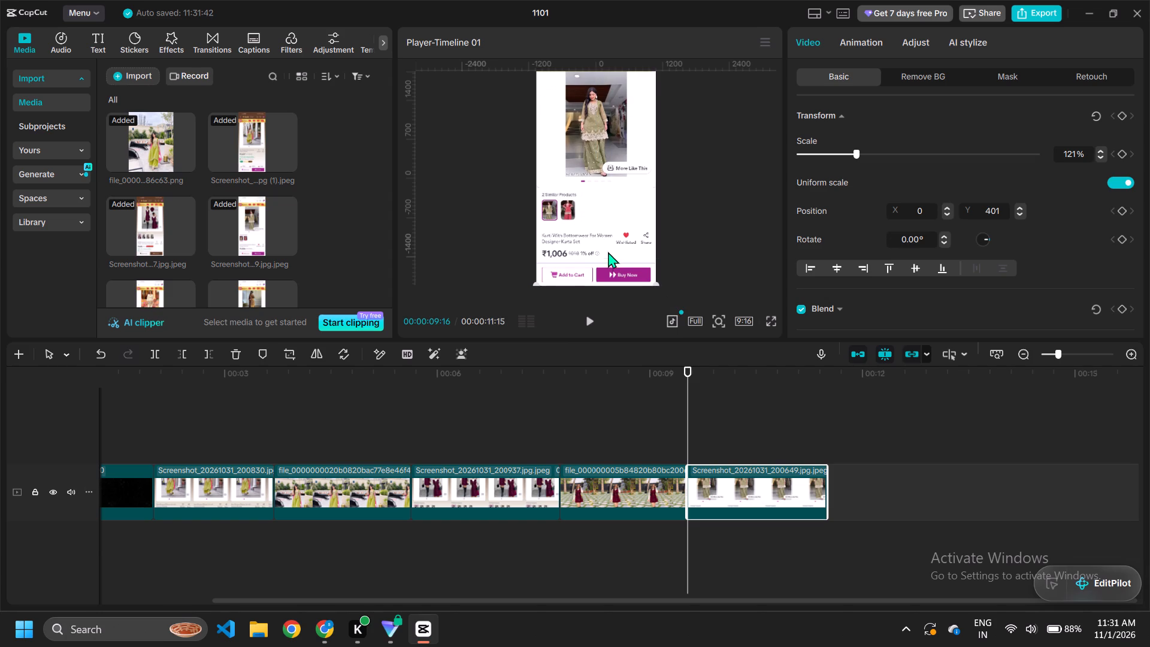
pyautogui.moveTo(600, 237); pyautogui.dragTo(601, 243)
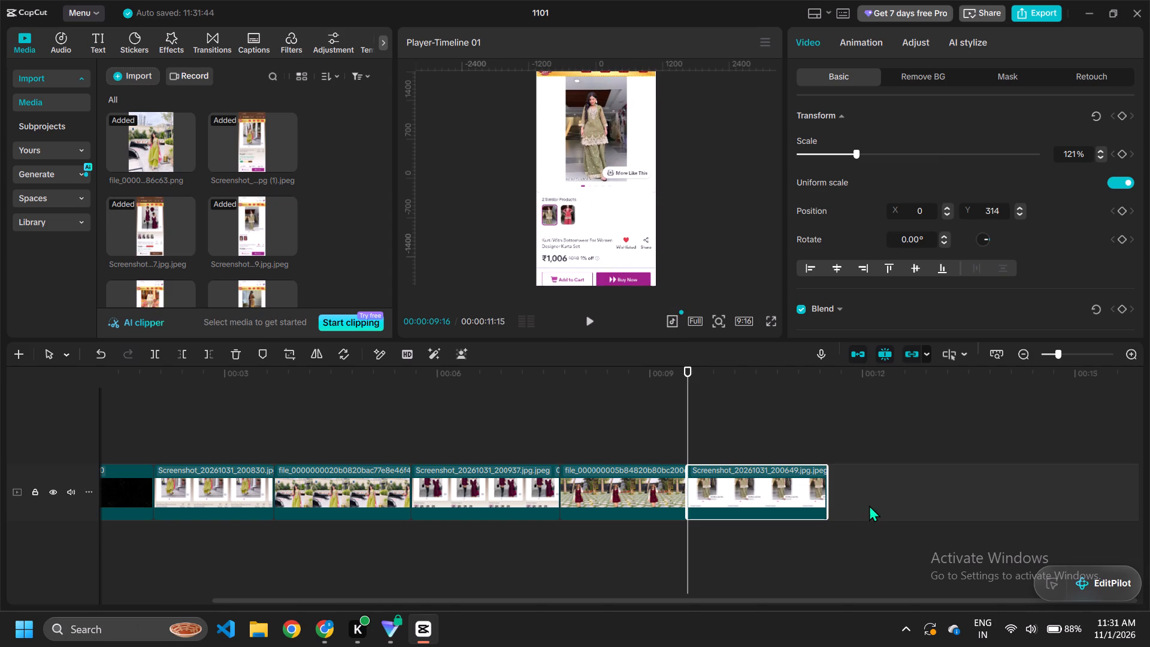
# Add the photo of the woman in the olive green outfit at the timeline's end and shorten it to end at 00:00:13:11.
pyautogui.click(873, 507)
pyautogui.scroll(-2, 214, 228)
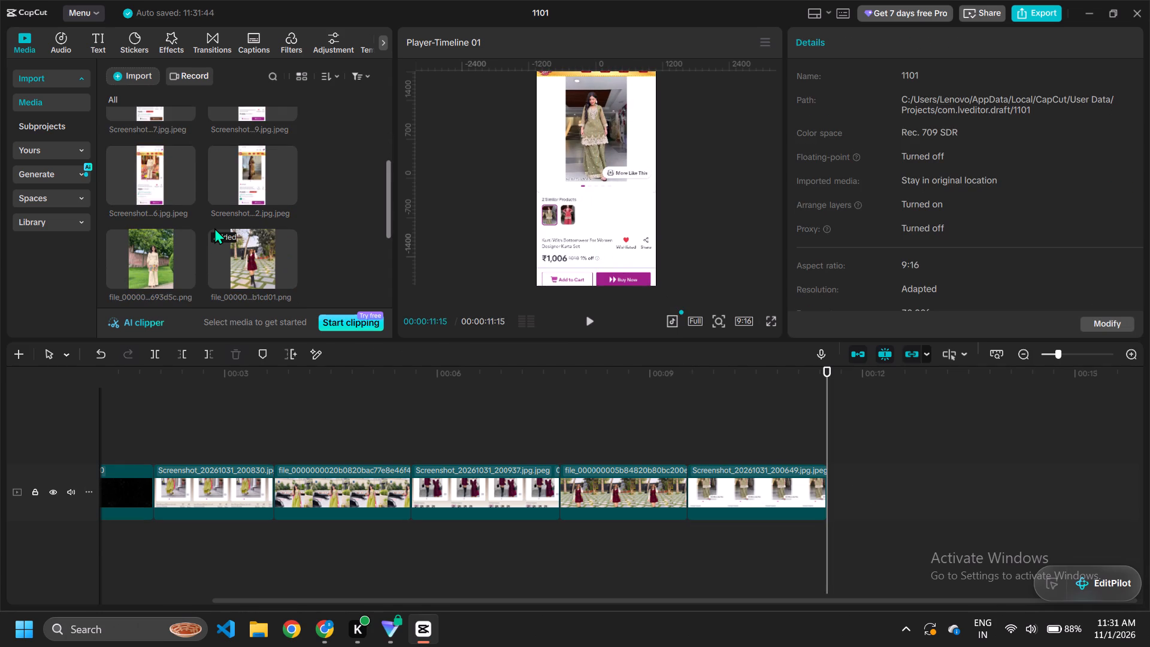
pyautogui.scroll(-1, 215, 231)
pyautogui.click(151, 281)
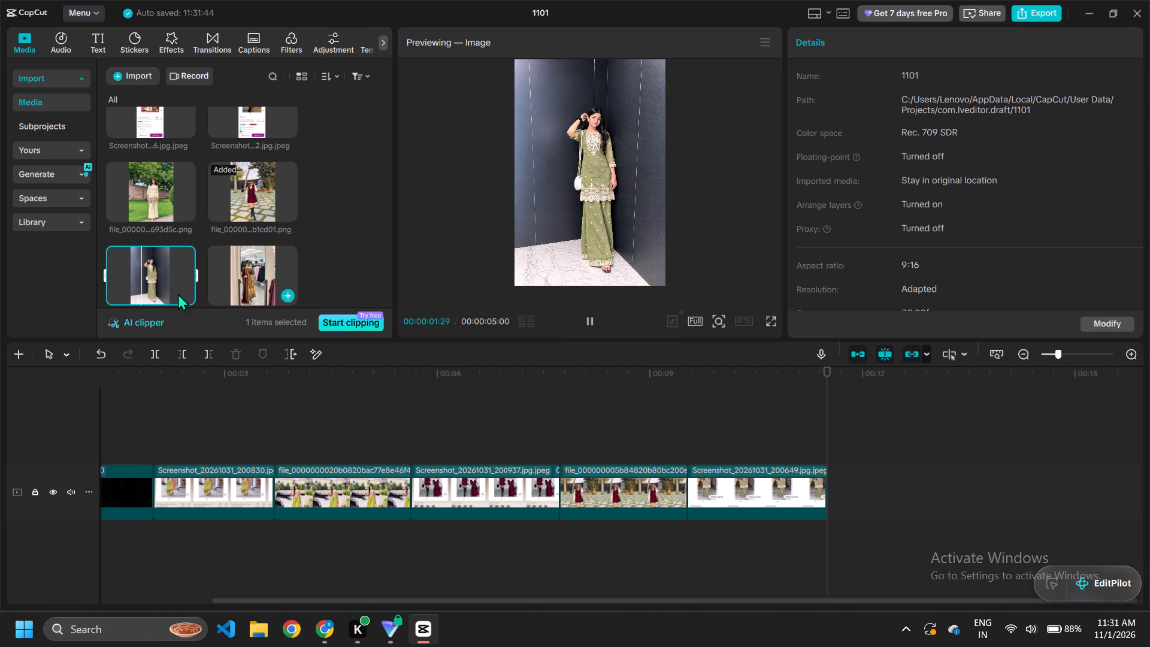
pyautogui.click(183, 300)
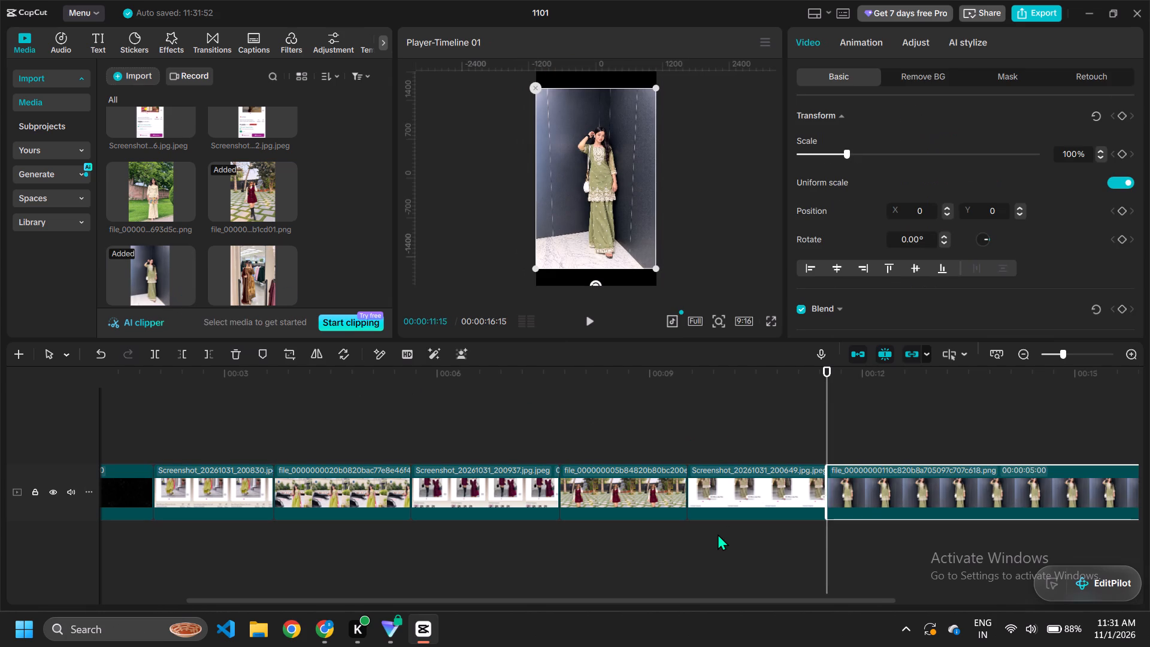
pyautogui.hscroll(-4, 718, 528)
pyautogui.click(819, 493)
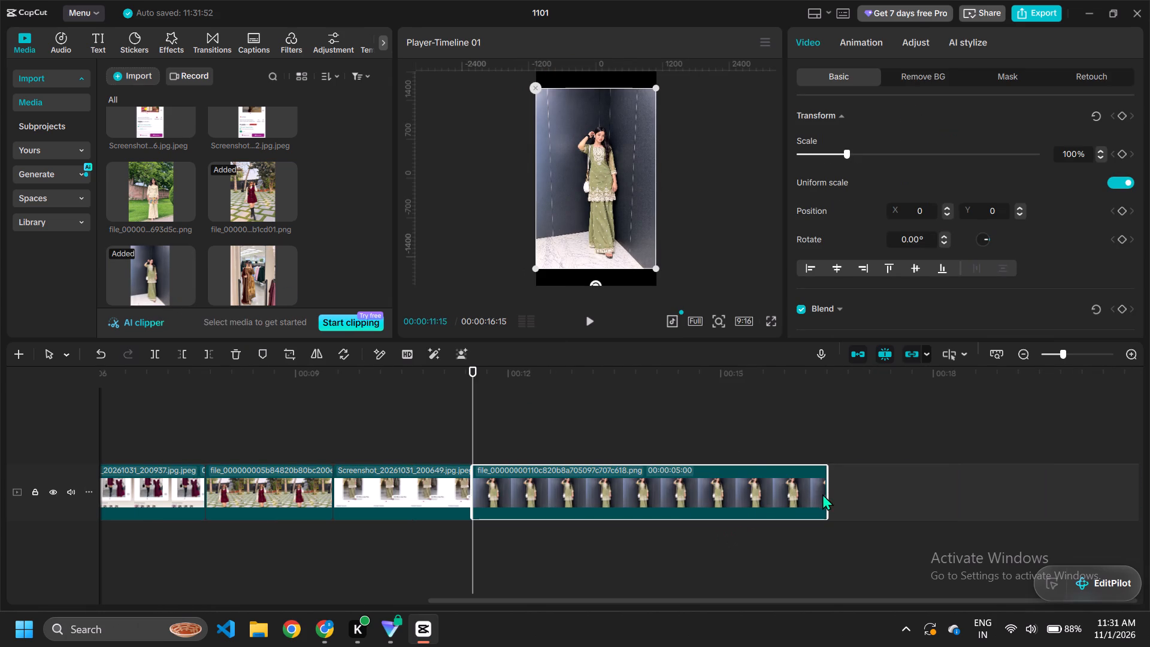
pyautogui.moveTo(825, 494); pyautogui.dragTo(603, 522)
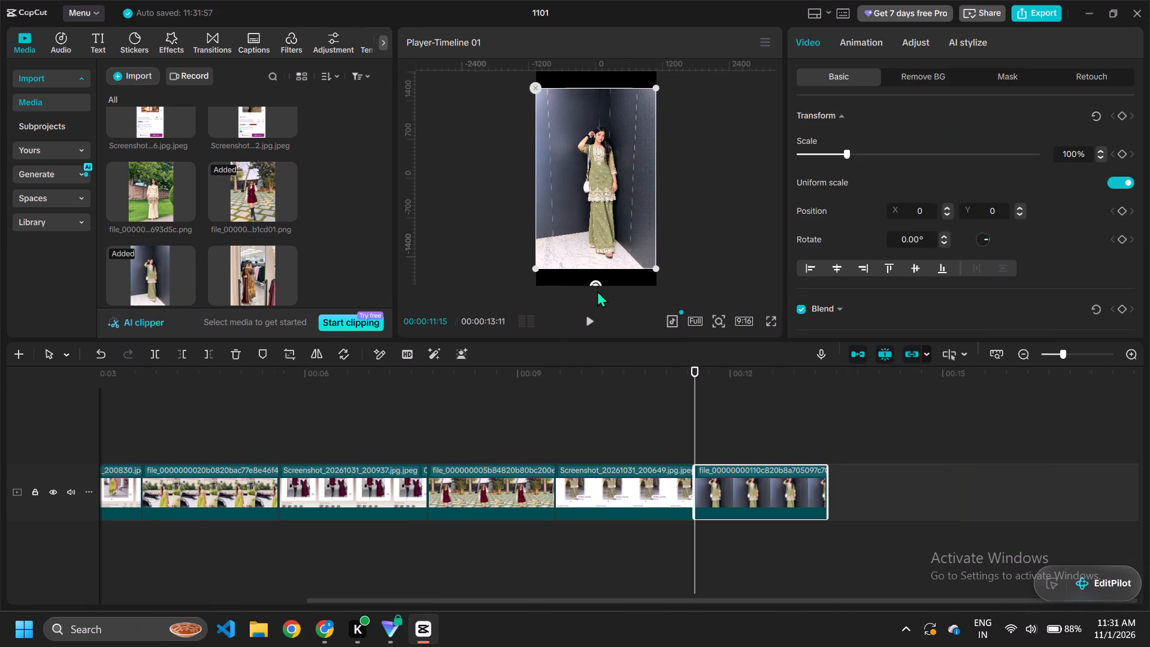
# Enlarge the olive green outfit photo to 119% so it fills the vertical frame.
pyautogui.moveTo(652, 268); pyautogui.dragTo(667, 292)
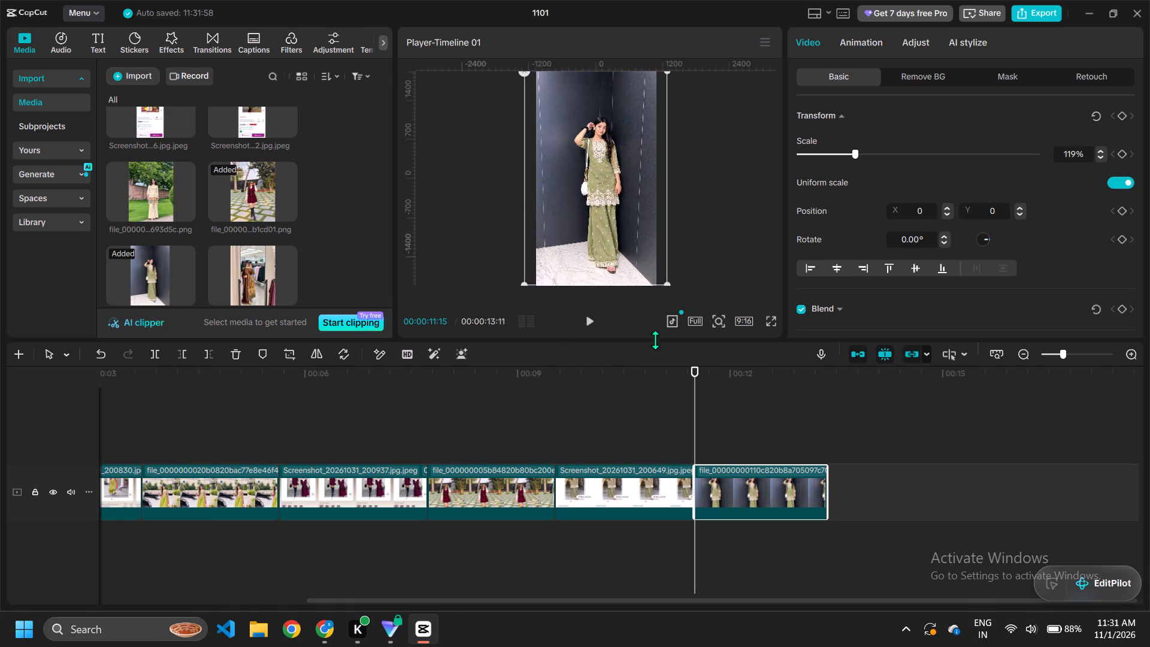
pyautogui.click(678, 421)
# Add the cream outfit shopping screenshot priced ₹884 at the timeline's end and shorten it to end at 00:00:15:11.
pyautogui.click(848, 494)
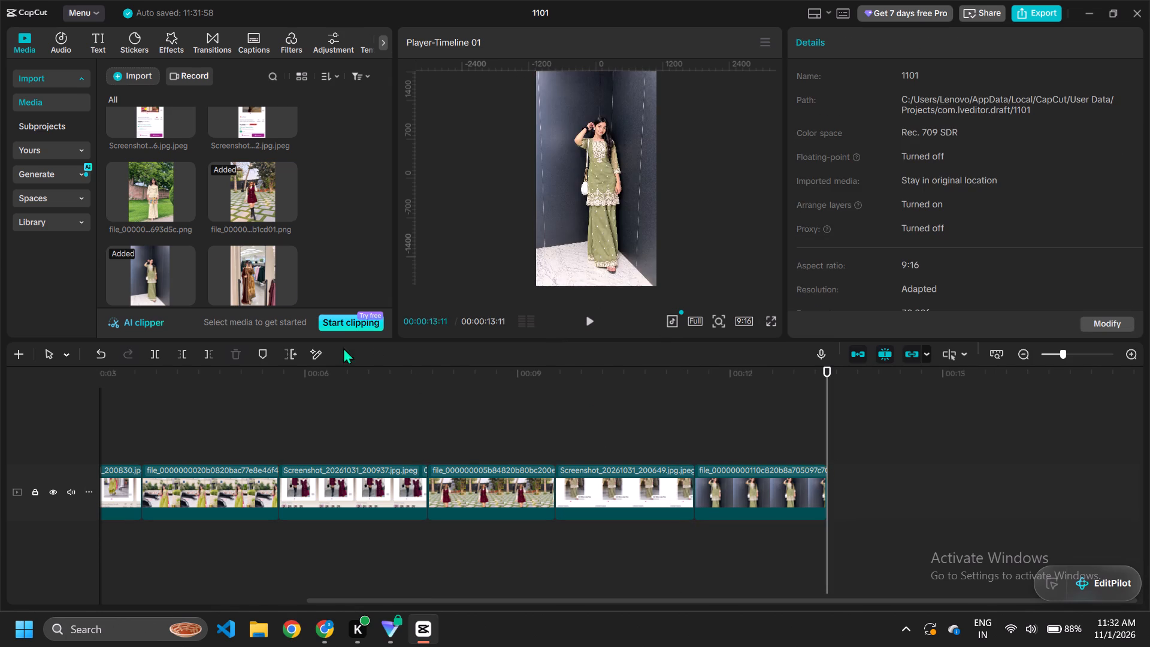
pyautogui.scroll(3, 201, 212)
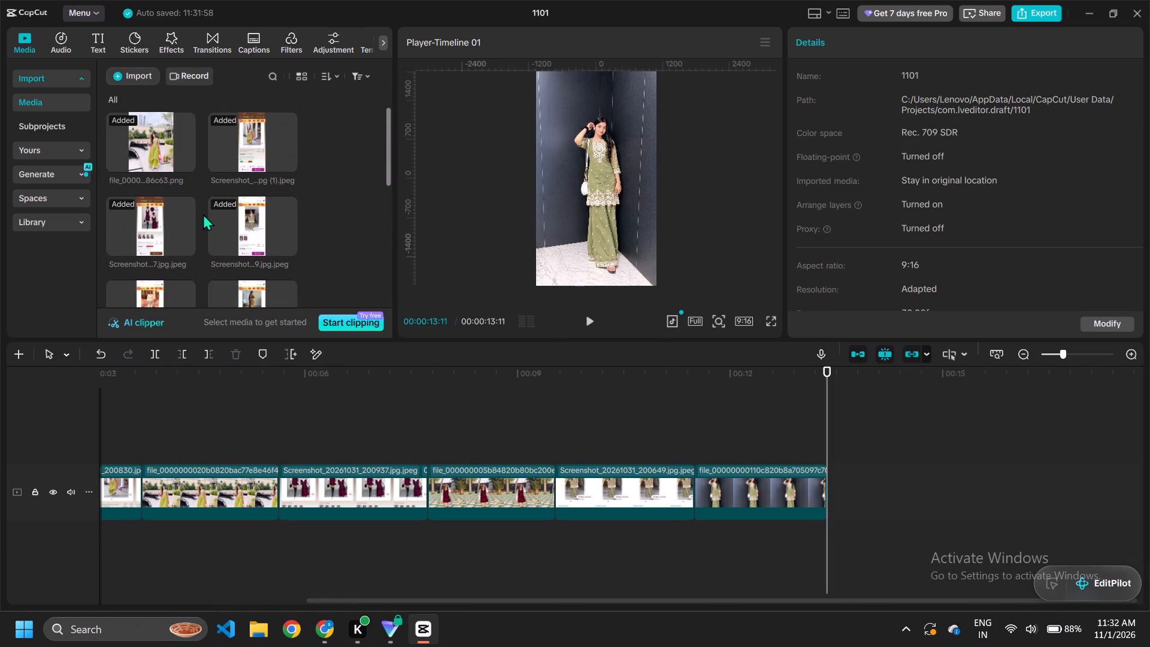
pyautogui.scroll(1, 203, 214)
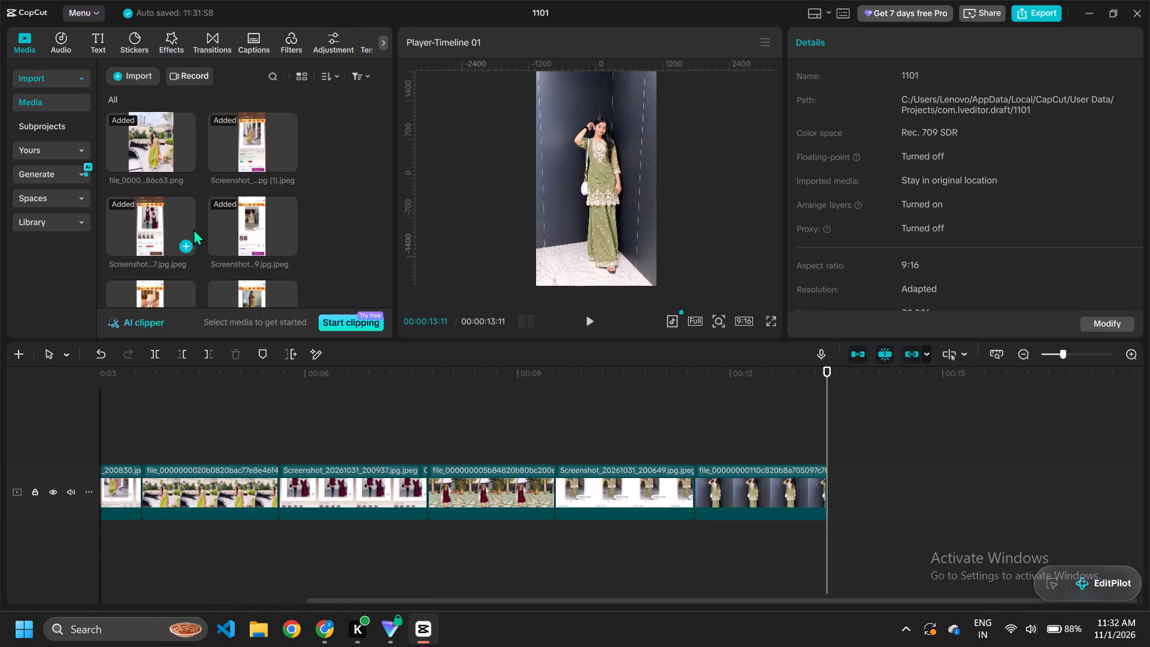
pyautogui.scroll(-1, 193, 229)
pyautogui.click(181, 262)
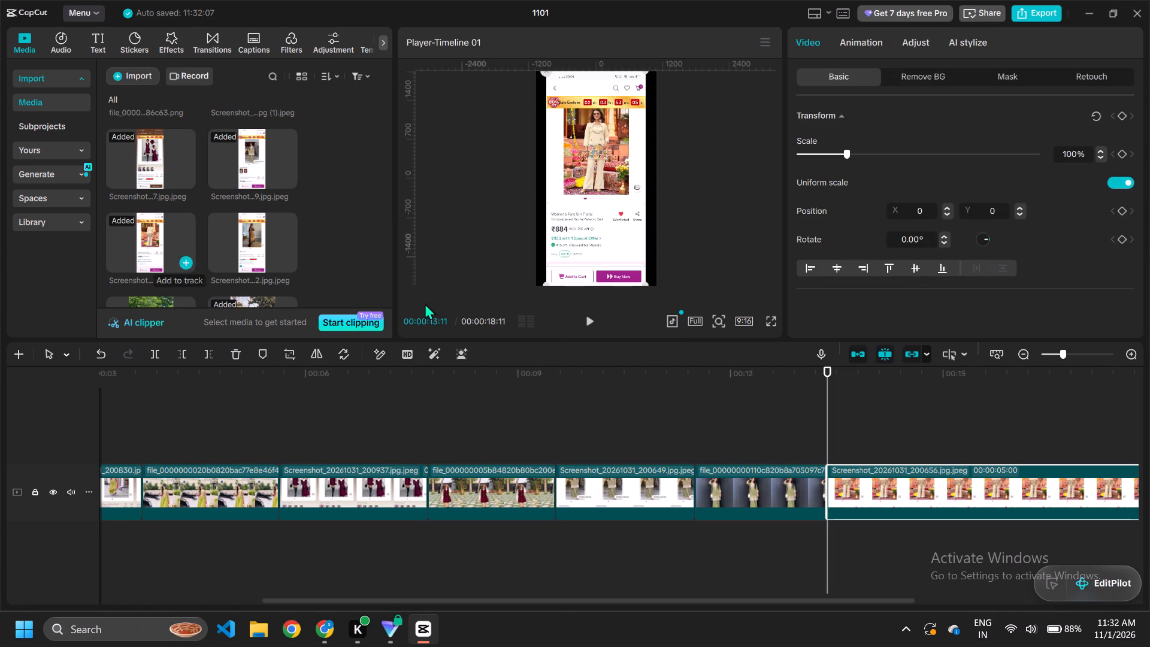
pyautogui.hscroll(-4, 852, 477)
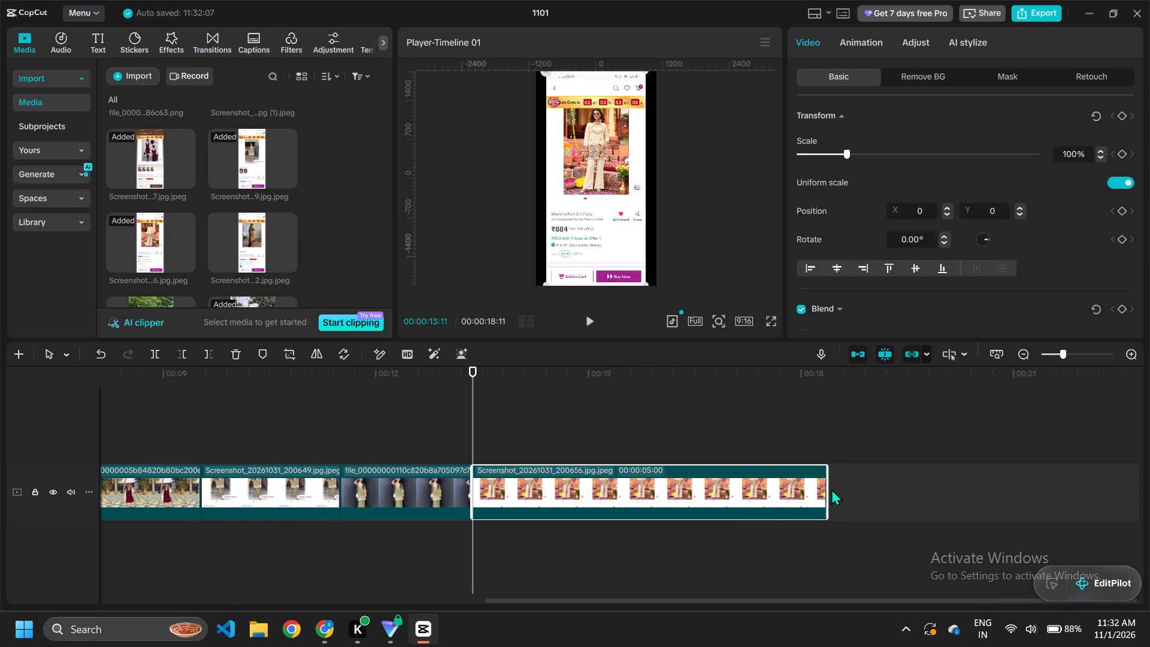
pyautogui.moveTo(827, 494); pyautogui.dragTo(610, 515)
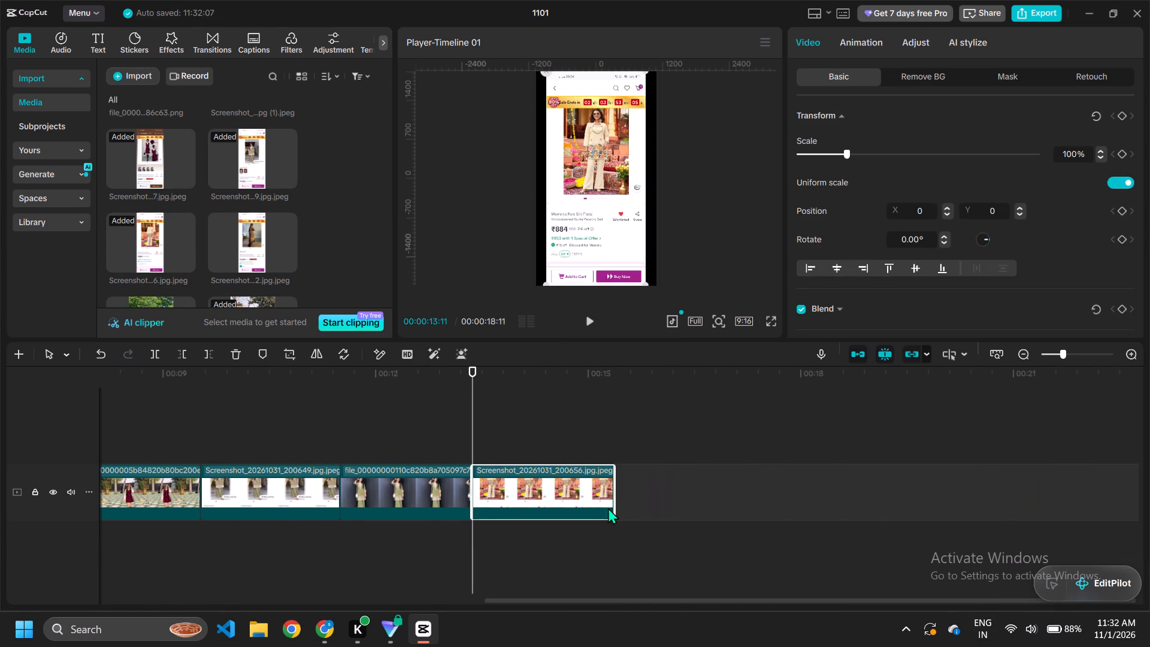
# Scale the cream outfit screenshot to 121% so it fills the frame's width.
pyautogui.click(592, 241)
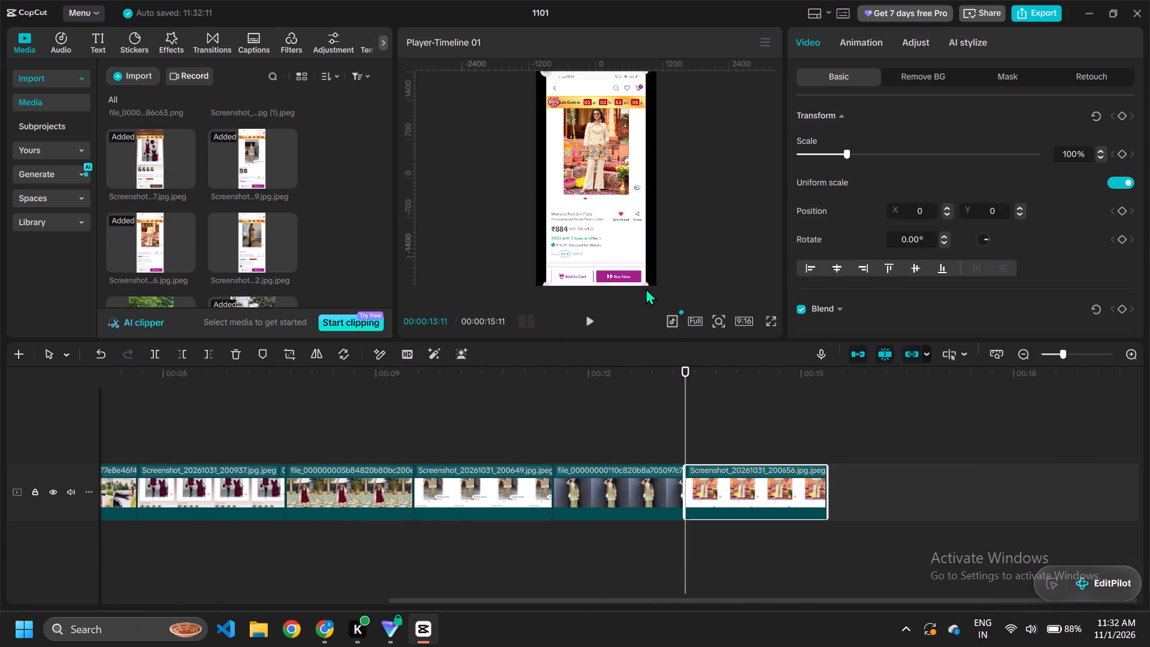
pyautogui.moveTo(644, 283); pyautogui.dragTo(671, 296)
# Add the photo of the woman in the cream outfit at the timeline's end and enlarge it to 133% to fill the frame.
pyautogui.moveTo(685, 416); pyautogui.dragTo(845, 427)
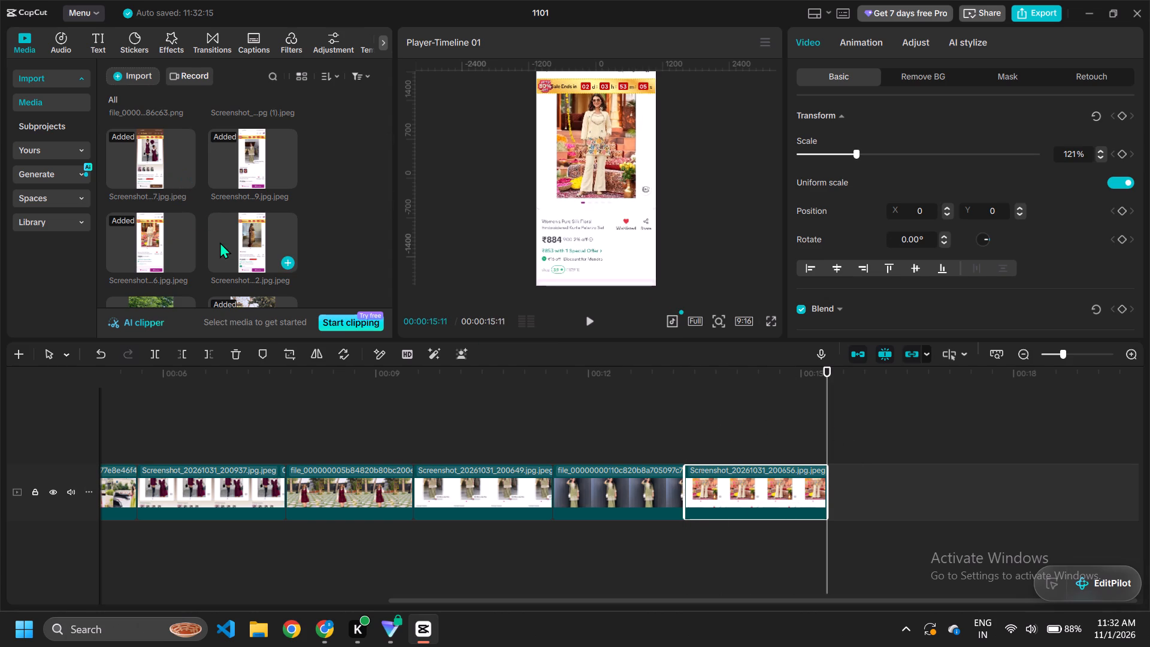
pyautogui.scroll(-2, 243, 240)
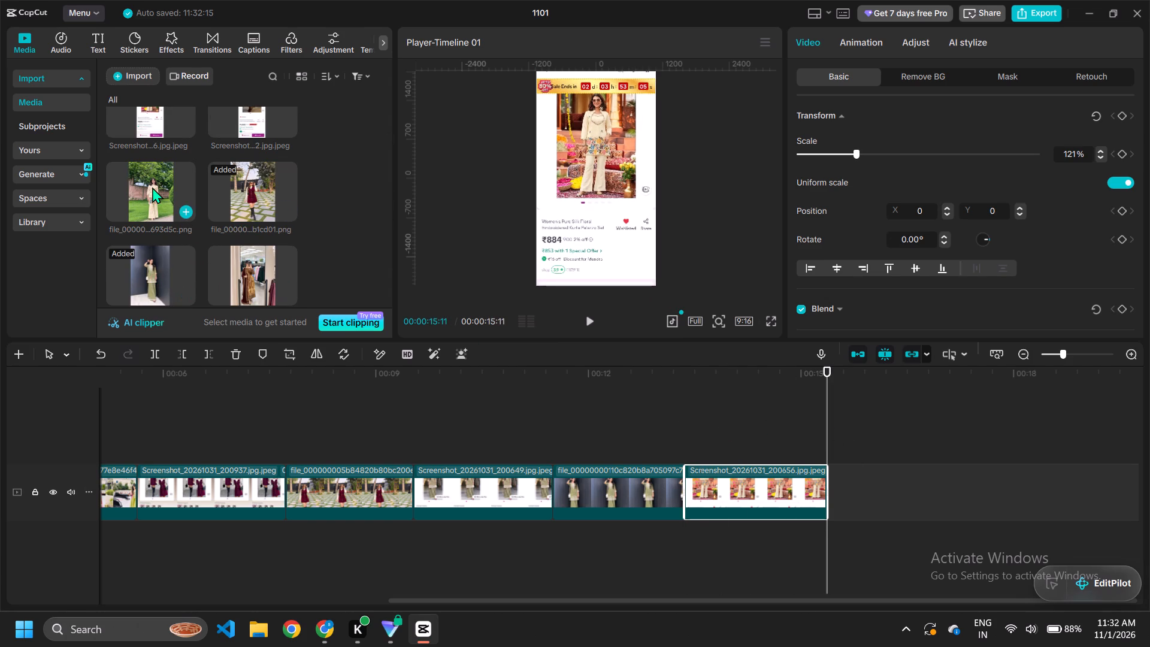
pyautogui.click(152, 187)
pyautogui.click(189, 212)
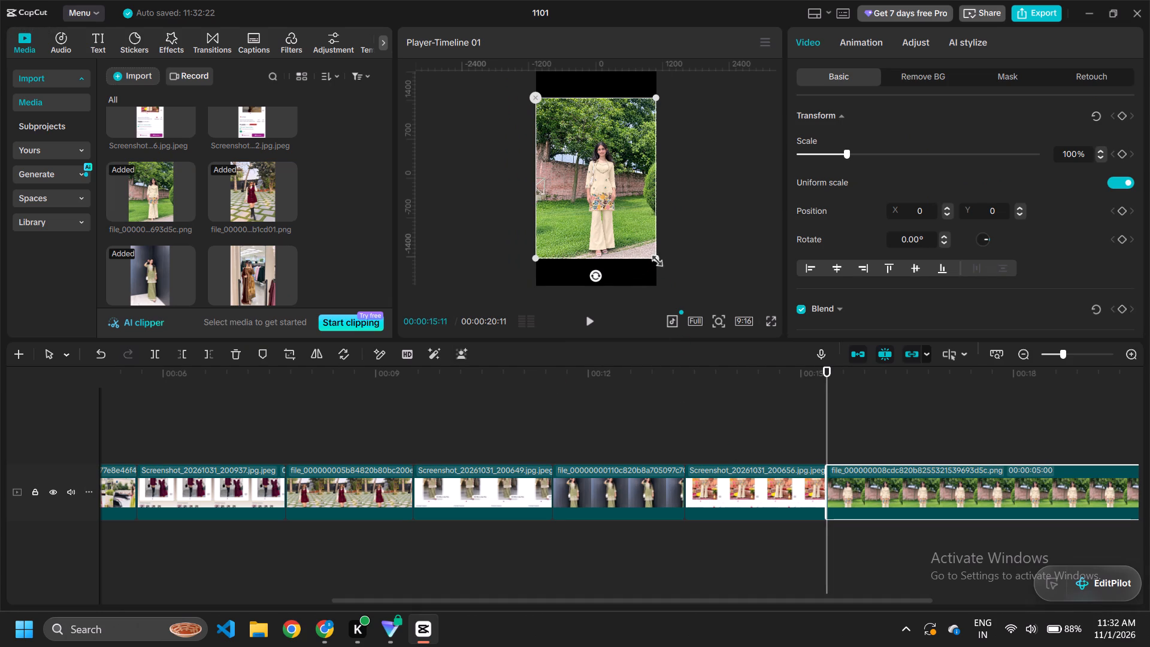
pyautogui.moveTo(653, 258); pyautogui.dragTo(677, 299)
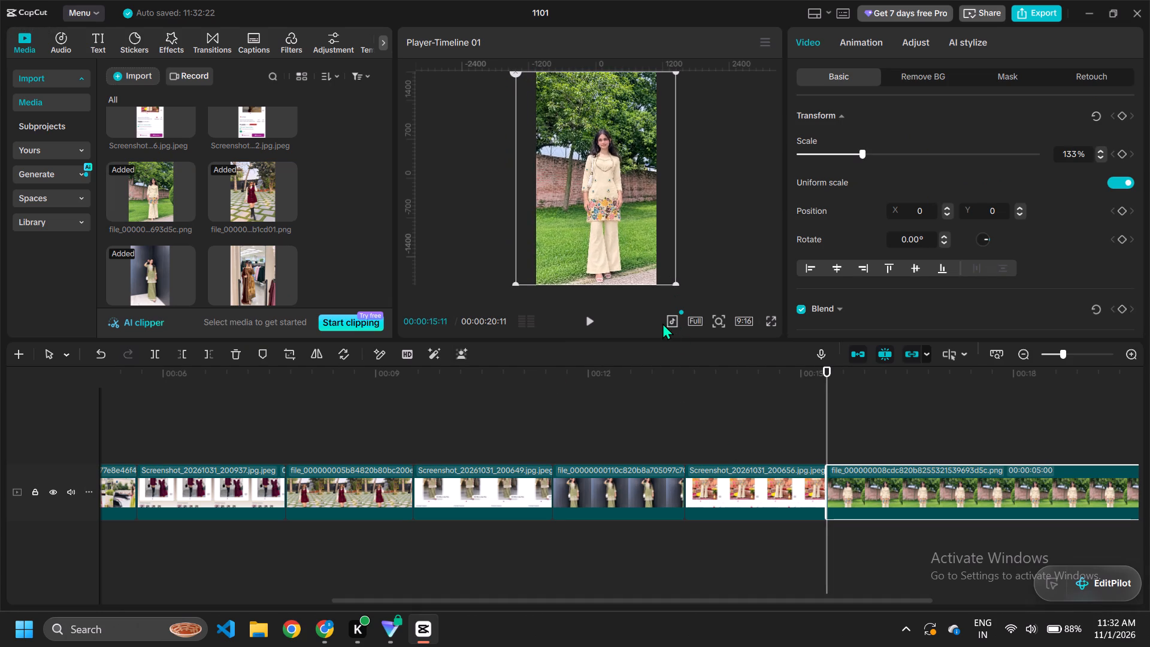
# Shorten the cream outfit photo clip so it ends at 00:00:17:11.
pyautogui.hscroll(-6, 644, 326)
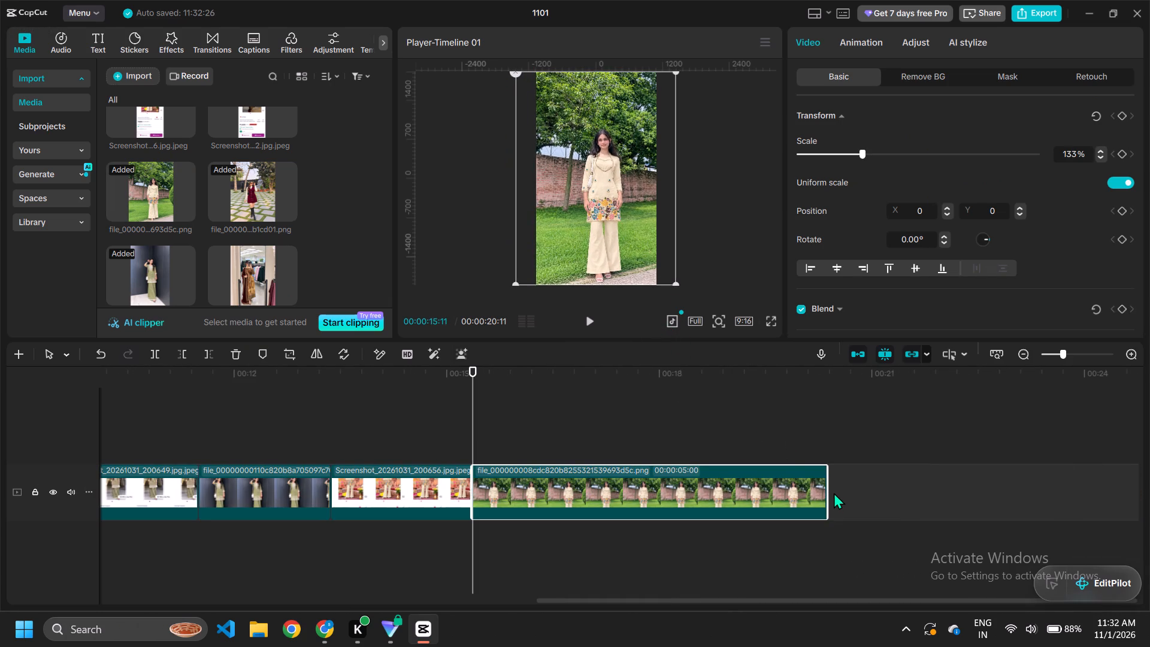
pyautogui.moveTo(828, 493); pyautogui.dragTo(613, 495)
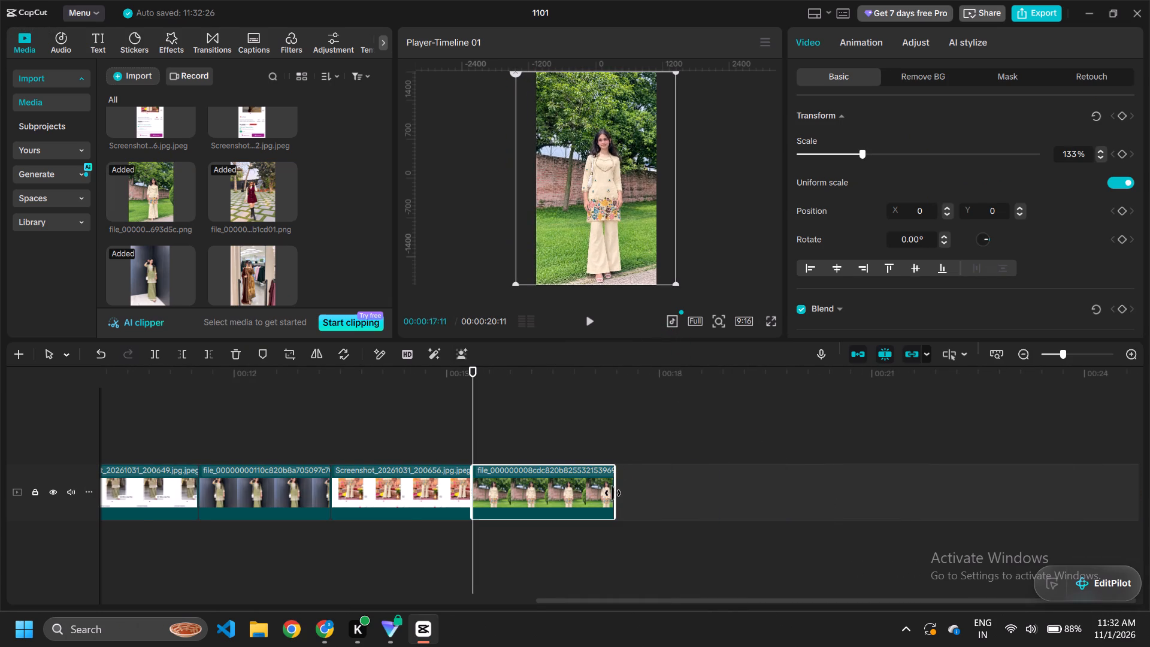
# Add the brown dress shopping screenshot priced ₹1,005 at the end of the timeline.
pyautogui.click(841, 392)
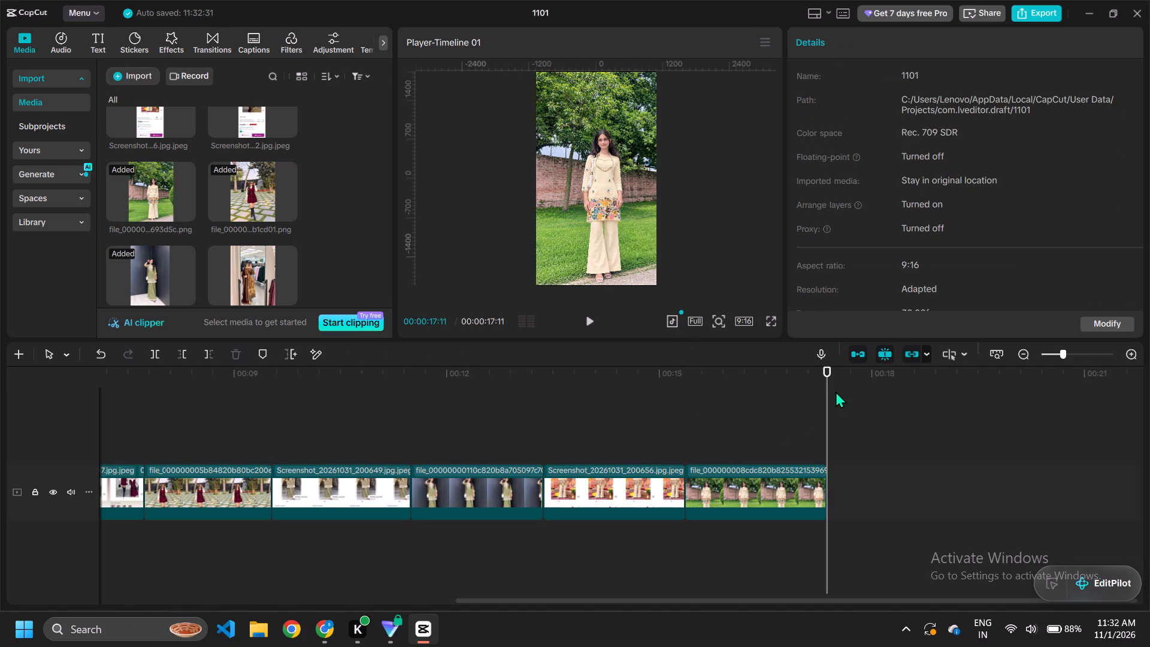
pyautogui.scroll(2, 239, 223)
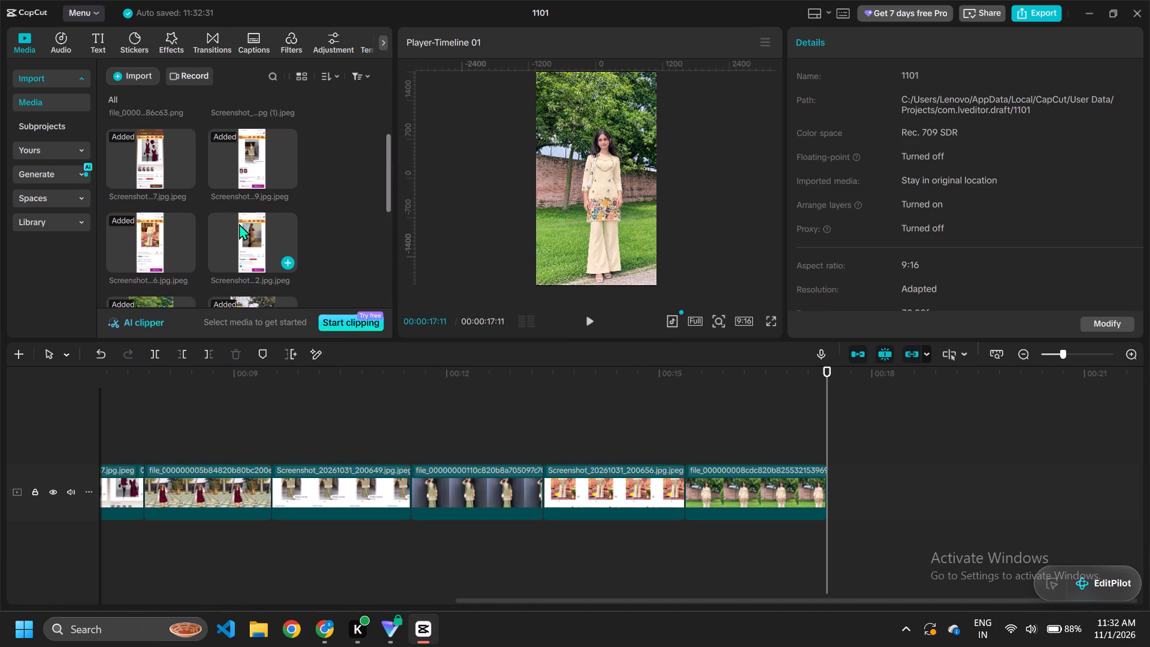
pyautogui.click(262, 240)
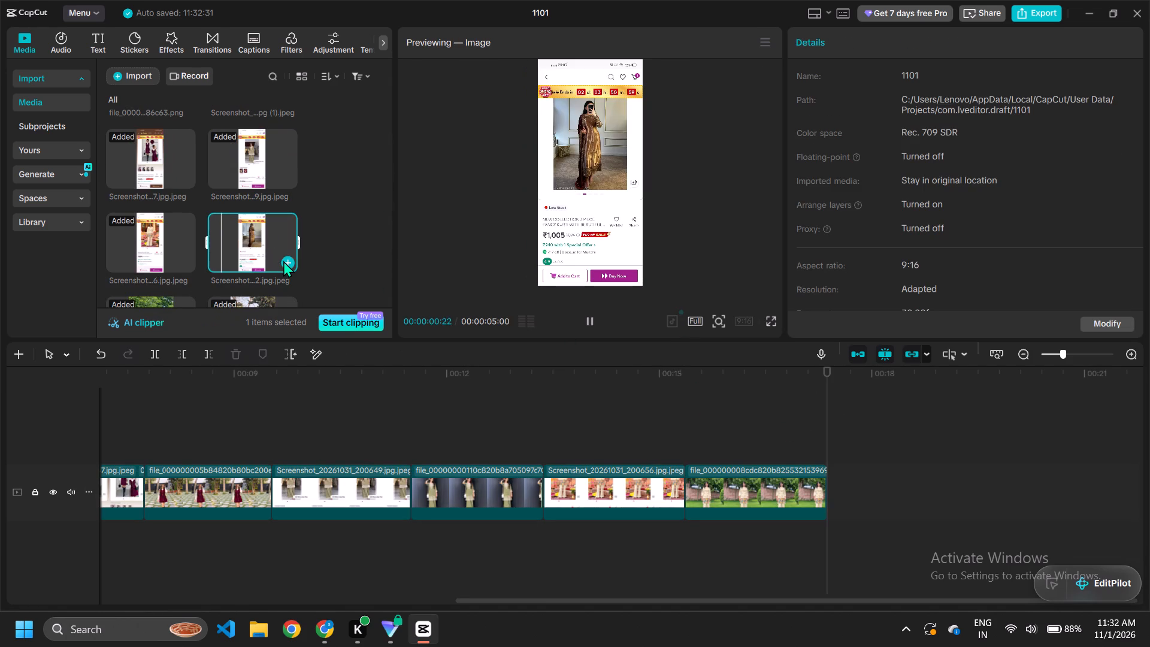
pyautogui.click(286, 262)
# Scale the brown dress screenshot to 121% so it fills the frame's width.
pyautogui.hscroll(-1, 689, 286)
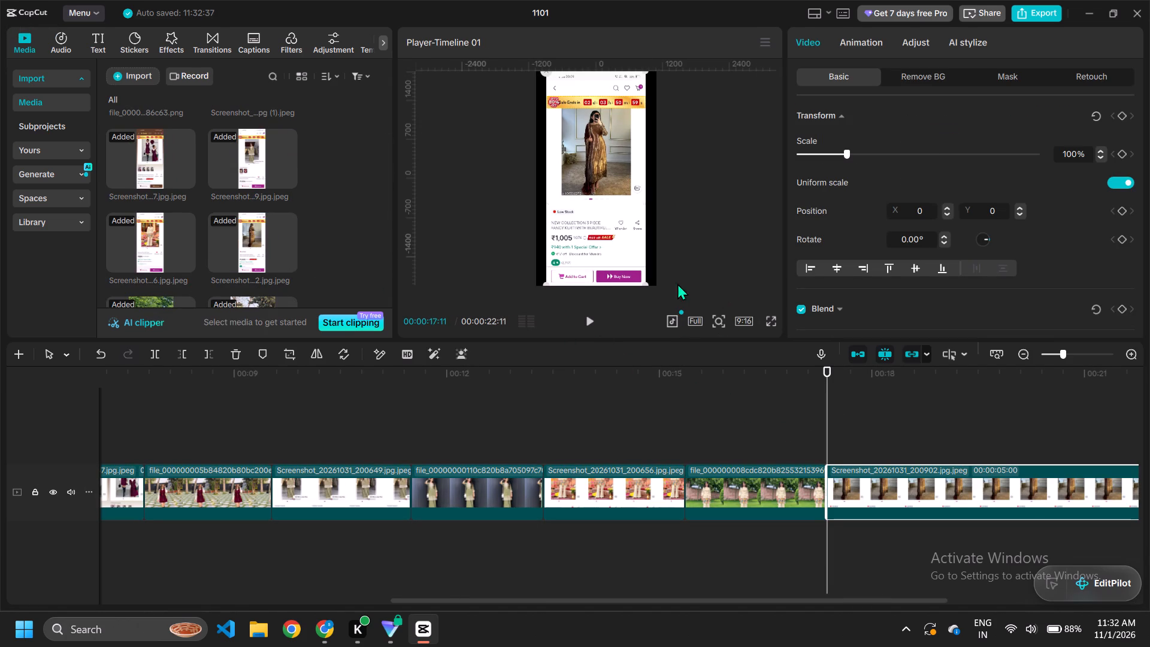
pyautogui.hscroll(-3, 677, 283)
pyautogui.moveTo(645, 283); pyautogui.dragTo(665, 291)
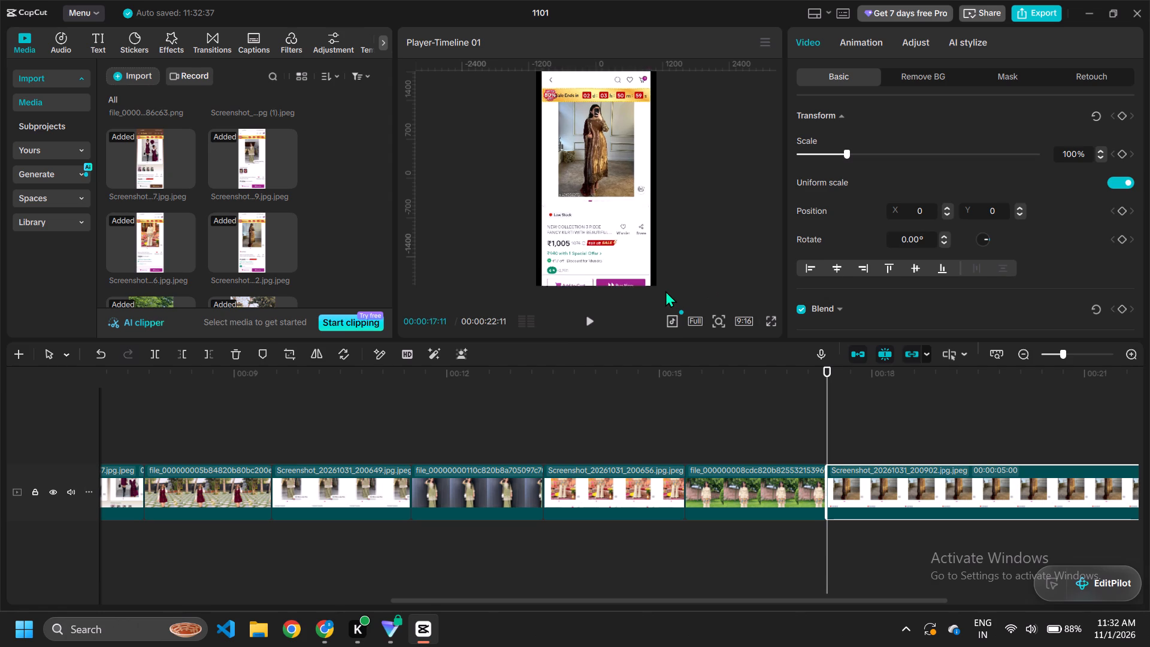
pyautogui.moveTo(665, 291); pyautogui.dragTo(670, 295)
# Shorten the brown dress screenshot clip so it ends at 00:00:19:18.
pyautogui.hscroll(-3, 861, 465)
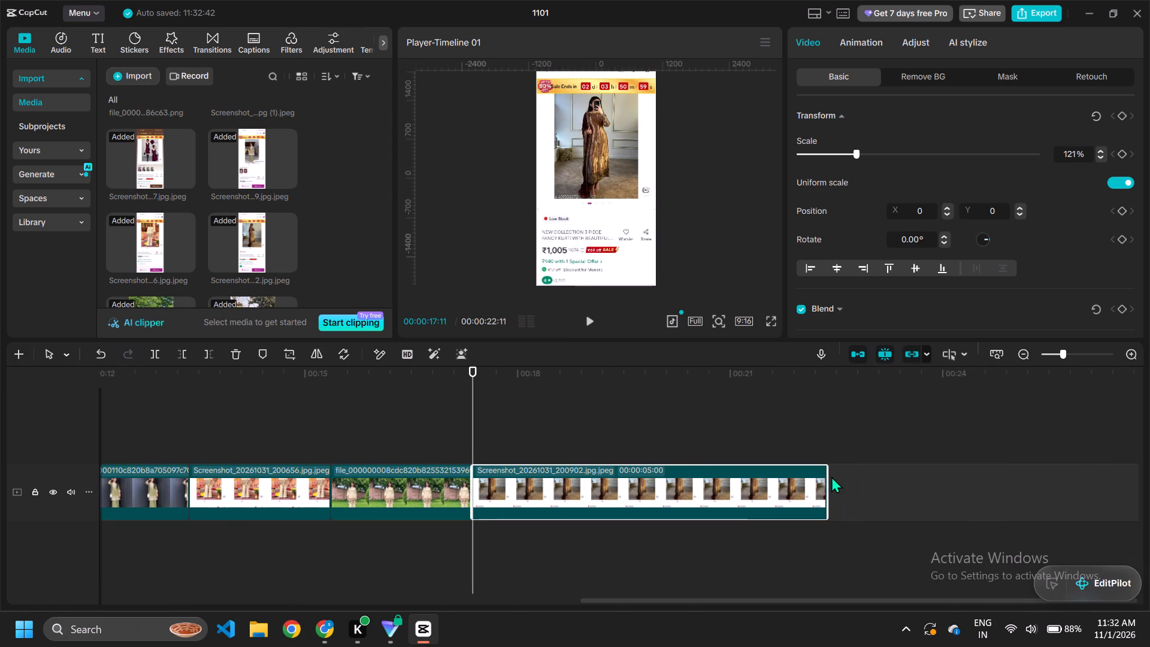
pyautogui.hscroll(-1, 831, 476)
pyautogui.moveTo(826, 488); pyautogui.dragTo(633, 498)
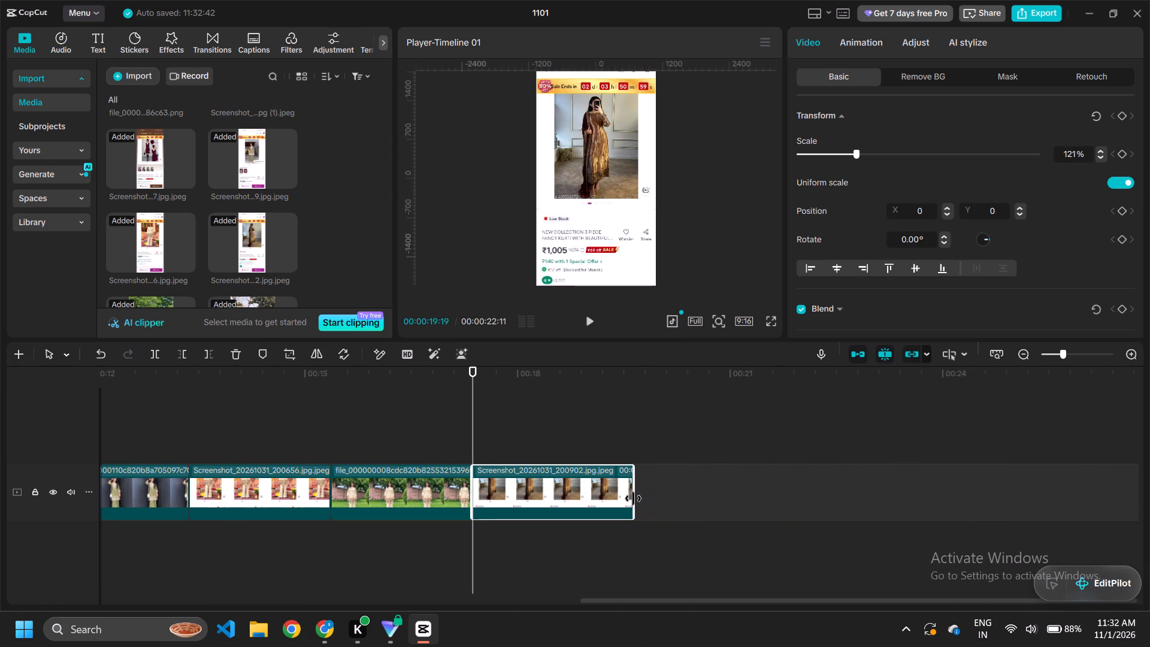
pyautogui.moveTo(633, 498); pyautogui.dragTo(631, 497)
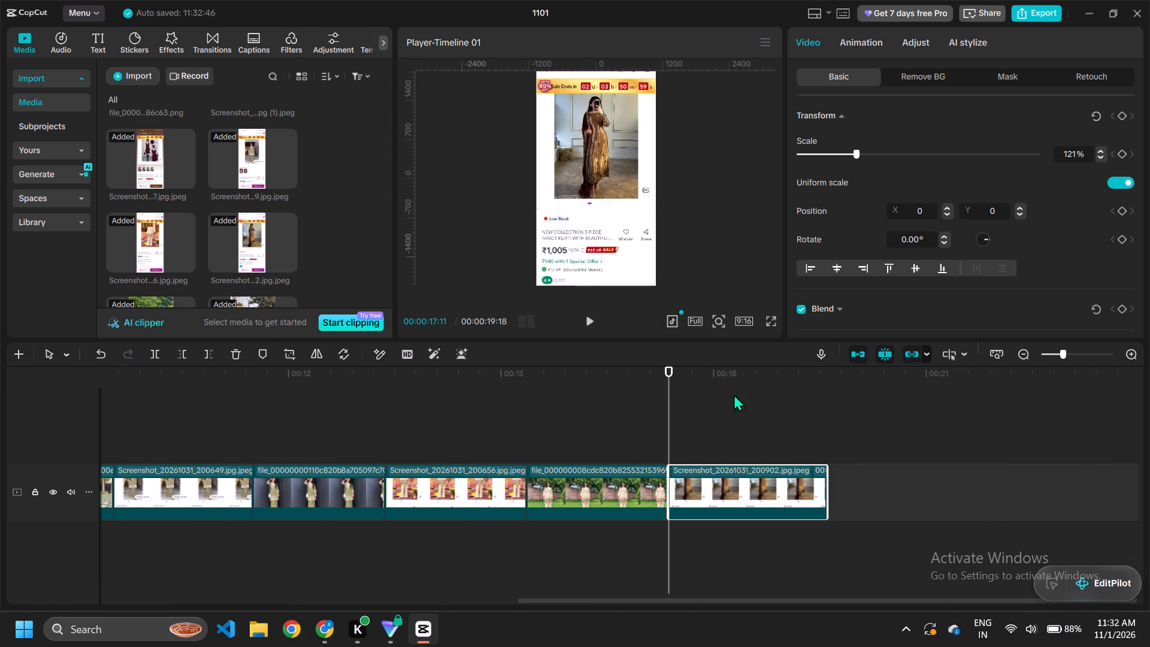
# Add the mirror photo of the woman in the golden-brown dress at the timeline's end and enlarge it to 133% to fill the frame.
pyautogui.click(835, 373)
pyautogui.scroll(-3, 186, 244)
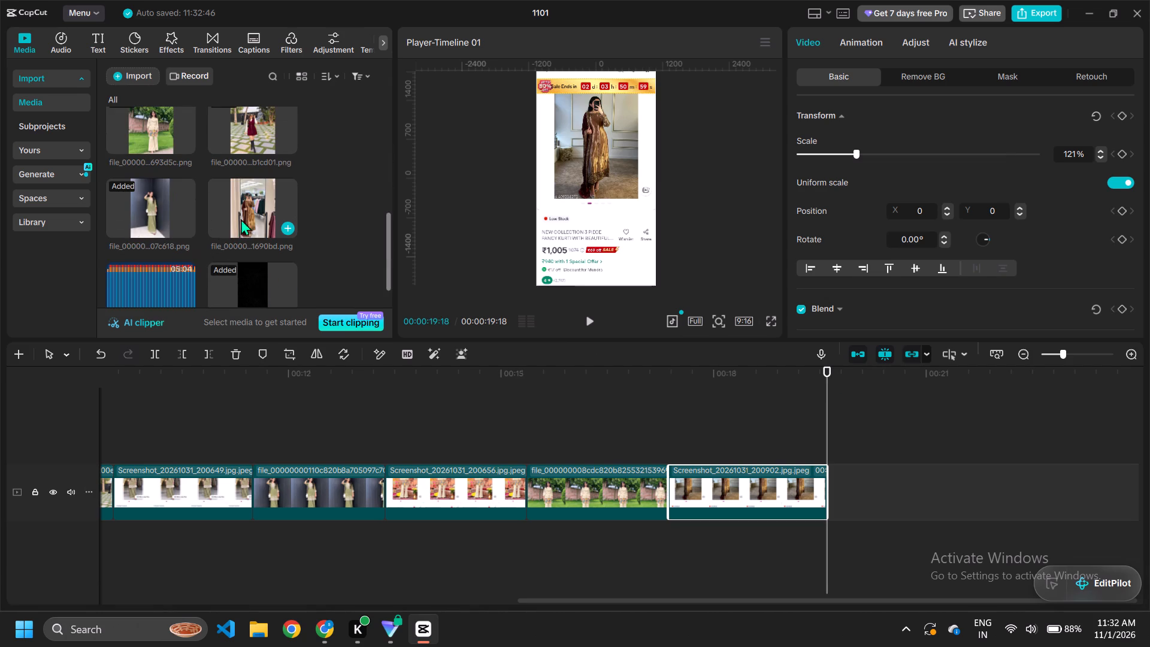
pyautogui.click(255, 212)
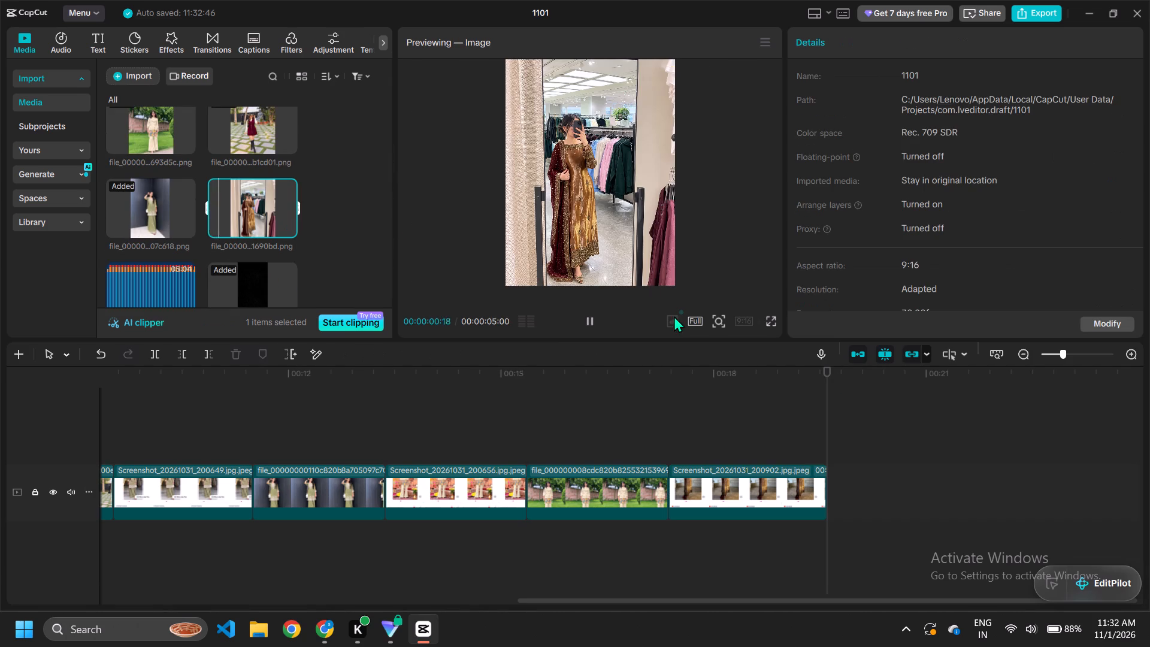
pyautogui.click(282, 228)
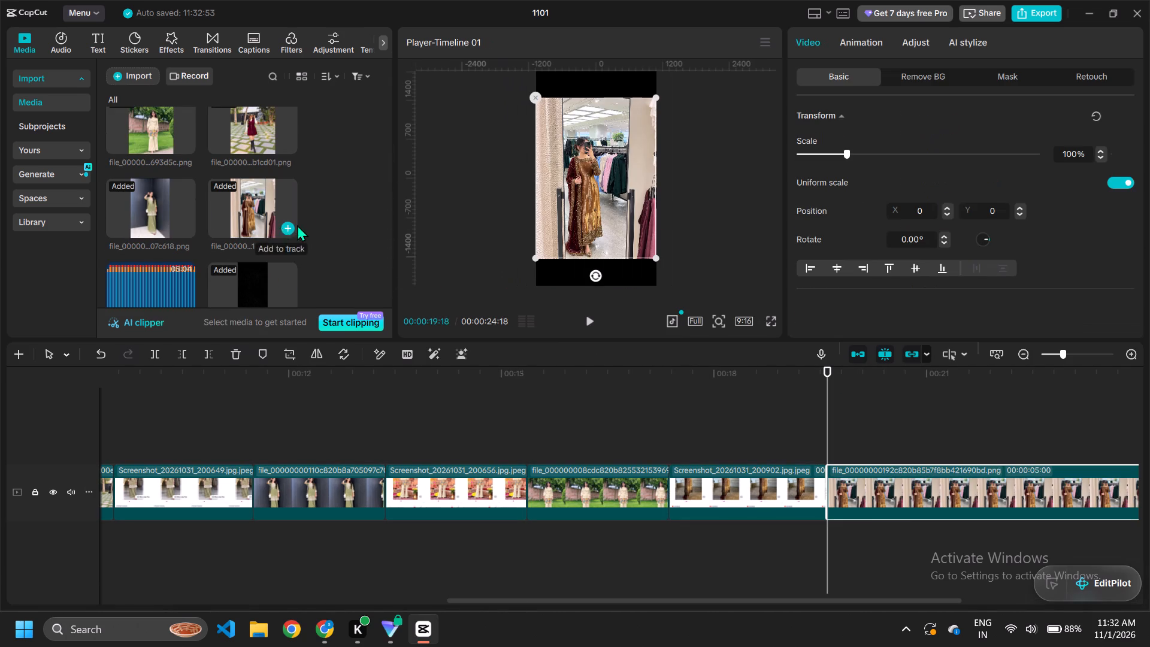
pyautogui.moveTo(656, 252); pyautogui.dragTo(657, 262)
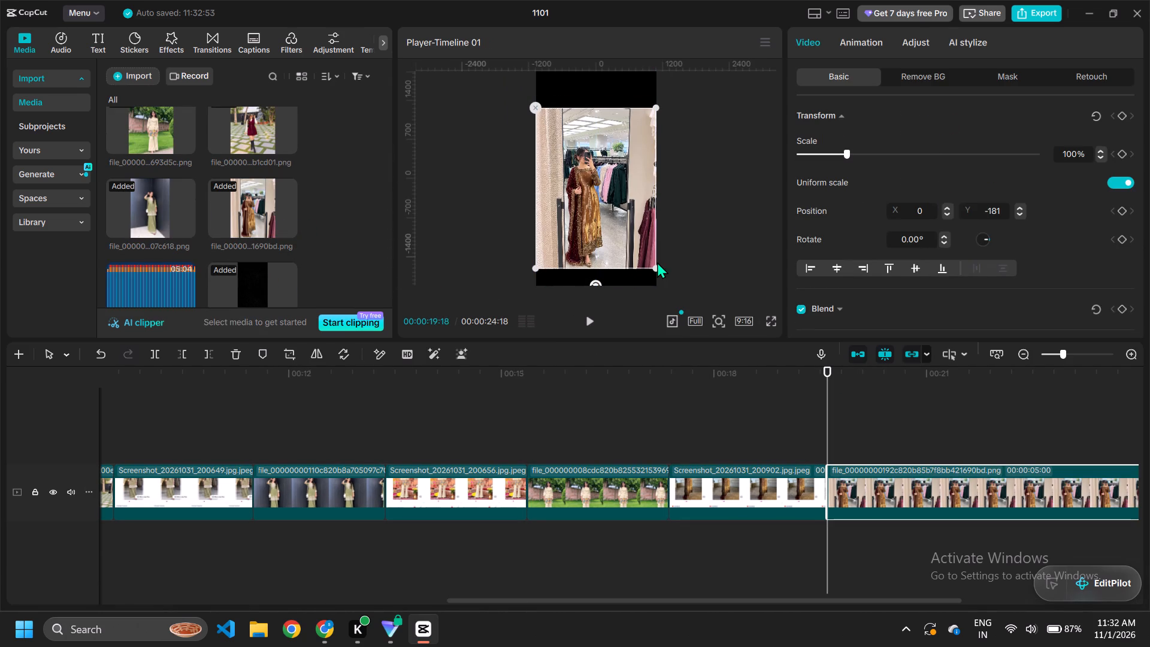
pyautogui.moveTo(654, 270); pyautogui.dragTo(669, 297)
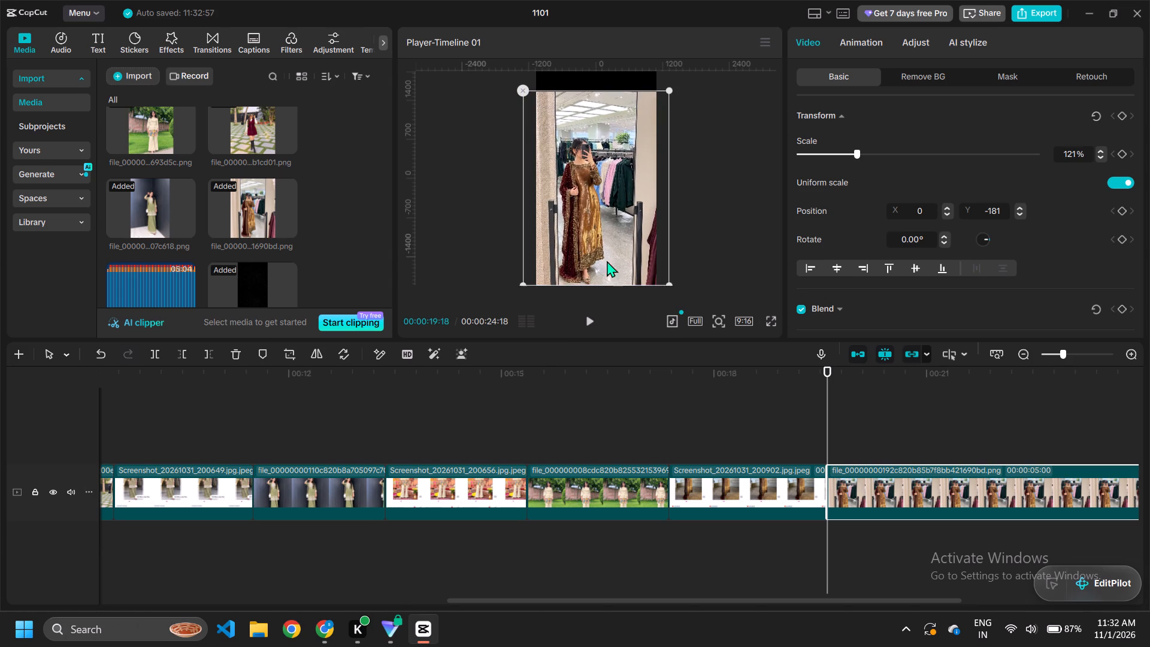
pyautogui.moveTo(599, 245); pyautogui.dragTo(597, 237)
pyautogui.moveTo(663, 277); pyautogui.dragTo(663, 280)
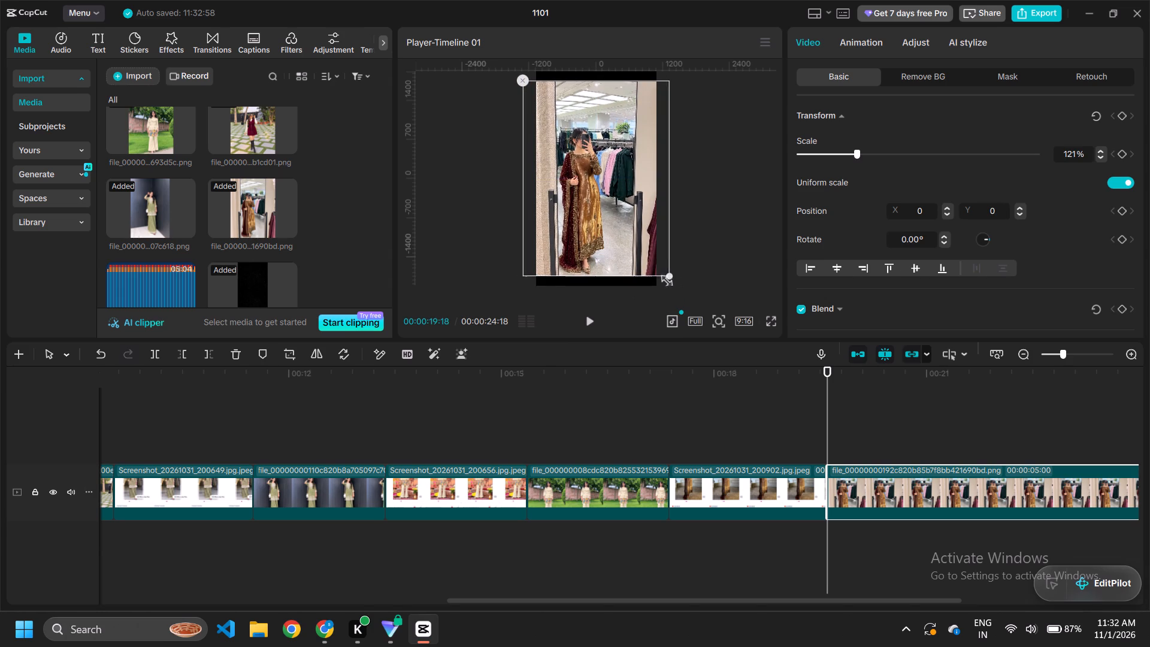
pyautogui.moveTo(663, 280); pyautogui.dragTo(670, 292)
# Shorten the golden-brown dress photo clip so it ends at 00:00:21:22.
pyautogui.hscroll(-3, 757, 376)
pyautogui.hscroll(-1, 926, 474)
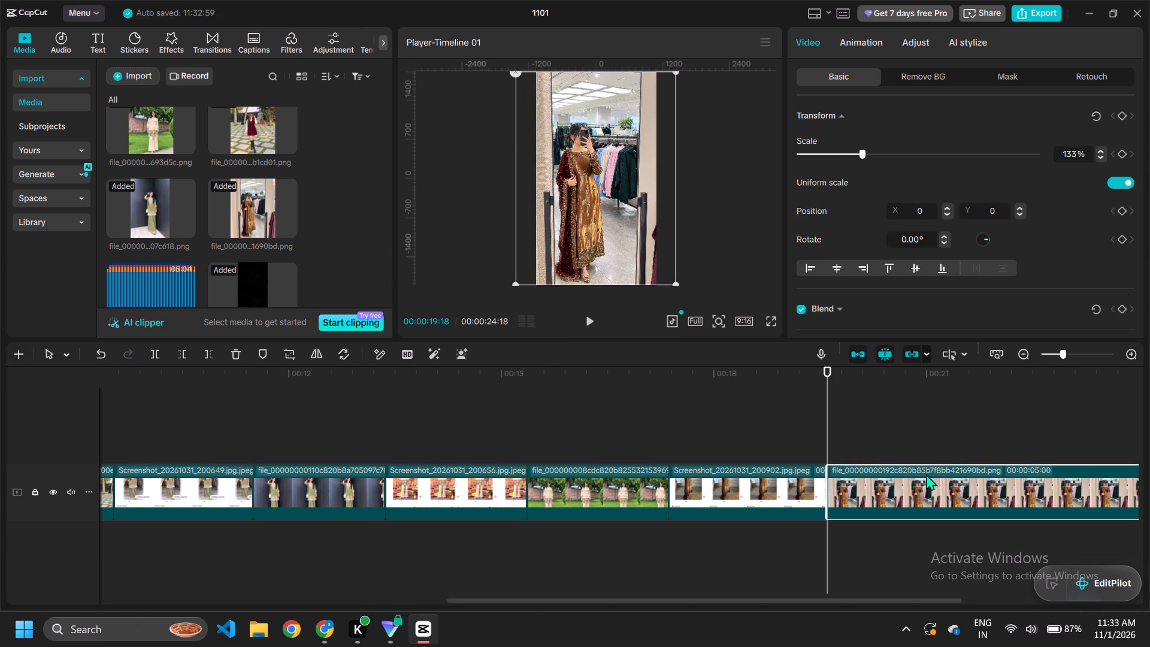
pyautogui.hscroll(-1, 926, 474)
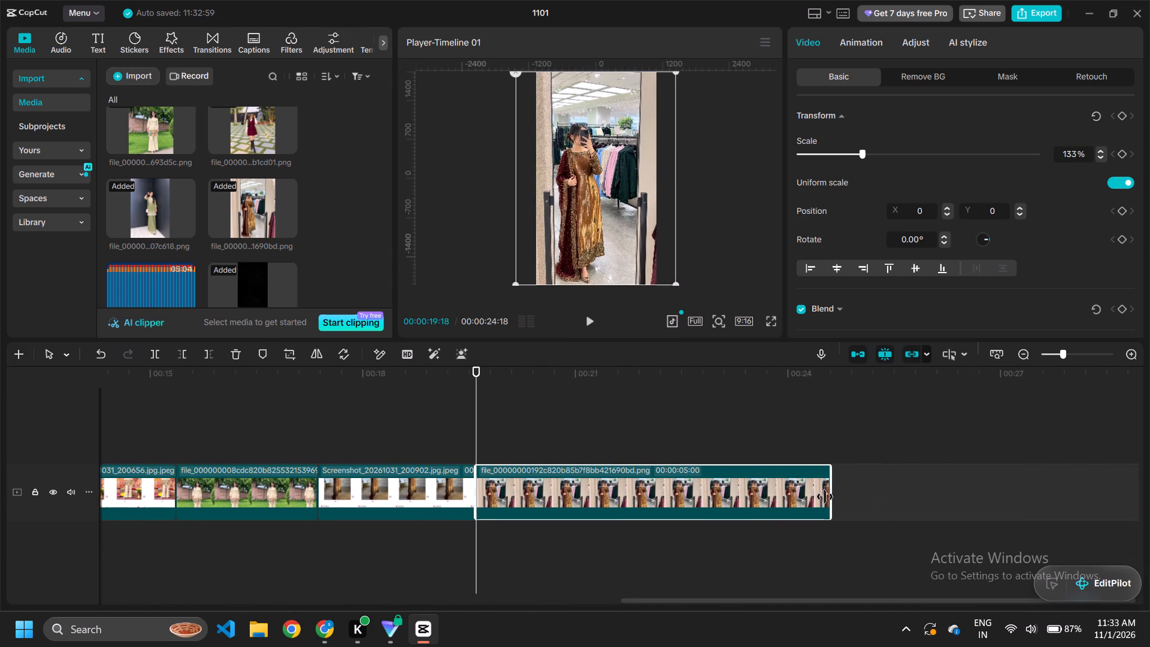
pyautogui.moveTo(826, 495); pyautogui.dragTo(624, 507)
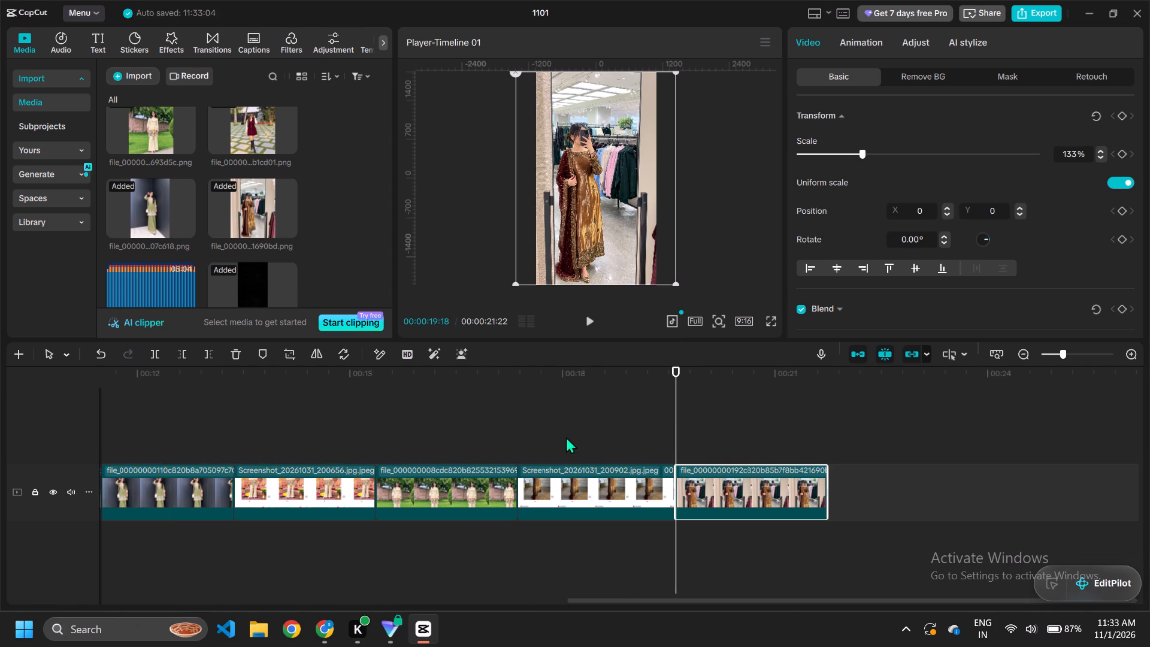
# Scale the black opening clip to 112% so it fills the frame's width.
pyautogui.hscroll(20, 670, 436)
pyautogui.hscroll(16, 670, 436)
pyautogui.hscroll(1, 373, 469)
pyautogui.click(219, 471)
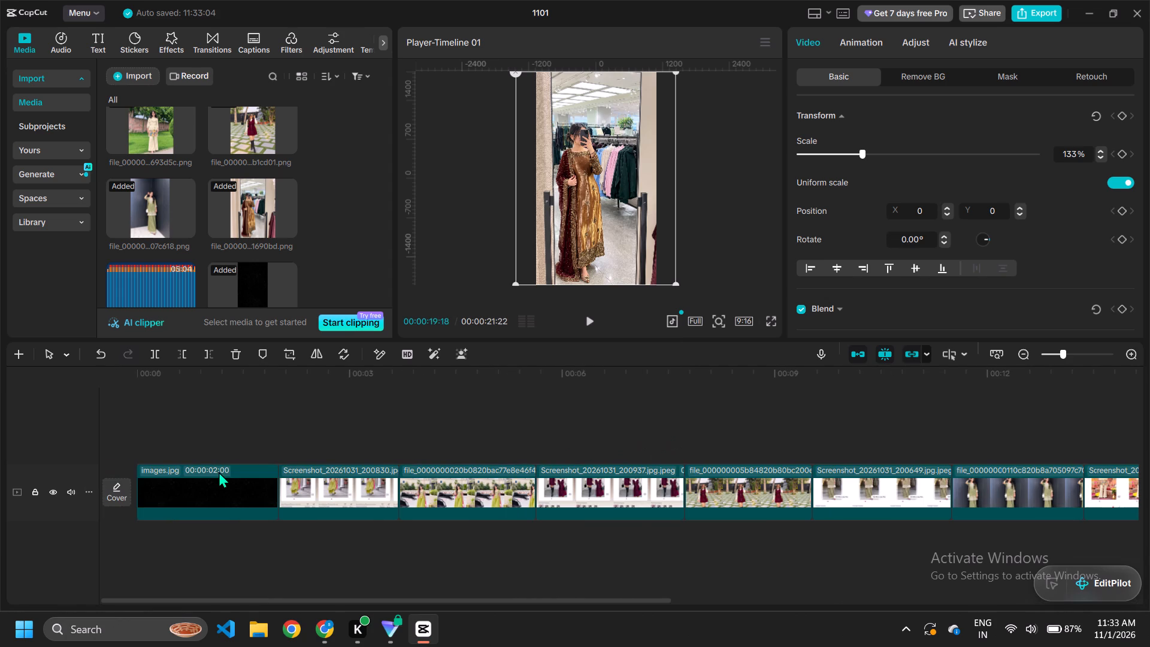
pyautogui.click(190, 364)
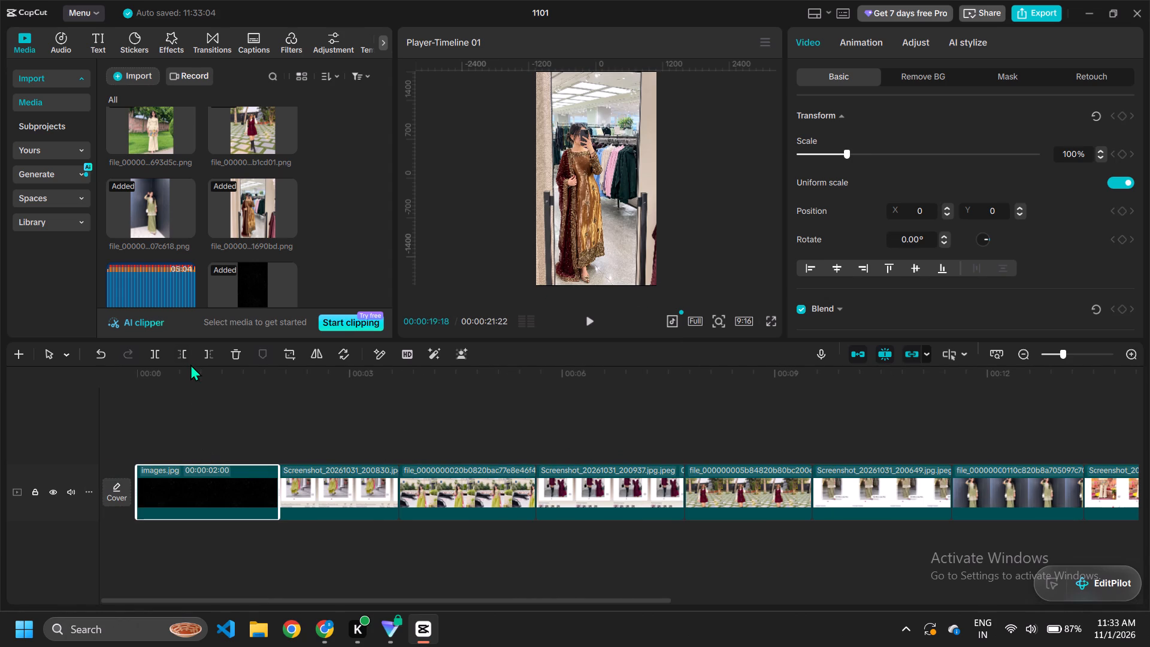
pyautogui.click(192, 374)
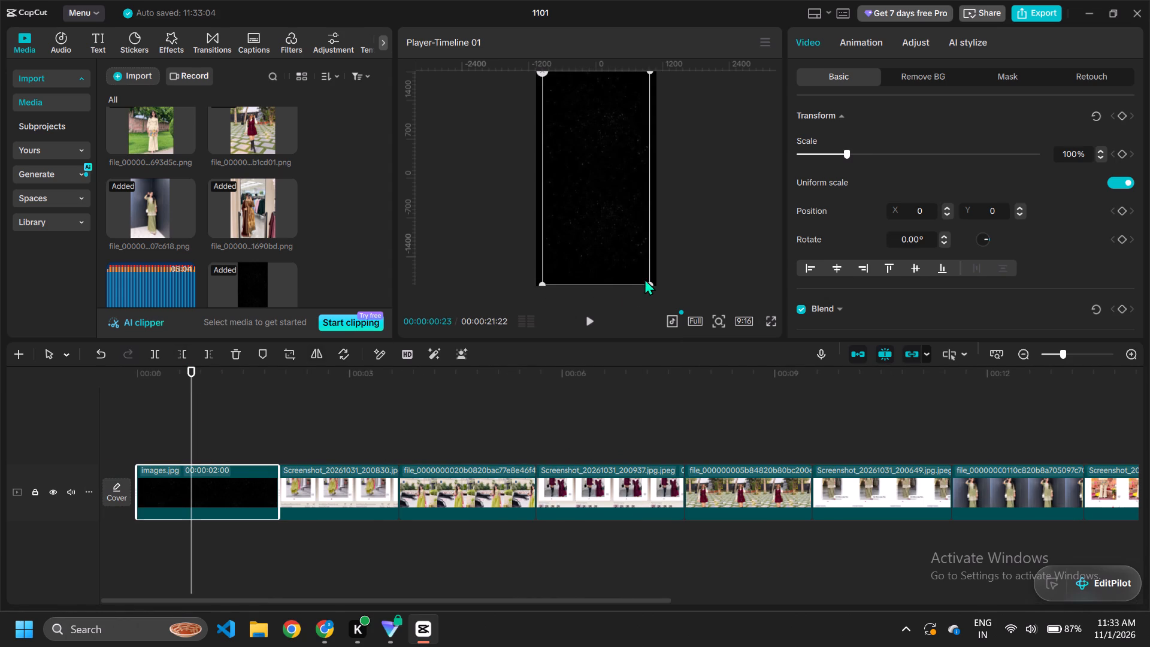
pyautogui.moveTo(649, 283); pyautogui.dragTo(658, 294)
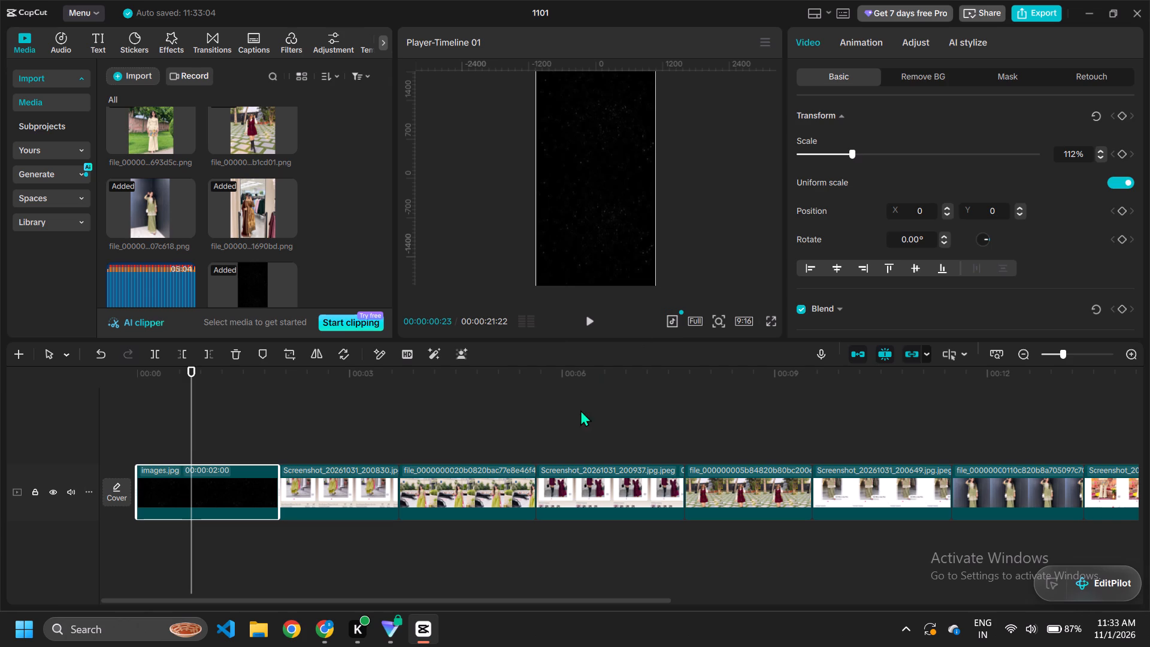
pyautogui.click(571, 425)
# Add a default text clip at the very start of the timeline, above the black opening clip.
pyautogui.click(162, 398)
pyautogui.moveTo(156, 383); pyautogui.dragTo(170, 382)
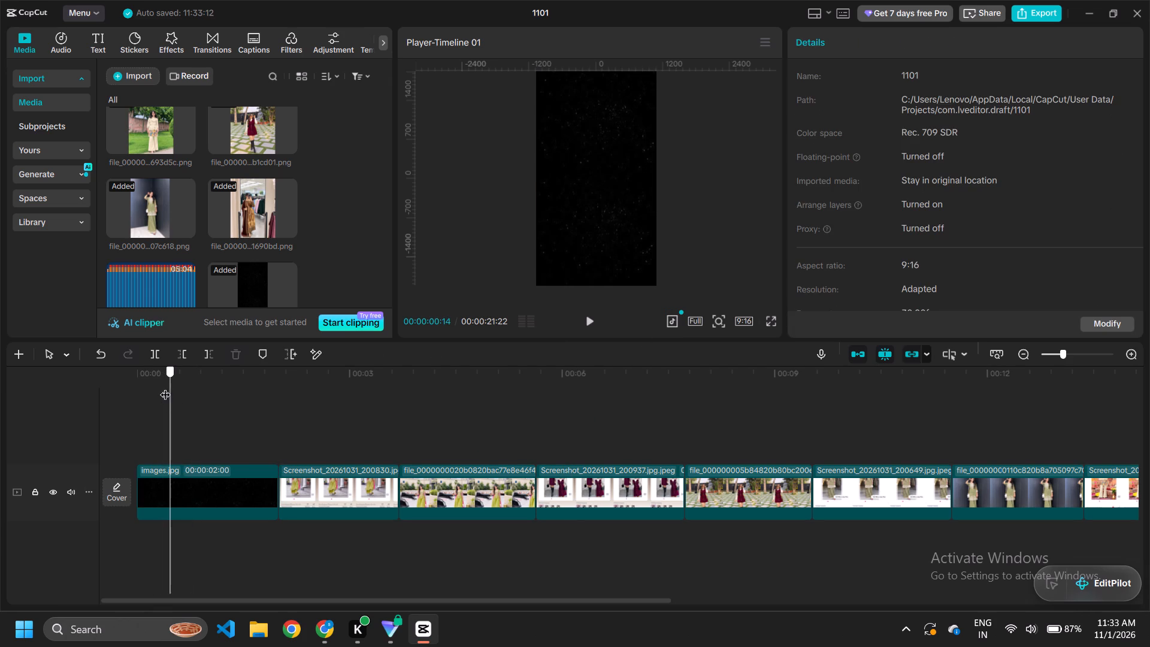
pyautogui.moveTo(171, 388); pyautogui.dragTo(101, 386)
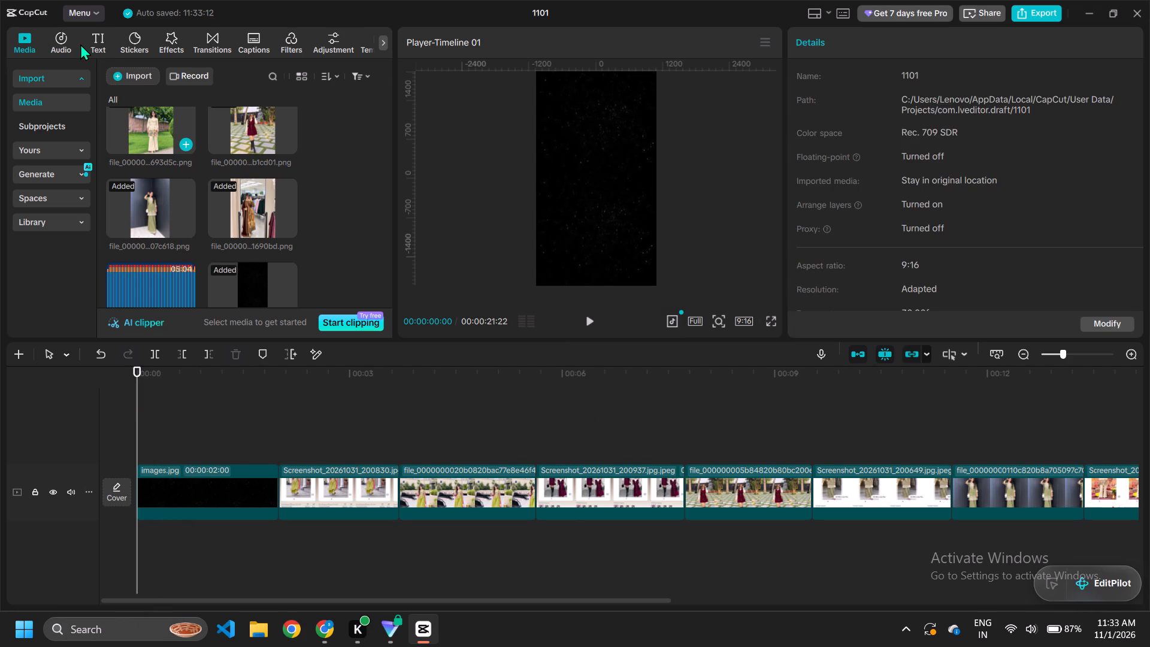
pyautogui.click(104, 49)
pyautogui.click(99, 38)
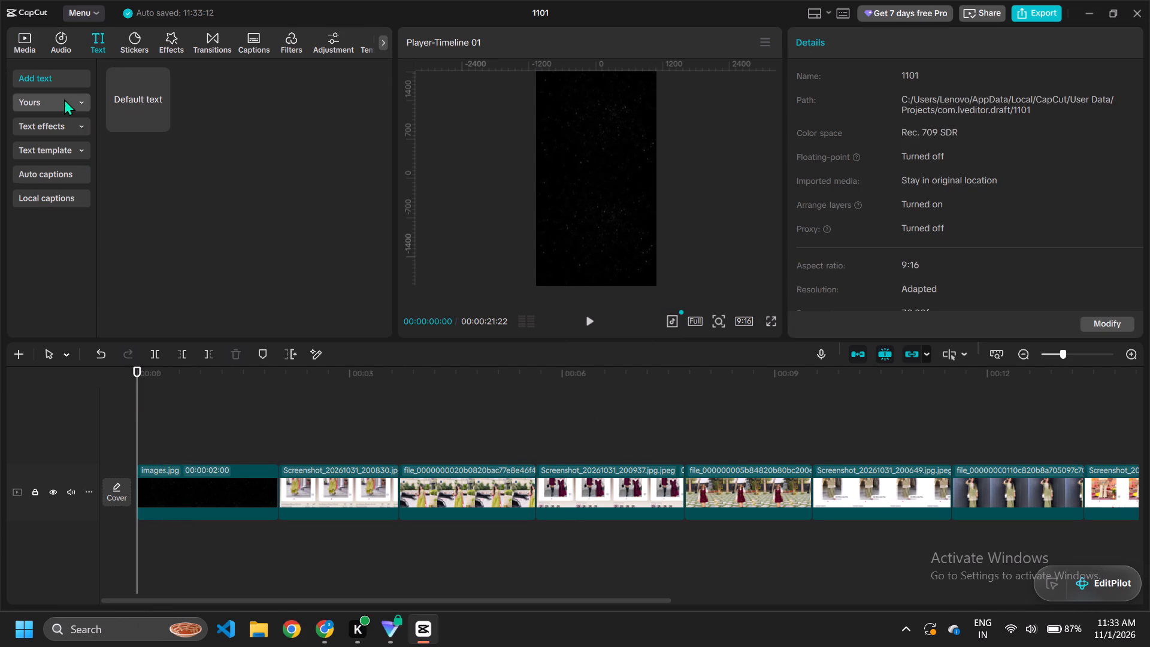
pyautogui.click(152, 93)
pyautogui.click(164, 125)
# Shorten the text clip so it ends together with the two-second black opening clip.
pyautogui.click(329, 448)
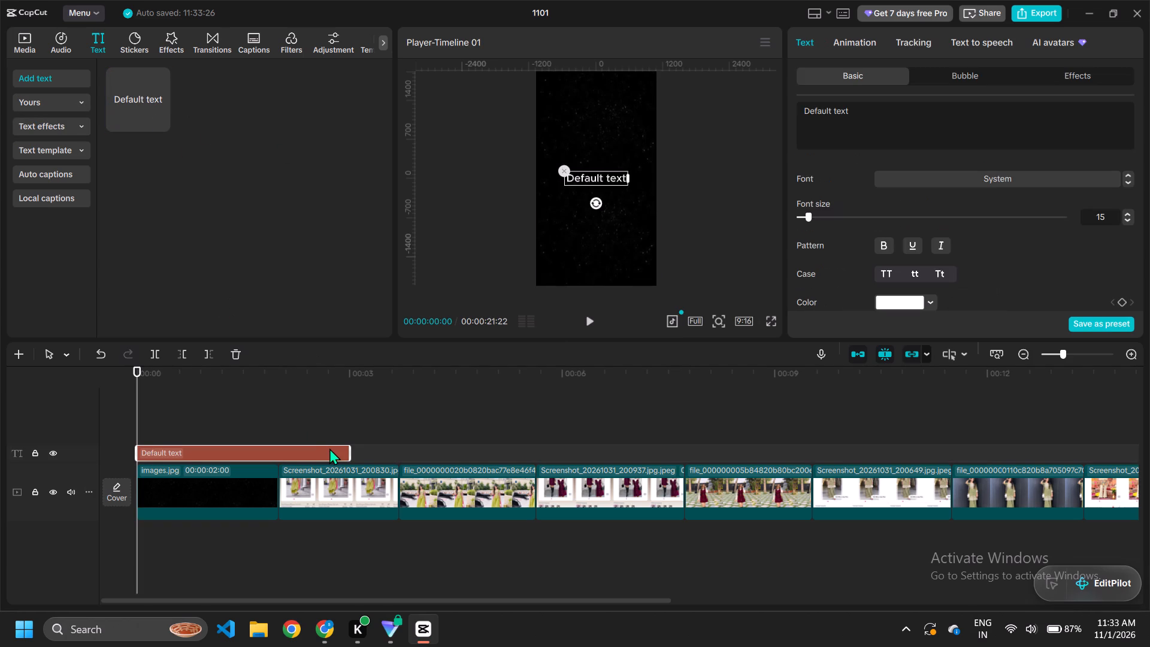
pyautogui.moveTo(350, 457); pyautogui.dragTo(279, 464)
# Replace the default text's wording with "Meesho" followed by two line breaks.
pyautogui.click(218, 452)
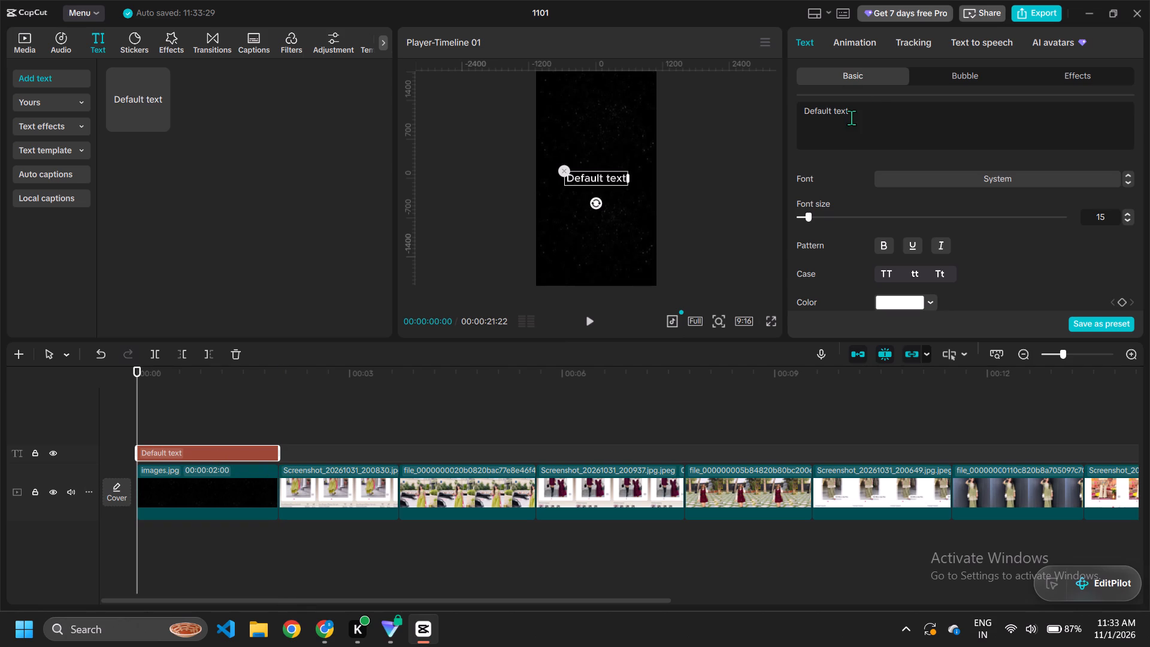
pyautogui.moveTo(857, 112); pyautogui.dragTo(845, 116)
pyautogui.moveTo(843, 115); pyautogui.dragTo(772, 124)
pyautogui.click(862, 110)
pyautogui.moveTo(860, 111); pyautogui.dragTo(750, 118)
pyautogui.press('BackSpace')
pyautogui.press('BackSpace')
pyautogui.press('BackSpace')
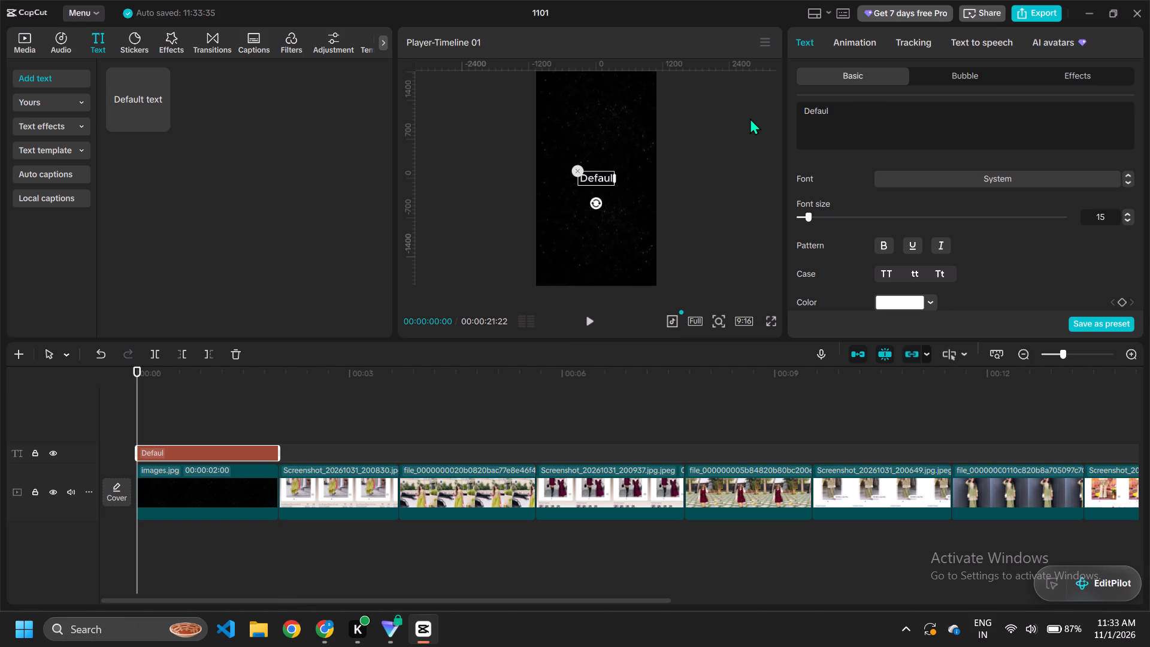
pyautogui.press('BackSpace')
pyautogui.press('BackSpace')
pyautogui.press('BackSpace')
pyautogui.press('BackSpace')
pyautogui.press('BackSpace')
pyautogui.press('BackSpace')
pyautogui.press('BackSpace')
pyautogui.write('Meesho')
pyautogui.press('space')
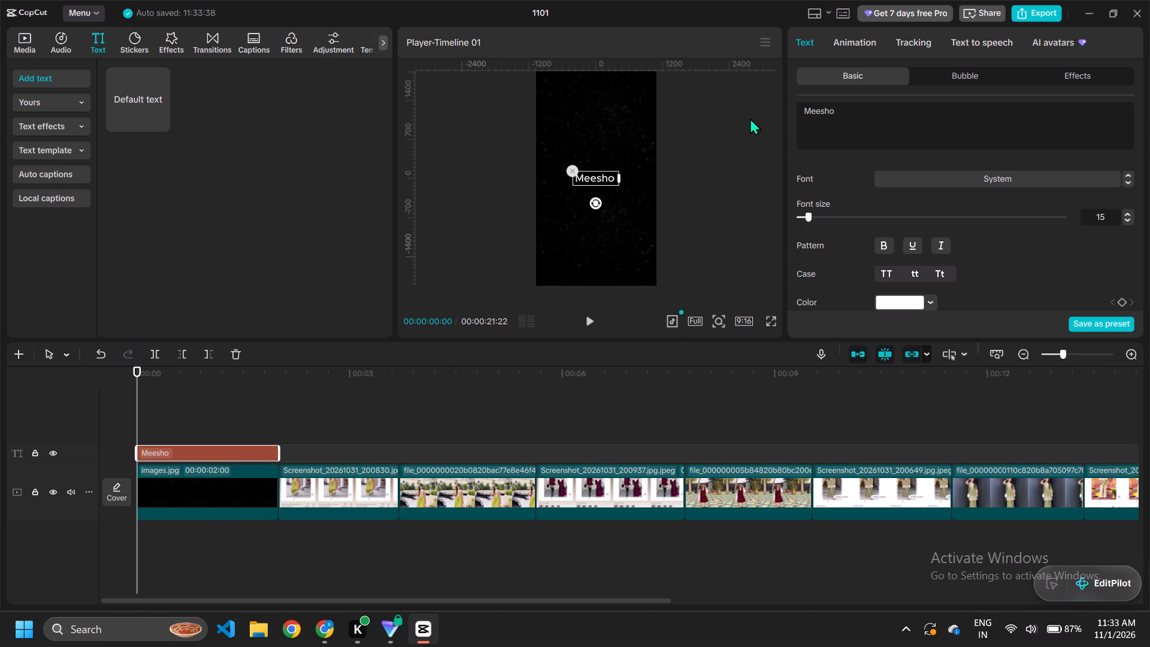
pyautogui.press('Return')
pyautogui.press('Return')
pyautogui.write('Re')
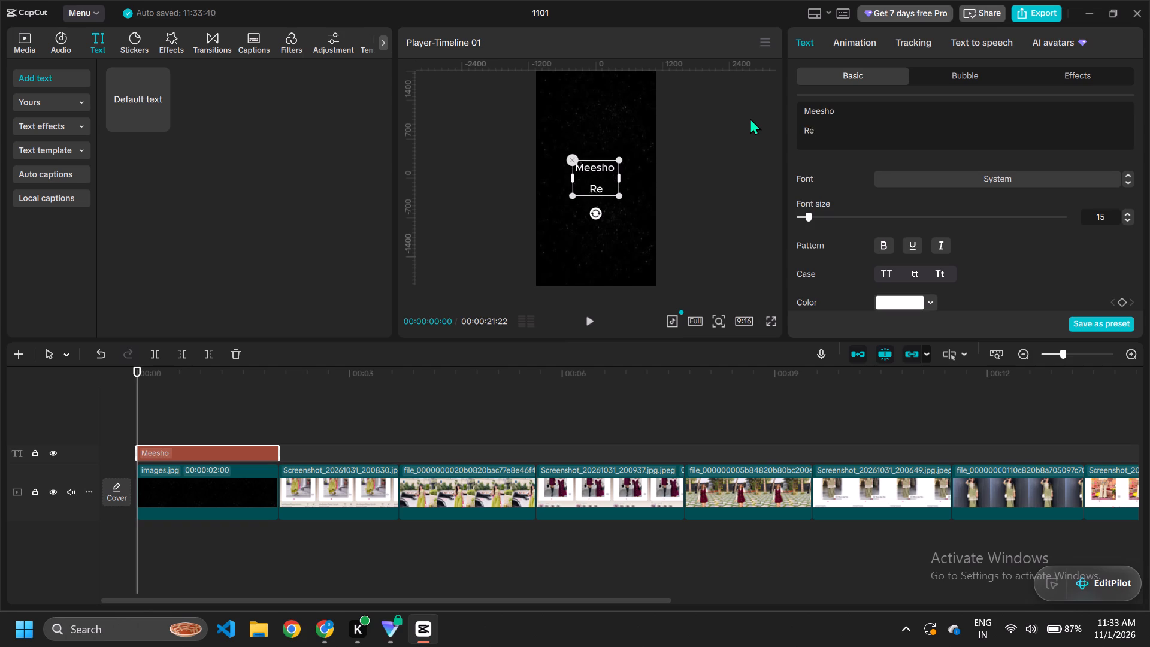
pyautogui.press('BackSpace')
pyautogui.press('BackSpace')
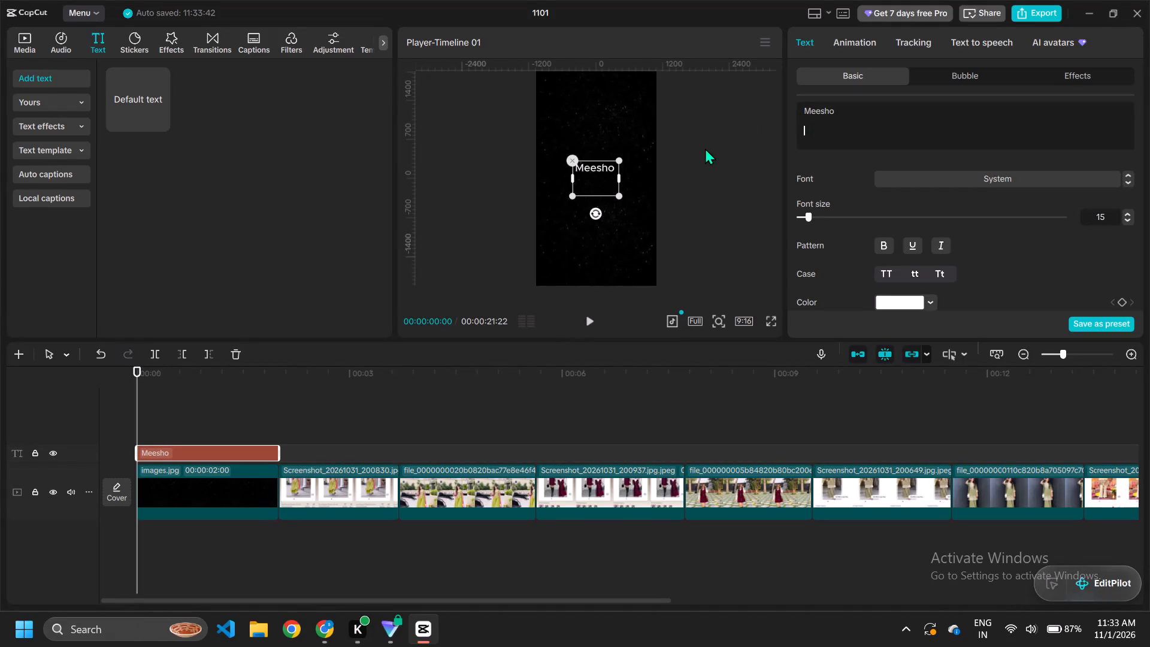
# Enlarge the "Meesho" text in the preview so it spans about two thirds of the frame's width.
pyautogui.click(560, 256)
pyautogui.click(591, 179)
pyautogui.click(594, 173)
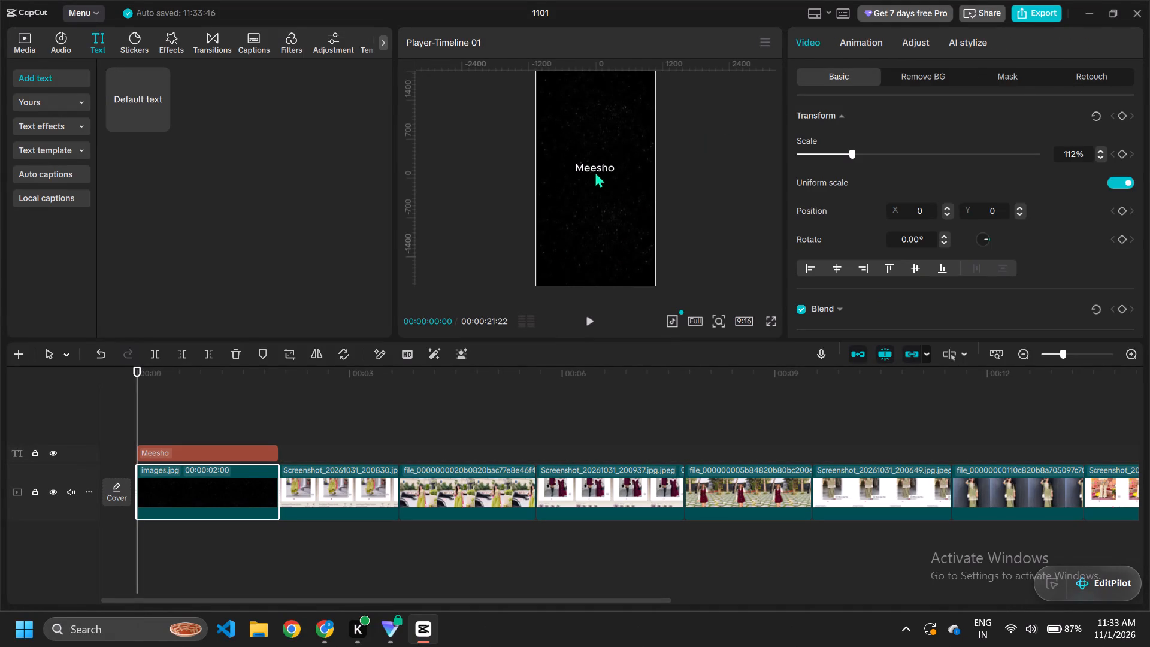
pyautogui.click(595, 167)
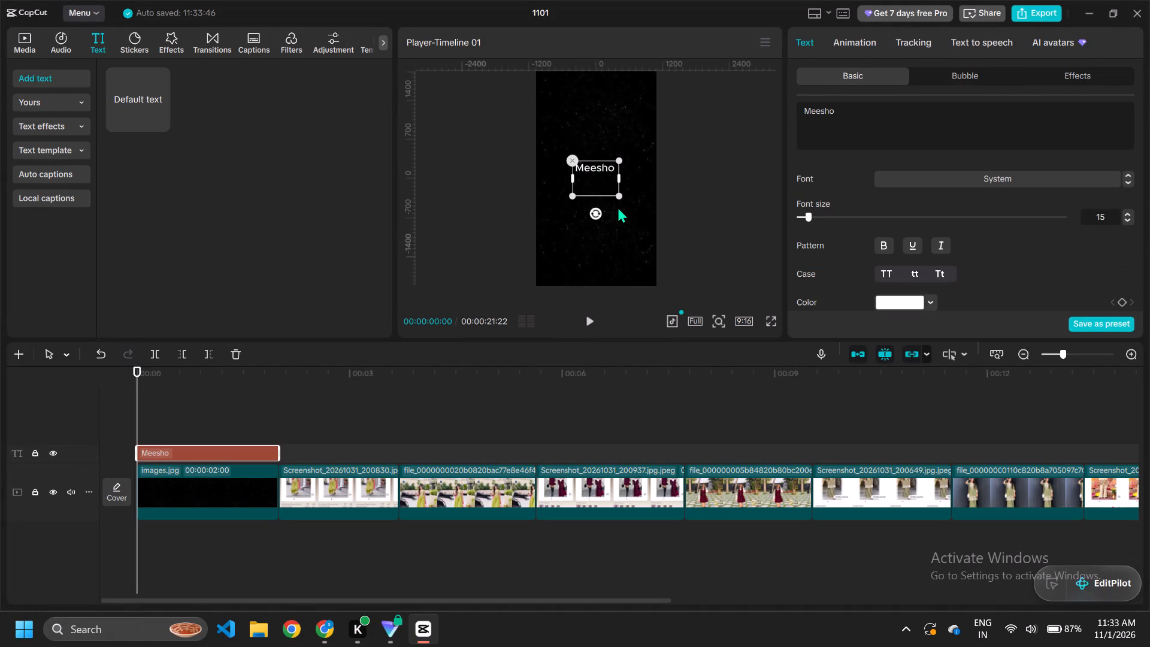
pyautogui.moveTo(618, 199); pyautogui.dragTo(617, 195)
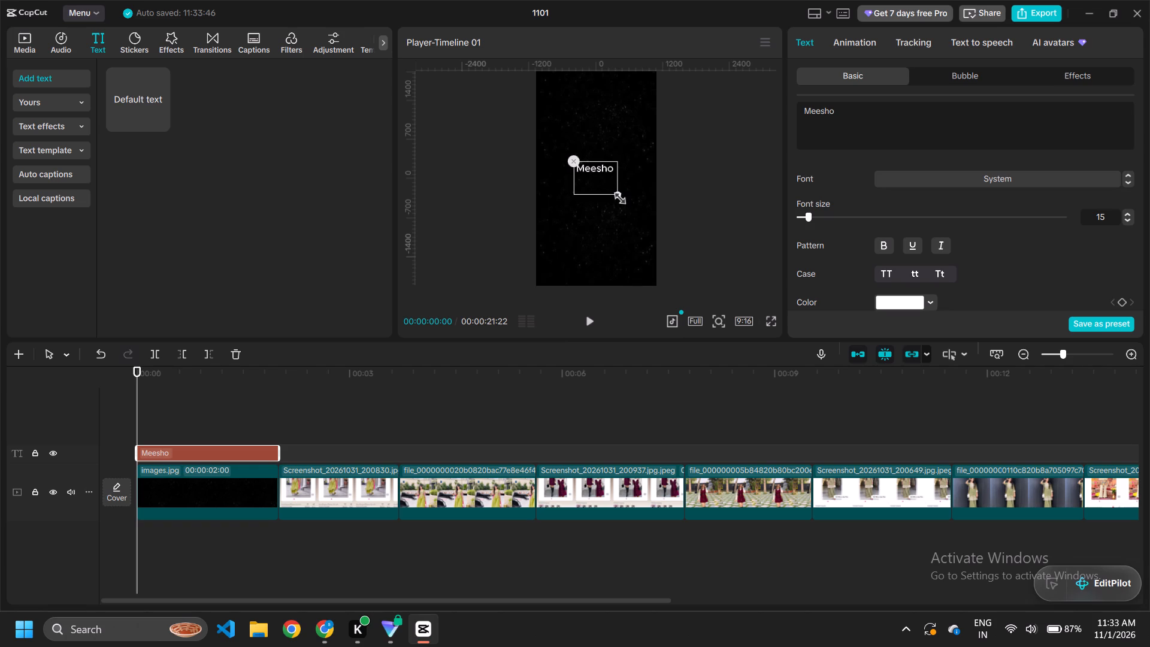
pyautogui.moveTo(617, 195); pyautogui.dragTo(654, 229)
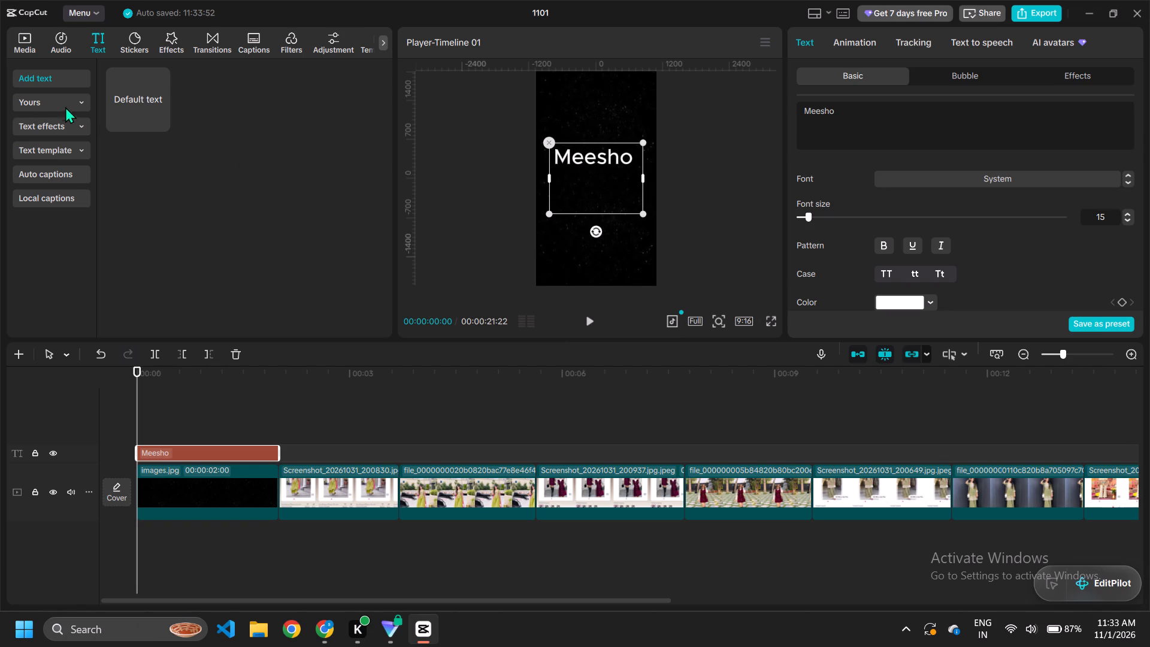
# Browse the trending text effects to find a style for the "Meesho" title.
pyautogui.click(65, 103)
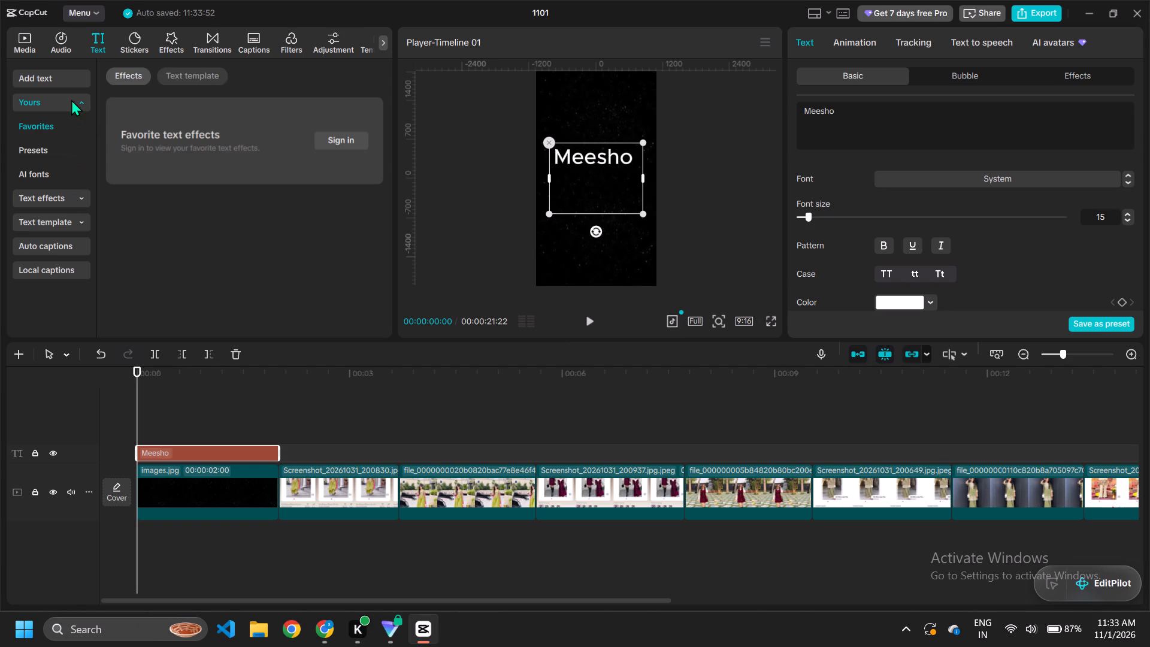
pyautogui.click(71, 99)
pyautogui.click(69, 130)
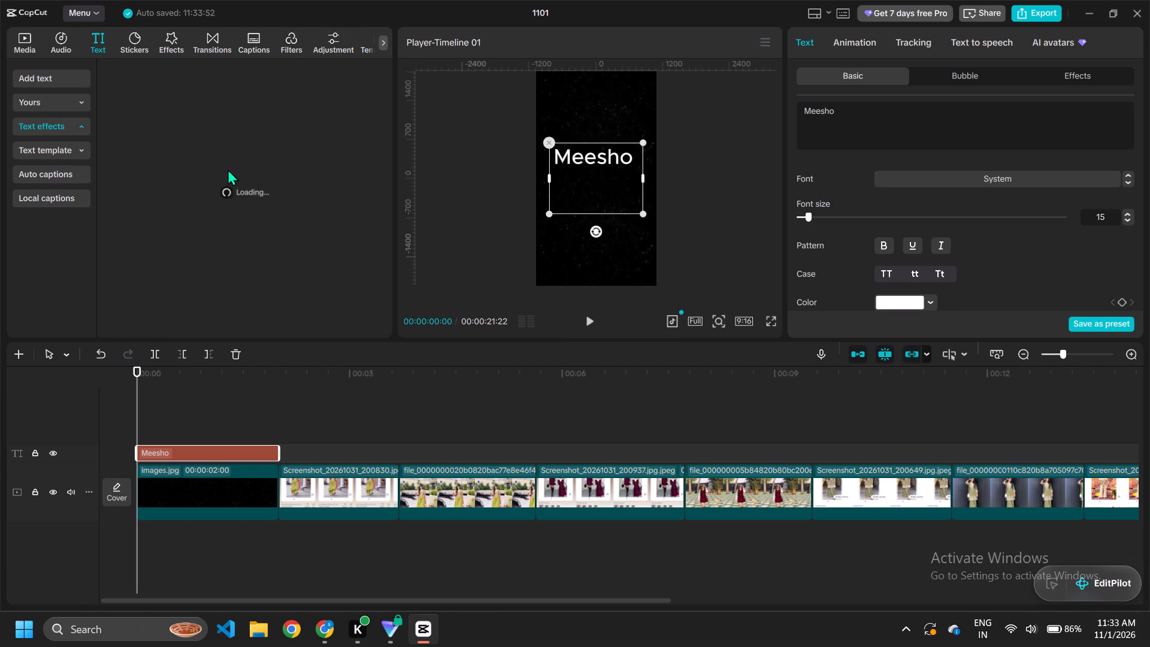
pyautogui.scroll(-1, 247, 192)
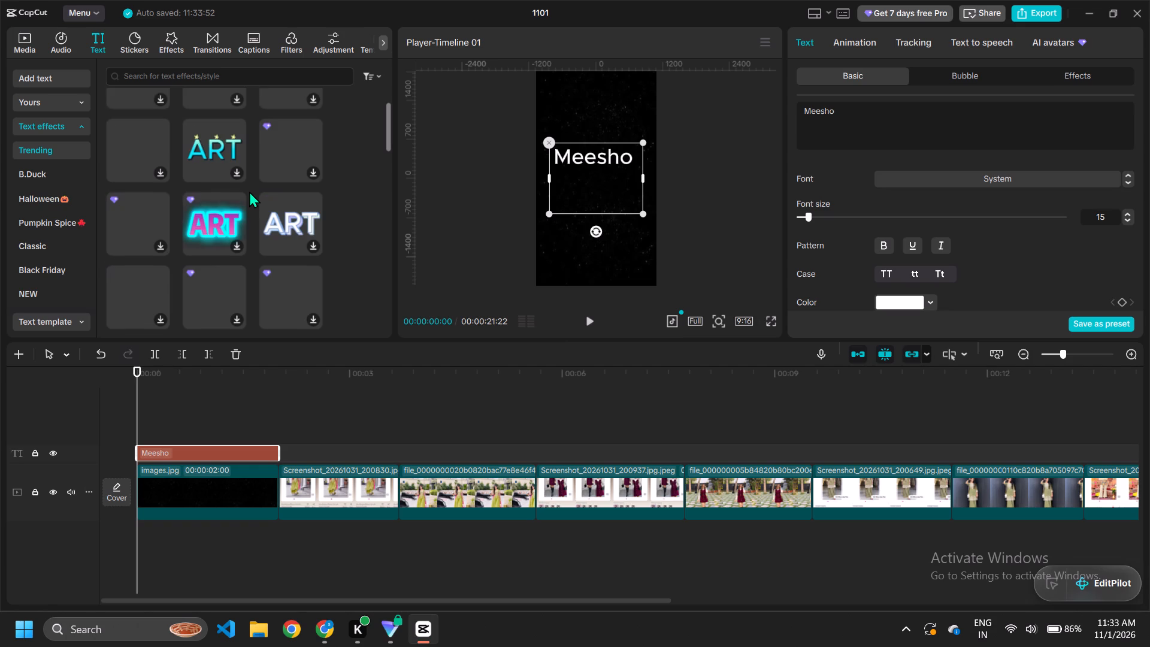
pyautogui.scroll(2, 249, 191)
pyautogui.scroll(-2, 249, 191)
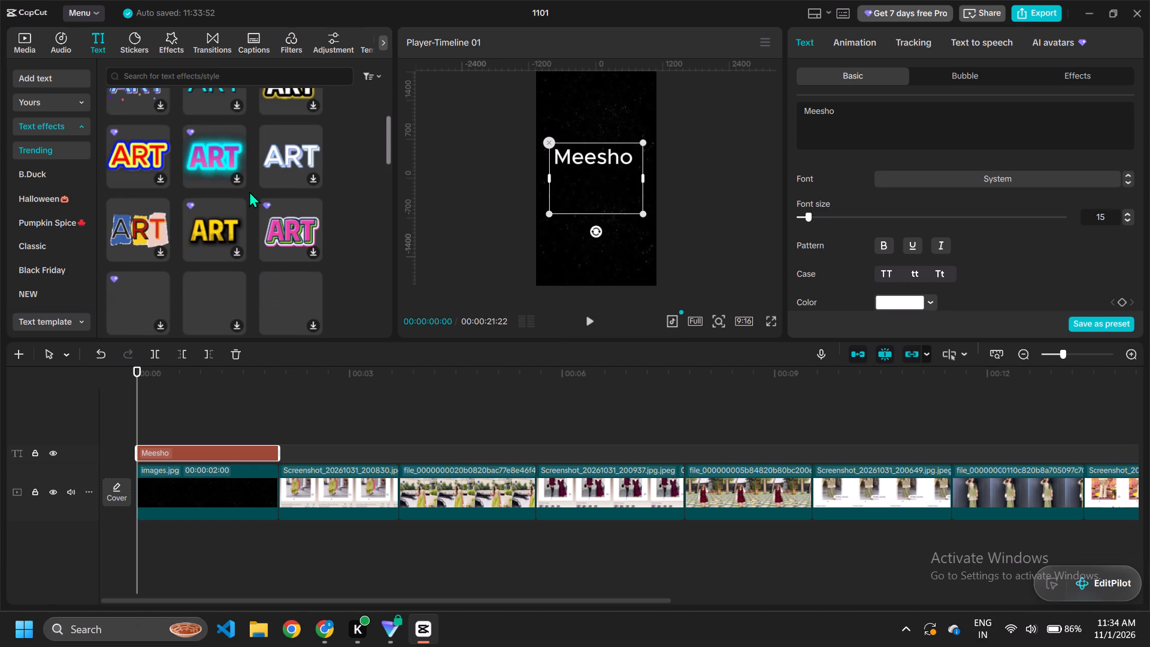
pyautogui.scroll(-1, 249, 191)
pyautogui.scroll(-2, 274, 238)
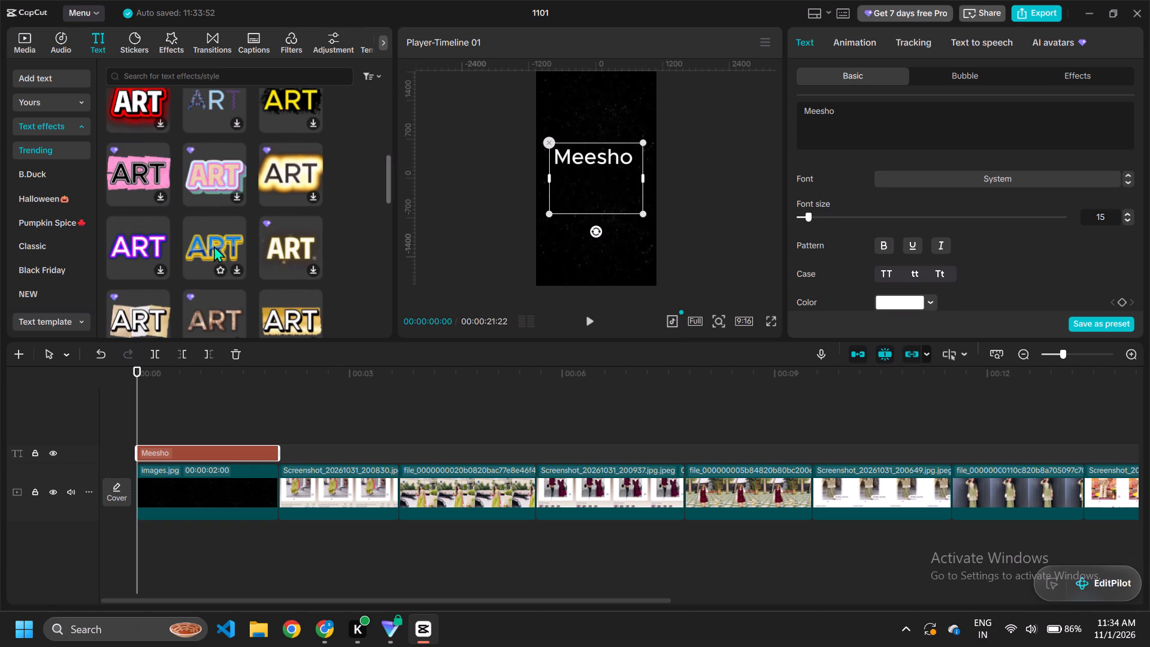
pyautogui.scroll(-4, 208, 245)
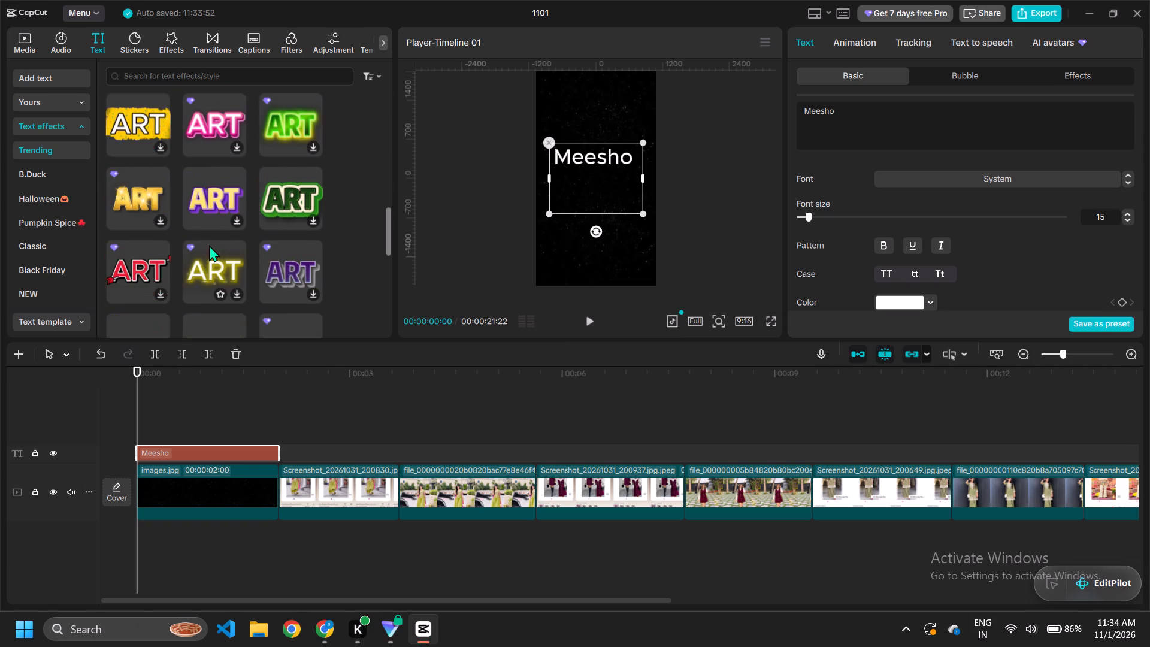
pyautogui.scroll(-1, 209, 245)
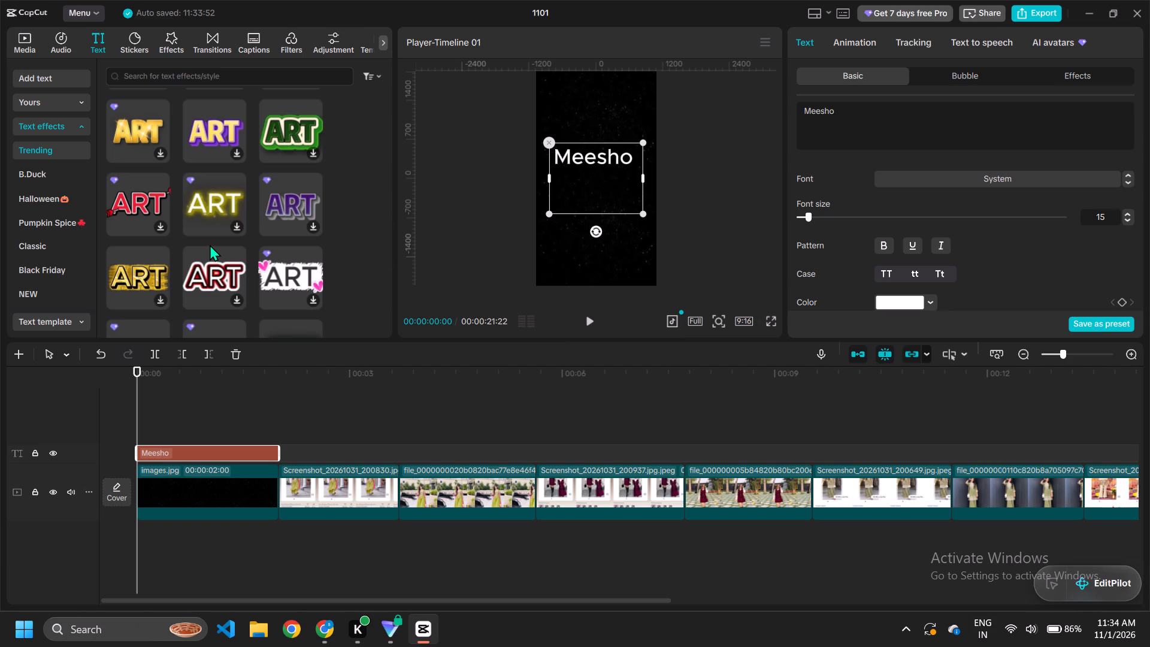
pyautogui.scroll(-2, 210, 244)
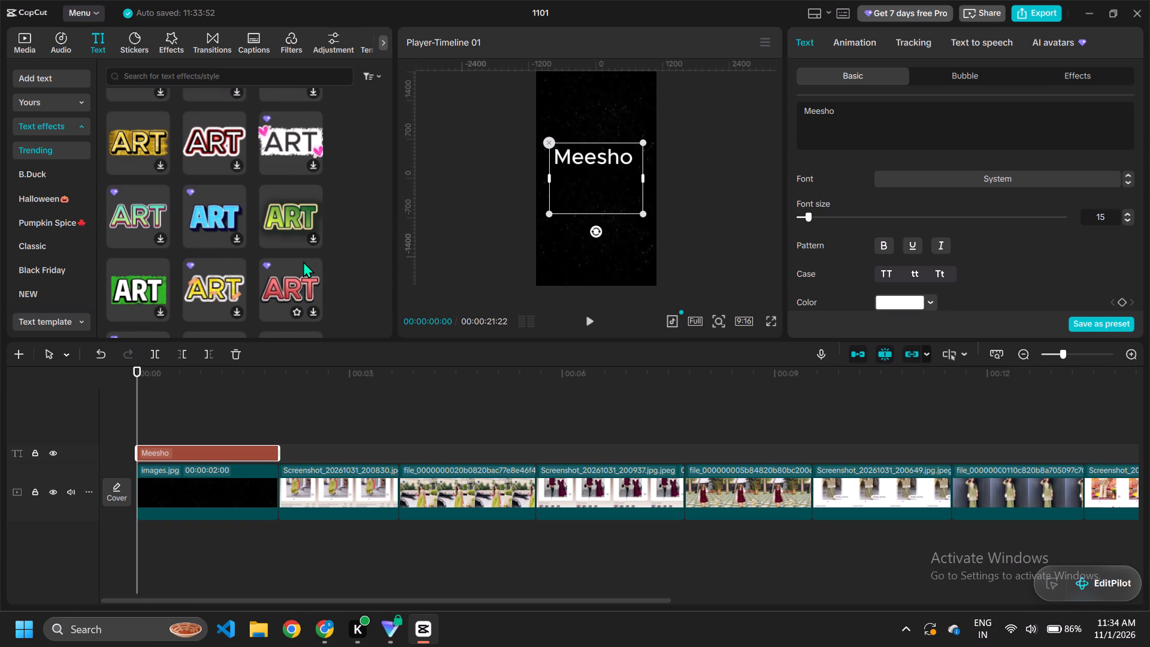
# Preview the trending text effect with light green lettering and a dark green shadow over the "Meesho" title.
pyautogui.click(282, 244)
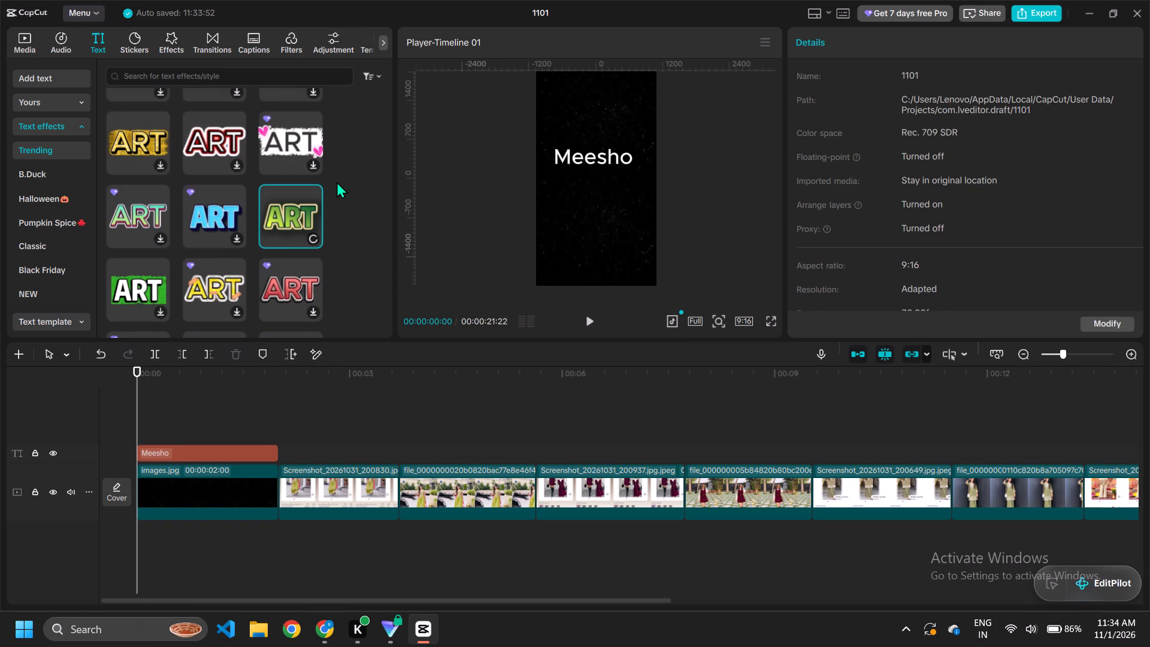
pyautogui.click(603, 152)
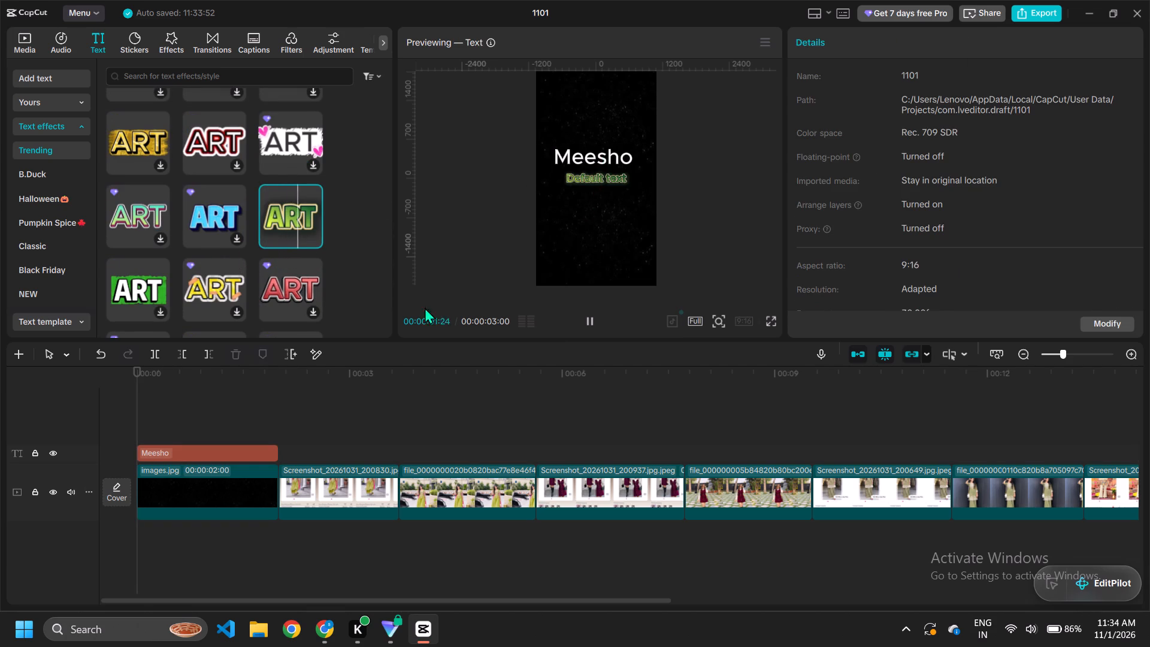
pyautogui.click(225, 453)
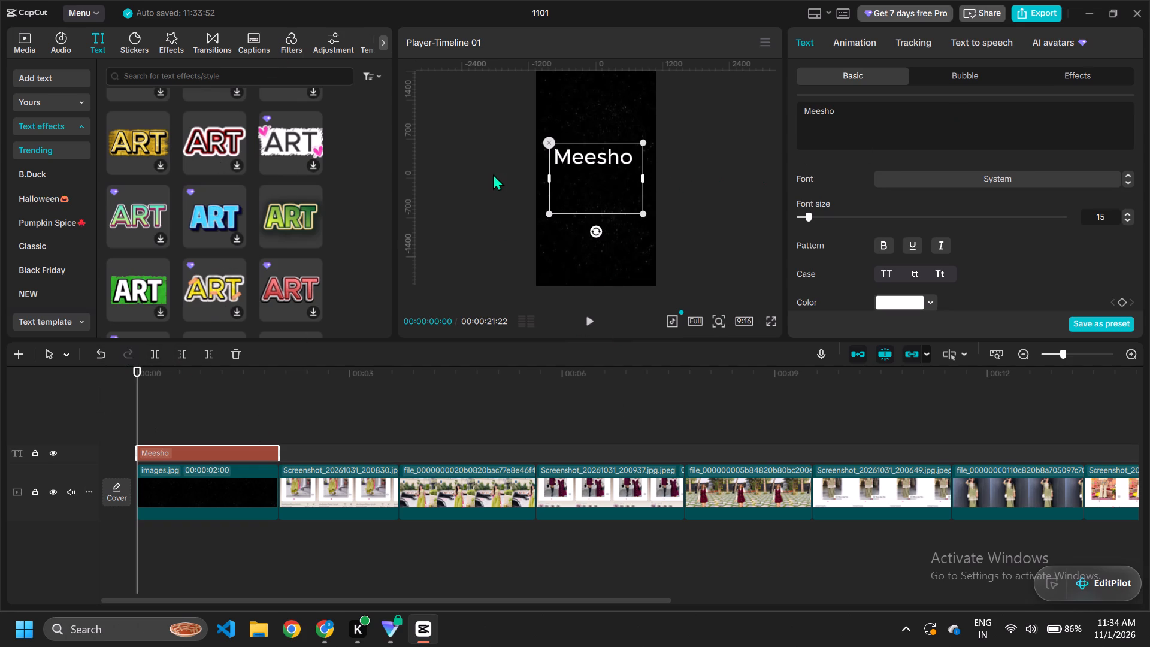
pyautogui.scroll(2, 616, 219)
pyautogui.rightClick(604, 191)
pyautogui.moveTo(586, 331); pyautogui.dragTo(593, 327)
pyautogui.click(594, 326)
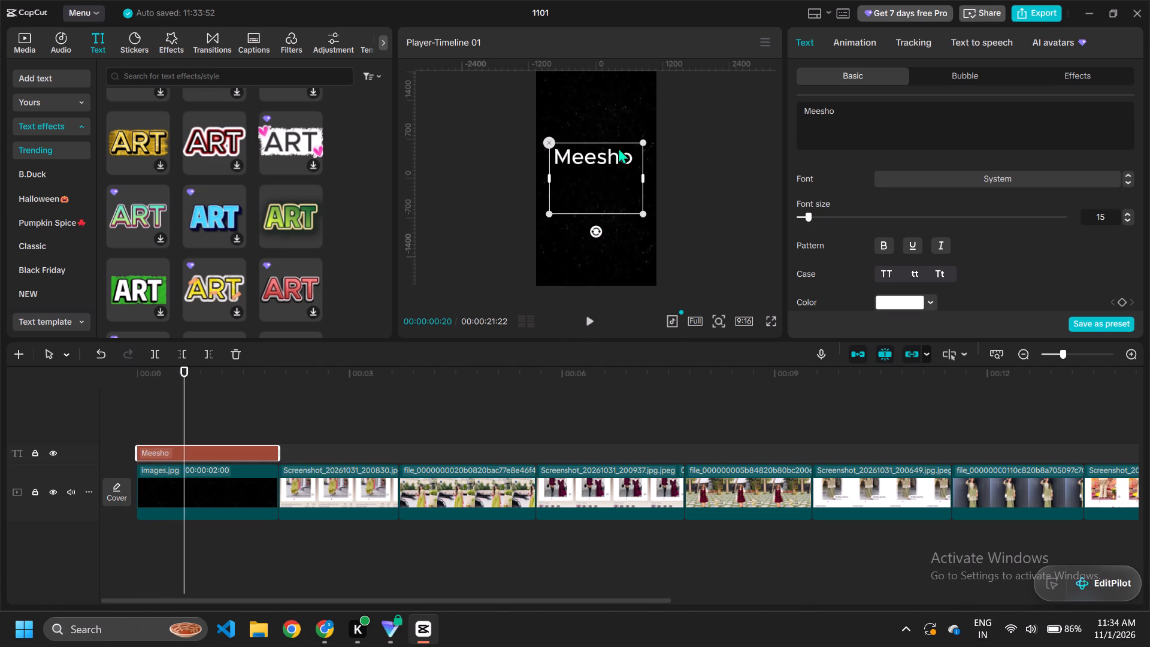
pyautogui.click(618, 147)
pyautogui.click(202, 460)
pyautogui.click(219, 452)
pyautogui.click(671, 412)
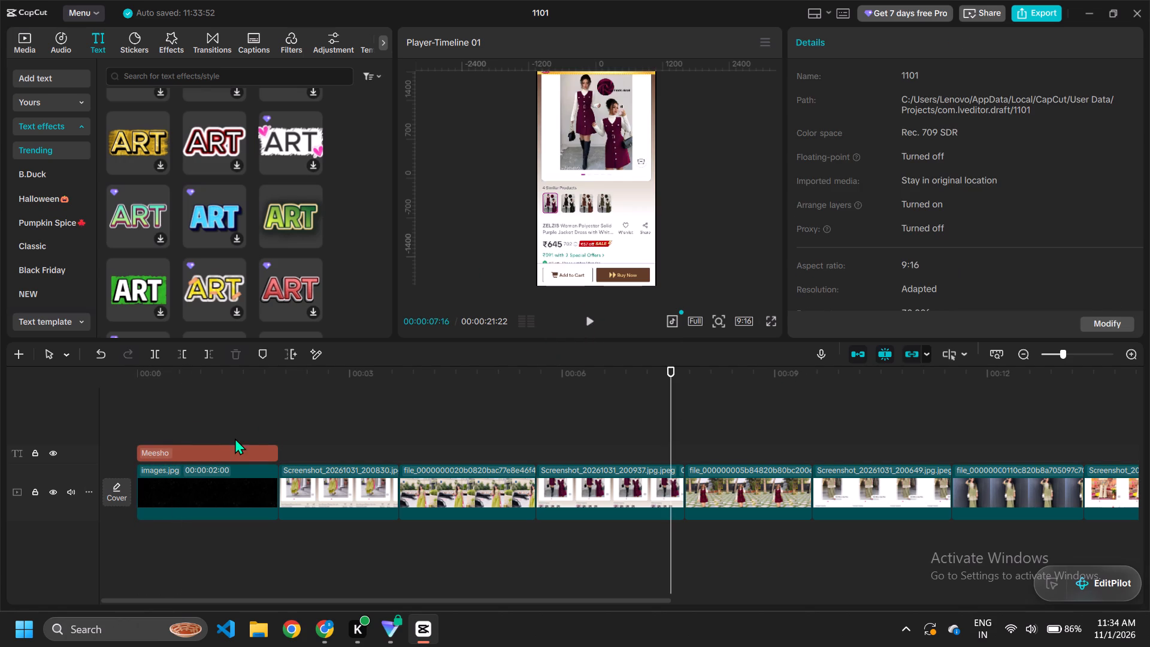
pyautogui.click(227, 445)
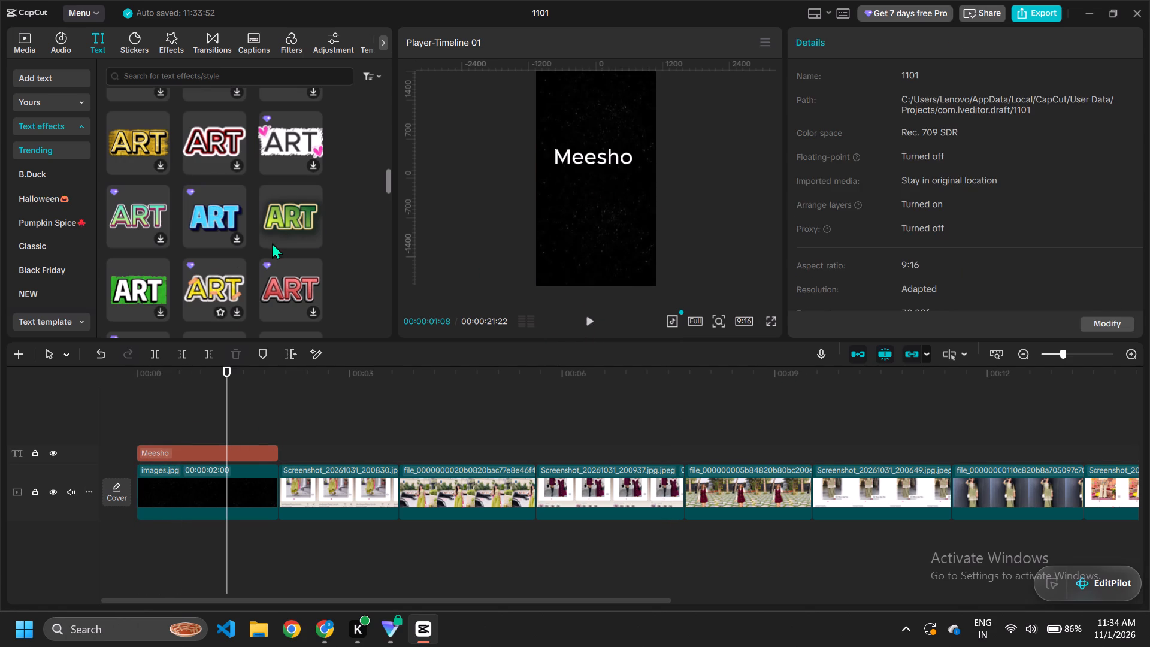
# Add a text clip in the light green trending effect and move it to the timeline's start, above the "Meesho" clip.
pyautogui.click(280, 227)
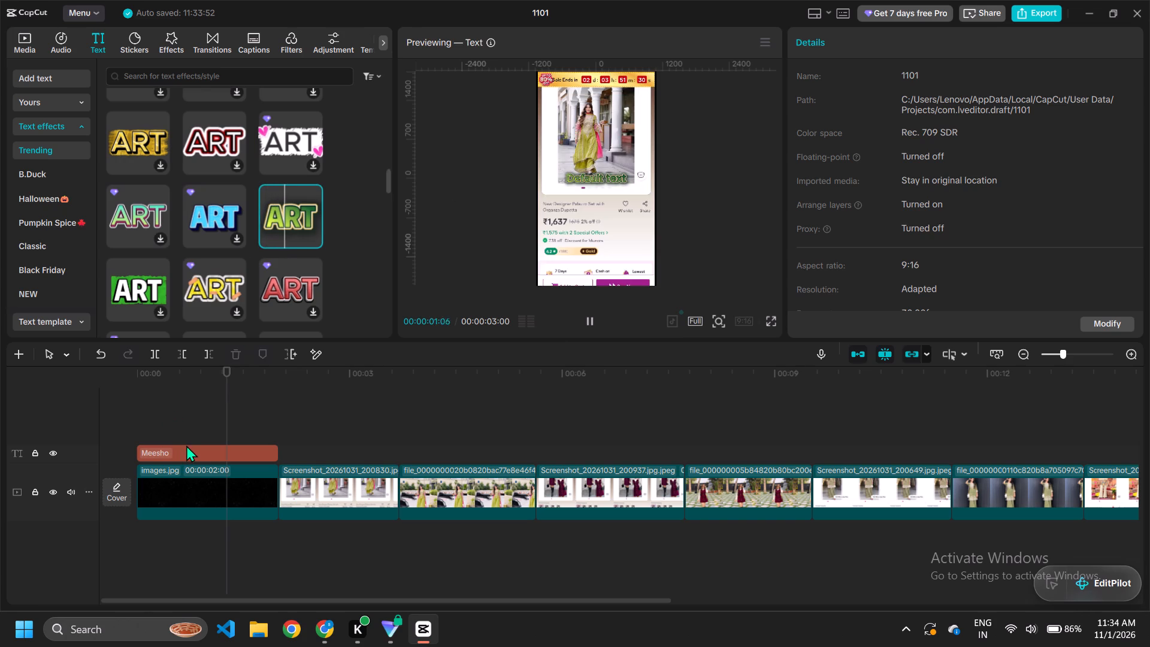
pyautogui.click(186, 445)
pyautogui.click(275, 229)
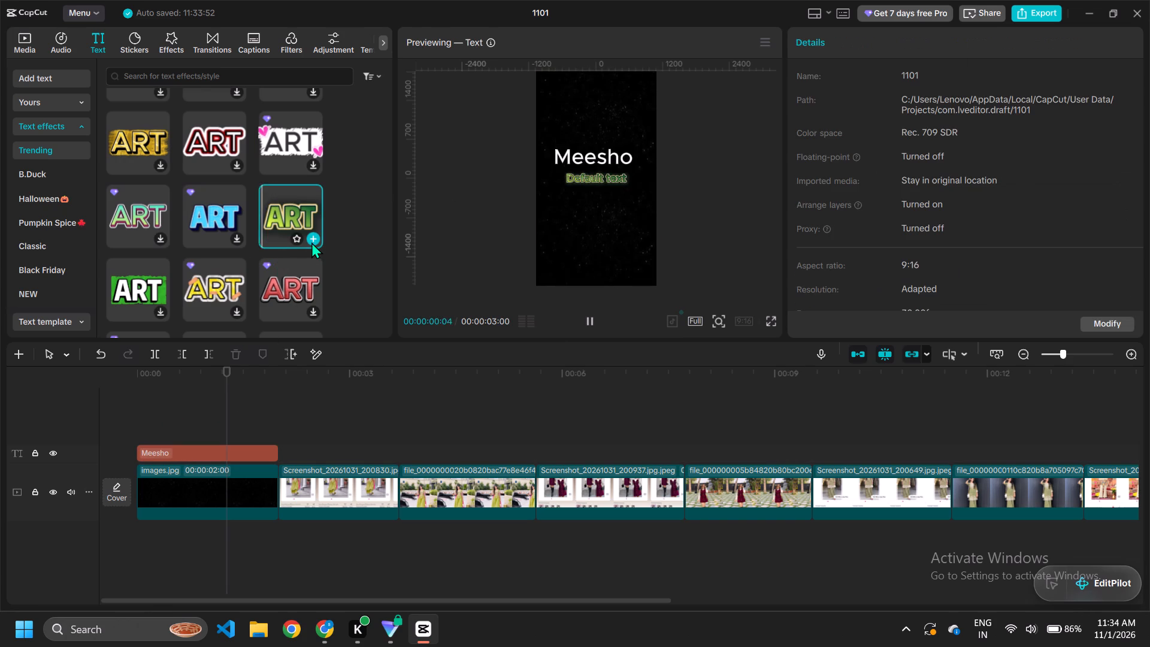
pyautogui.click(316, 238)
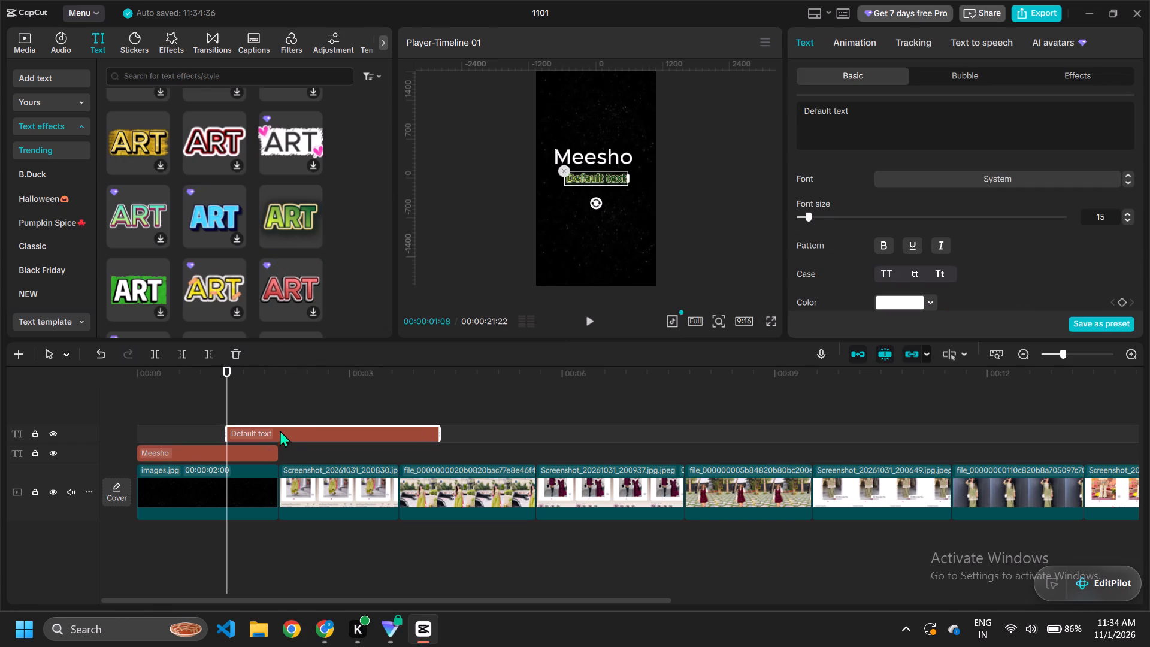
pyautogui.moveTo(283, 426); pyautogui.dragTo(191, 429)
# With the "Meesho" clip selected, examine more text effects in the Trending and NEW categories.
pyautogui.click(180, 453)
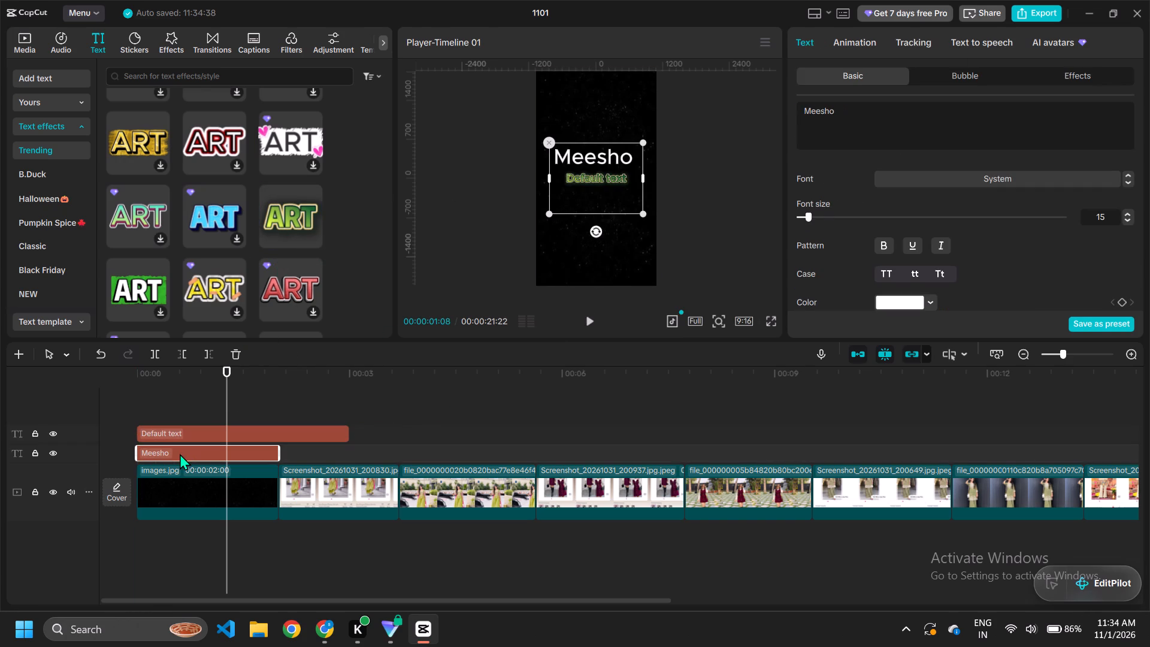
pyautogui.scroll(2, 196, 178)
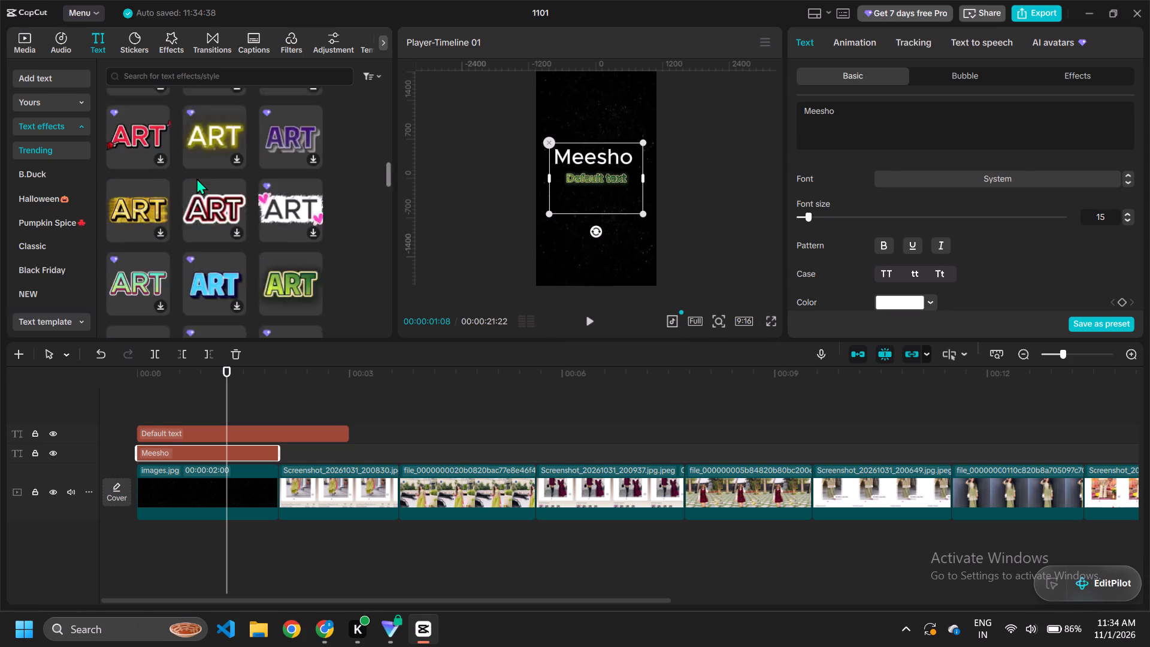
pyautogui.scroll(14, 196, 178)
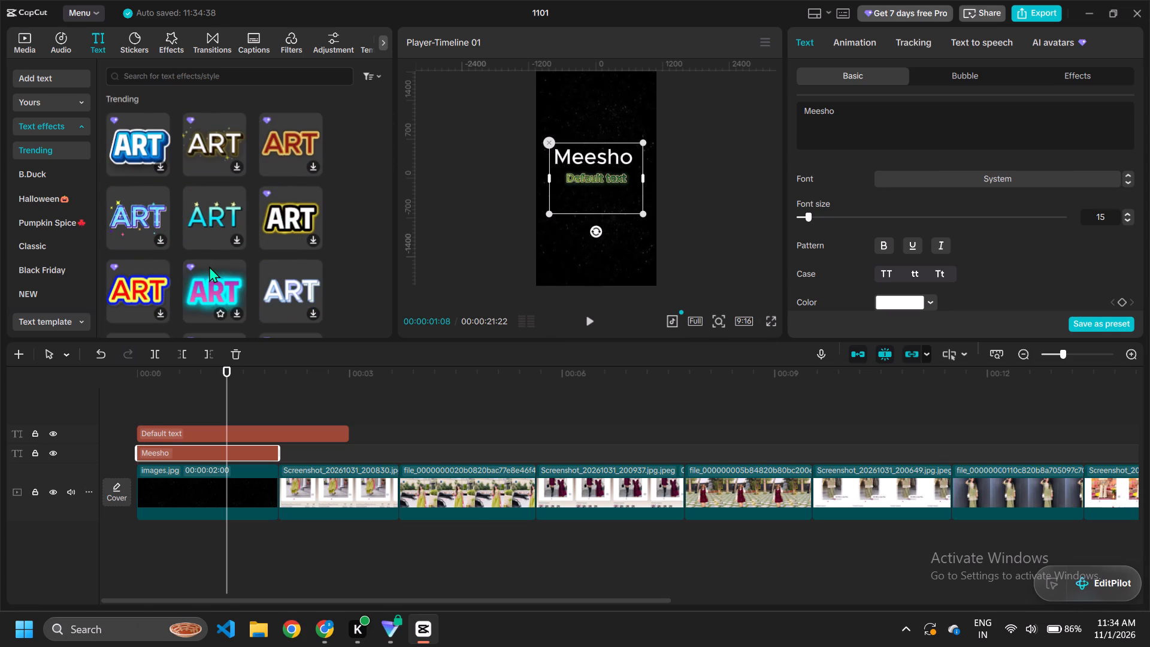
pyautogui.scroll(-3, 209, 266)
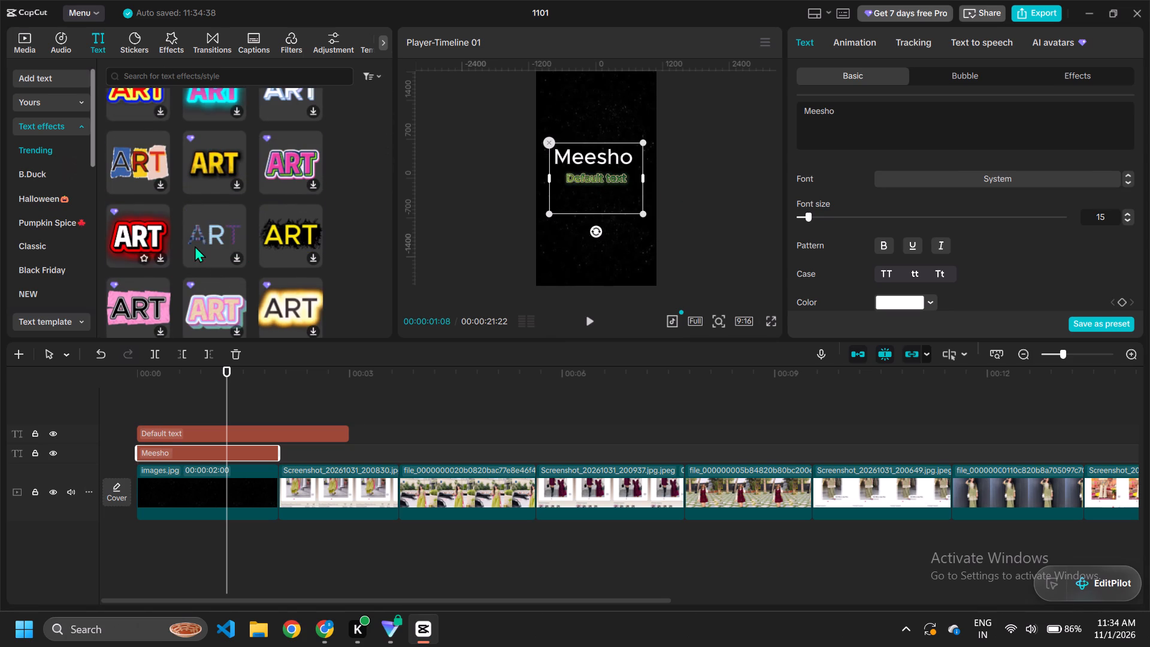
pyautogui.click(25, 287)
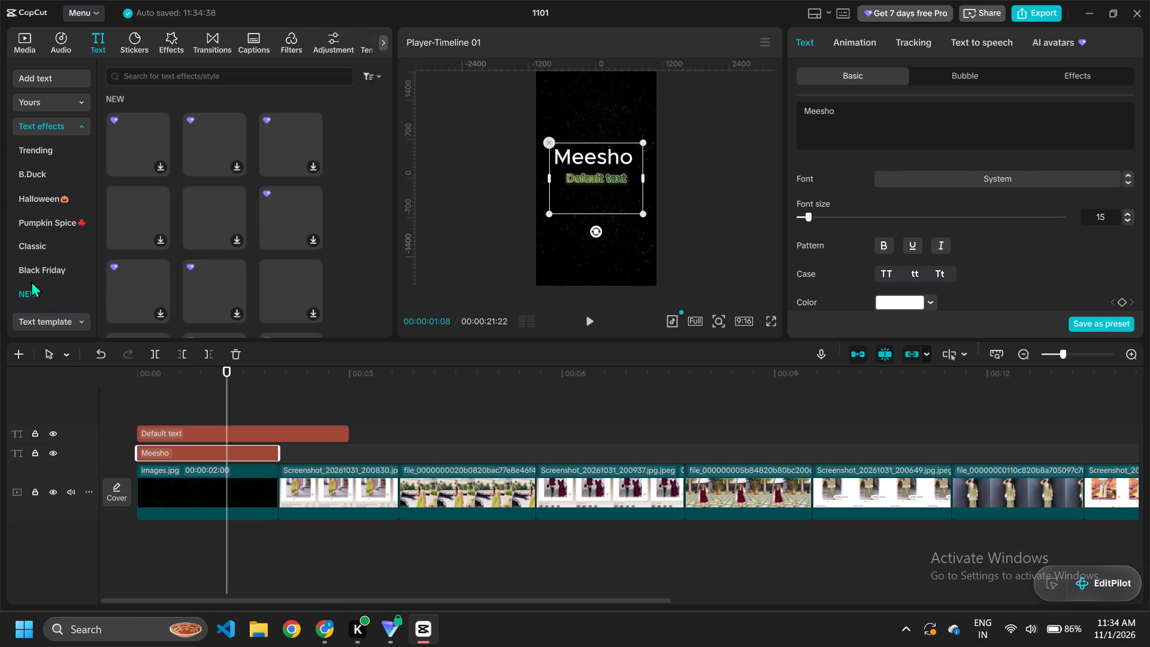
pyautogui.scroll(-2, 230, 244)
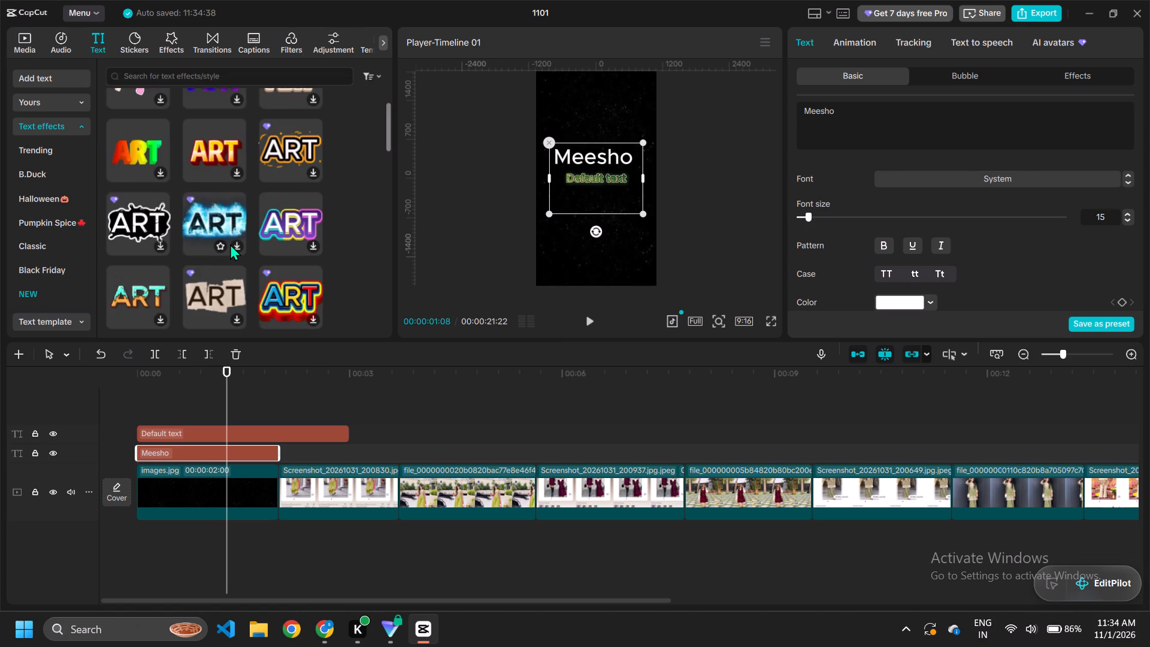
pyautogui.scroll(-1, 230, 244)
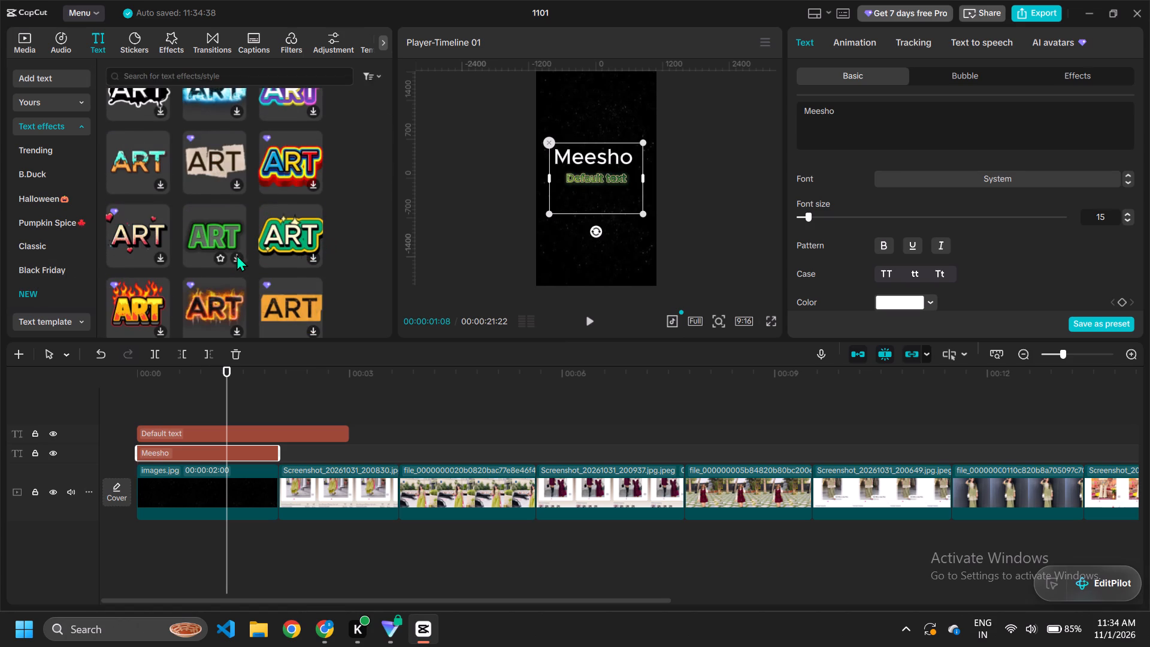
pyautogui.scroll(-1, 237, 255)
# Add a text clip in the NEW effect with white lettering and green-yellow outline, and move it to the timeline's start.
pyautogui.click(300, 173)
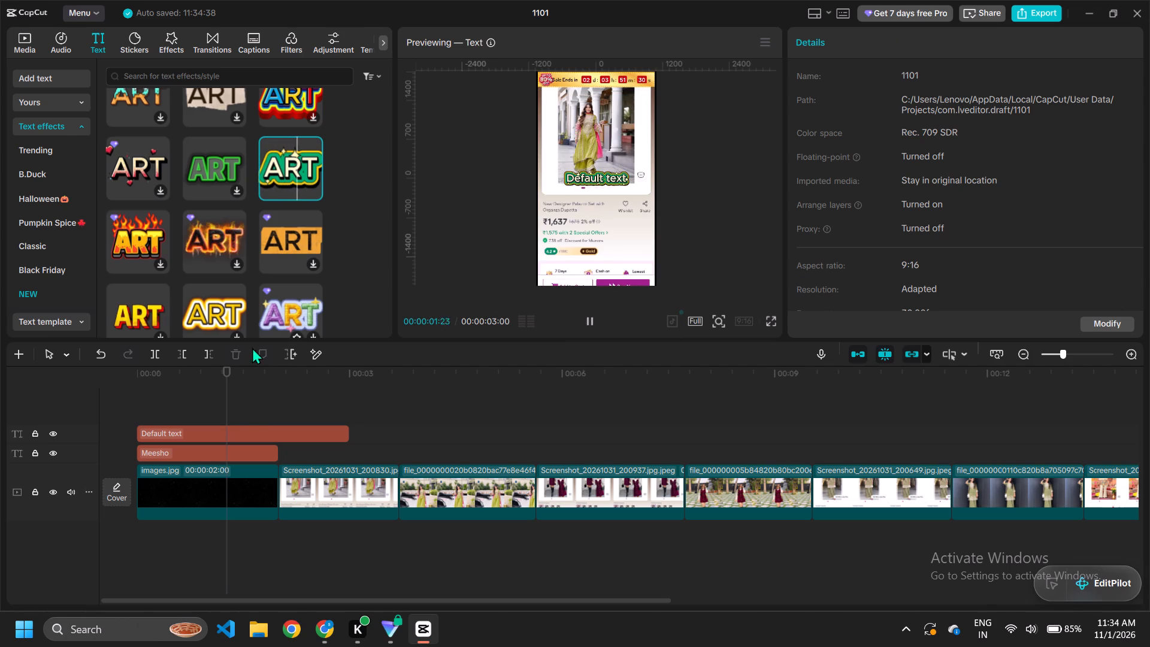
pyautogui.click(233, 431)
pyautogui.click(289, 162)
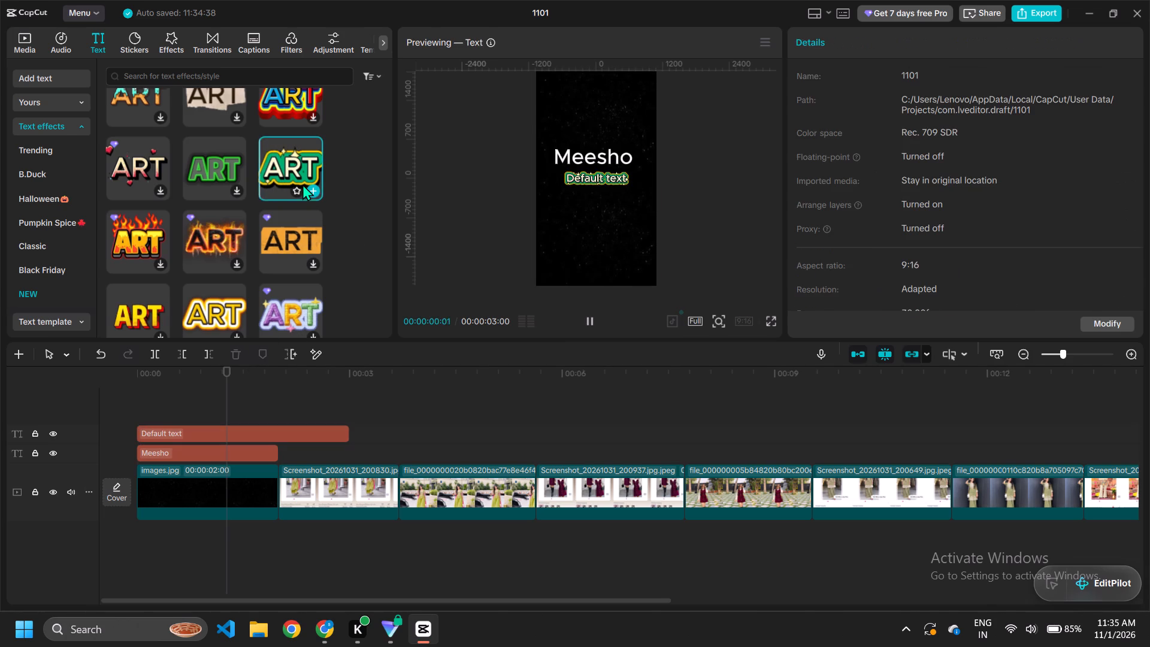
pyautogui.click(308, 188)
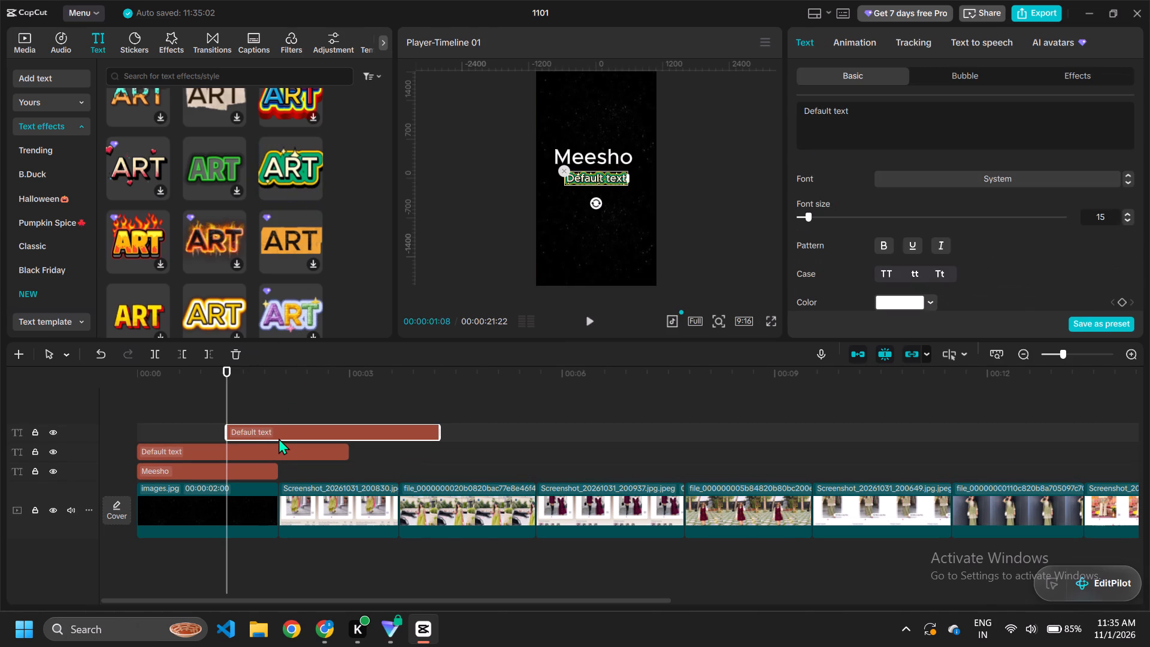
pyautogui.moveTo(280, 433); pyautogui.dragTo(187, 436)
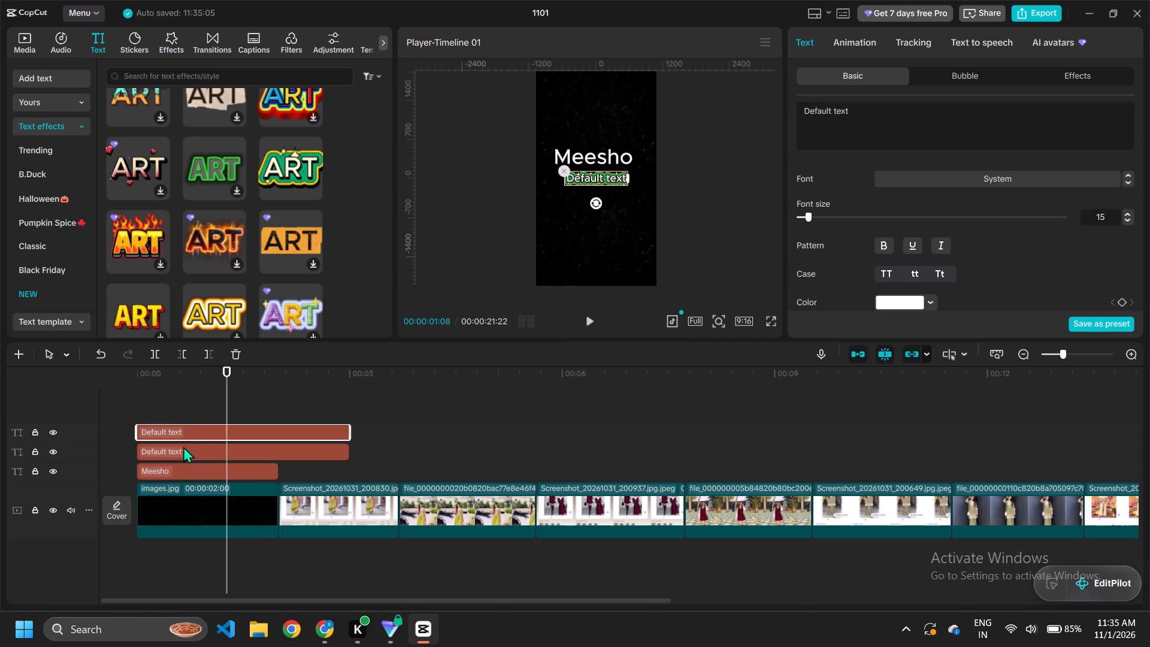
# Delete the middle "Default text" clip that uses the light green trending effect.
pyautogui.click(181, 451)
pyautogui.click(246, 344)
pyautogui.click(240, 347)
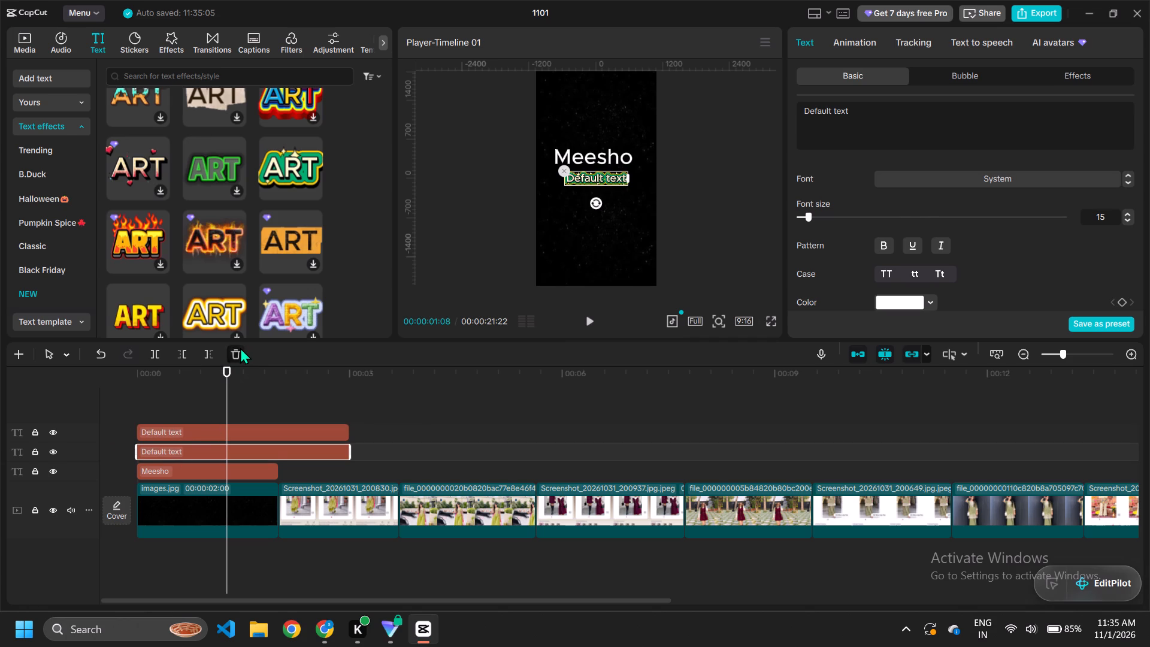
# Delete the plain white "Meesho" text clip from the timeline.
pyautogui.click(205, 452)
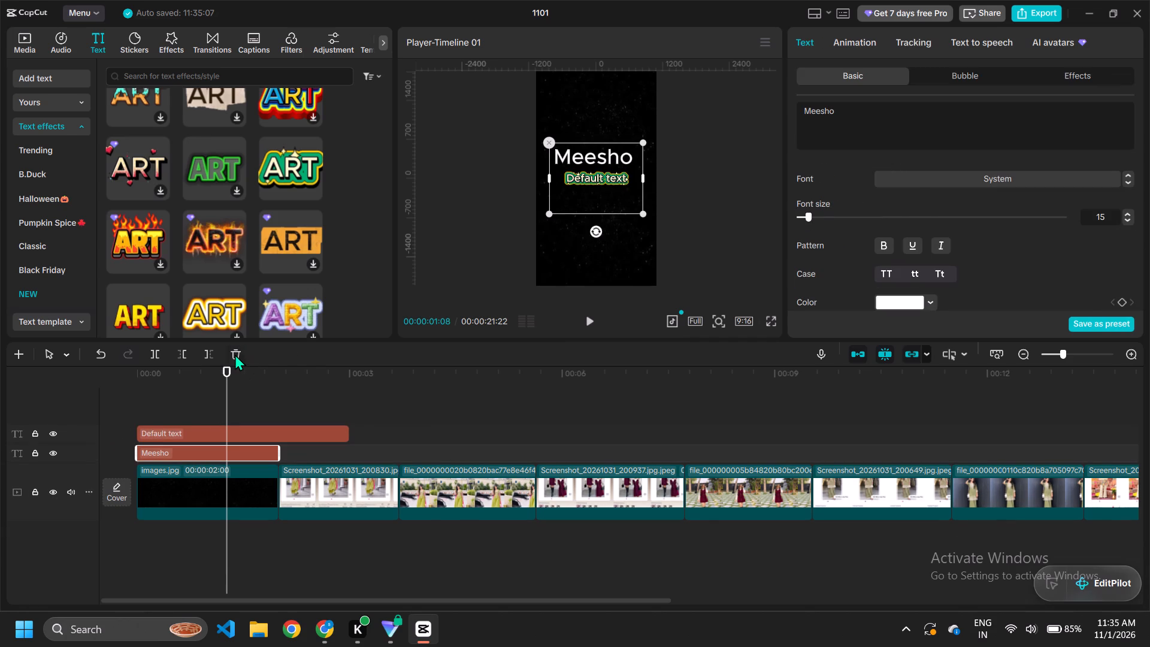
pyautogui.click(234, 354)
# Shorten the remaining green-outlined text clip so it ends together with the two-second black opening clip.
pyautogui.click(271, 458)
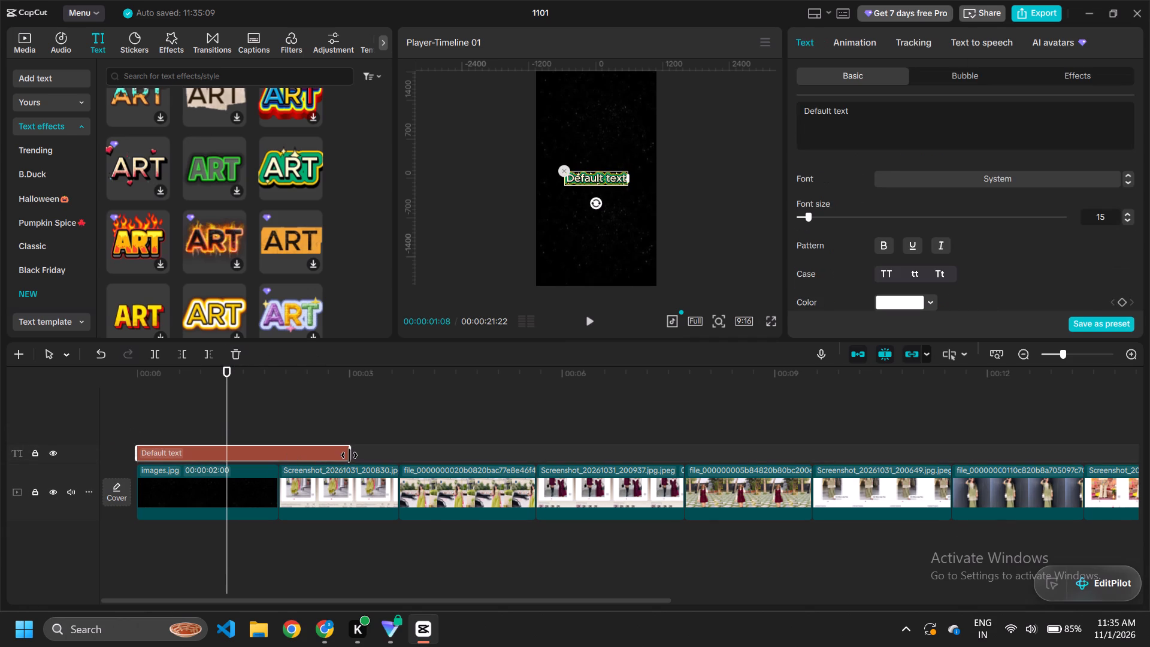
pyautogui.moveTo(349, 455); pyautogui.dragTo(276, 463)
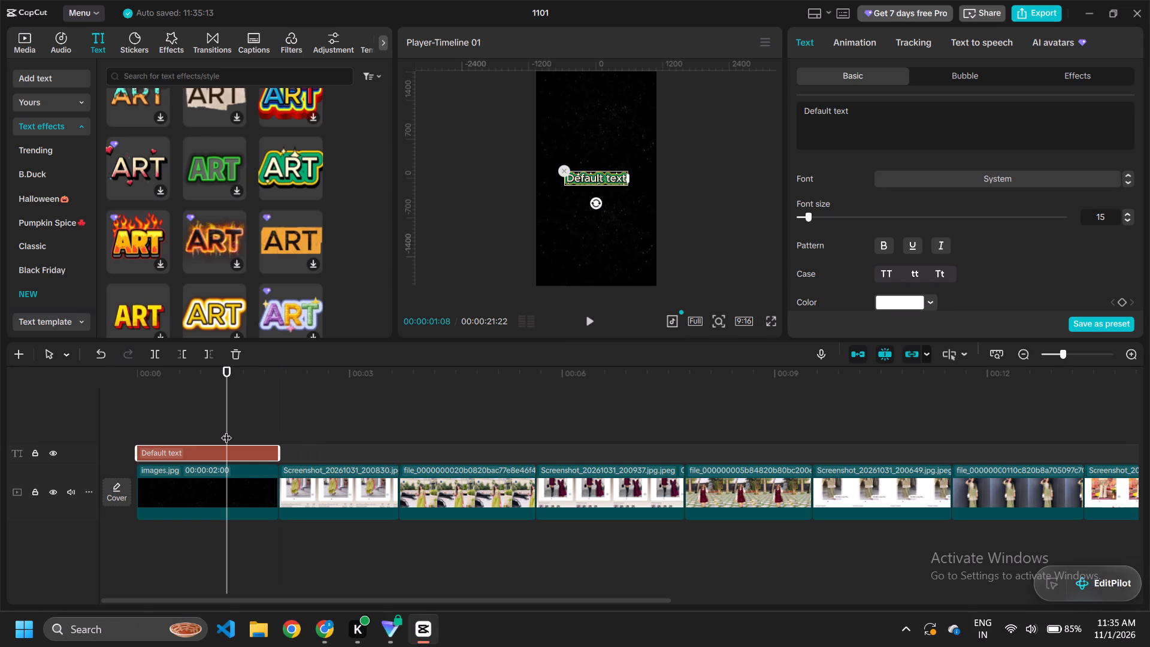
# Replace the placeholder text of the green-outlined title clip with "Meesho".
pyautogui.moveTo(226, 430); pyautogui.dragTo(101, 434)
pyautogui.moveTo(875, 111); pyautogui.dragTo(752, 127)
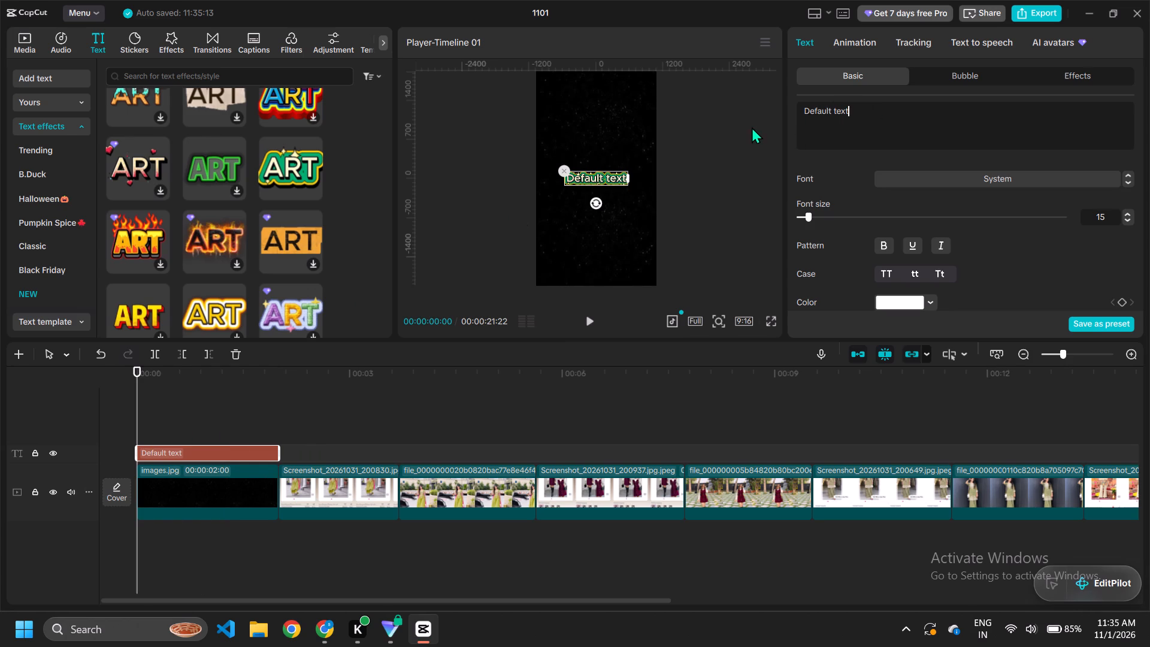
pyautogui.moveTo(752, 127); pyautogui.dragTo(750, 128)
pyautogui.press('BackSpace')
pyautogui.press('BackSpace')
pyautogui.press('BackSpace')
pyautogui.press('BackSpace')
pyautogui.press('BackSpace')
pyautogui.press('BackSpace')
pyautogui.press('BackSpace')
pyautogui.press('BackSpace')
pyautogui.press('BackSpace')
pyautogui.press('BackSpace')
pyautogui.press('BackSpace')
pyautogui.press('BackSpace')
pyautogui.press('BackSpace')
pyautogui.press('BackSpace')
pyautogui.press('BackSpace')
pyautogui.press('BackSpace')
pyautogui.press('BackSpace')
pyautogui.press('BackSpace')
pyautogui.press('BackSpace')
pyautogui.press('BackSpace')
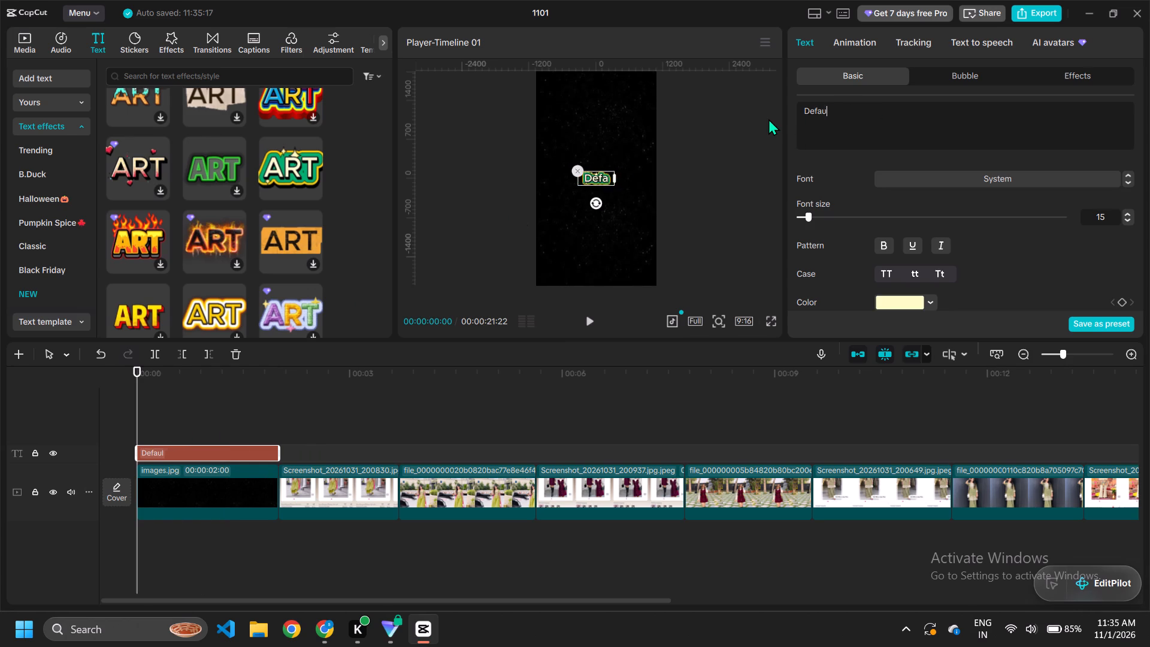
pyautogui.write('Meesho')
pyautogui.press('space')
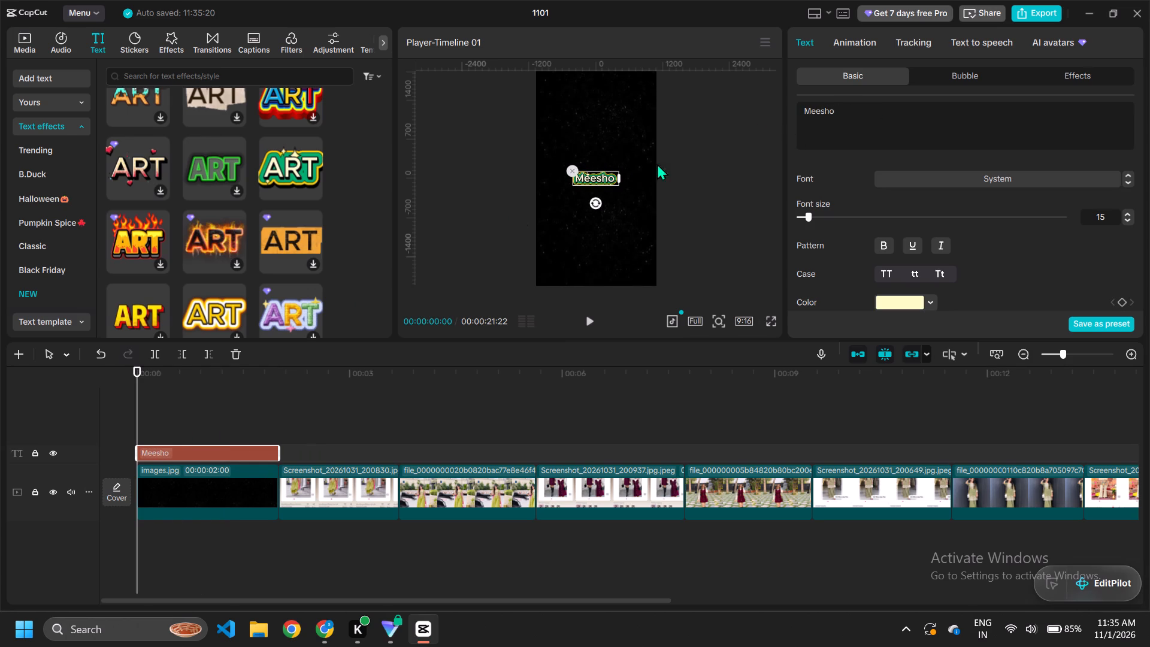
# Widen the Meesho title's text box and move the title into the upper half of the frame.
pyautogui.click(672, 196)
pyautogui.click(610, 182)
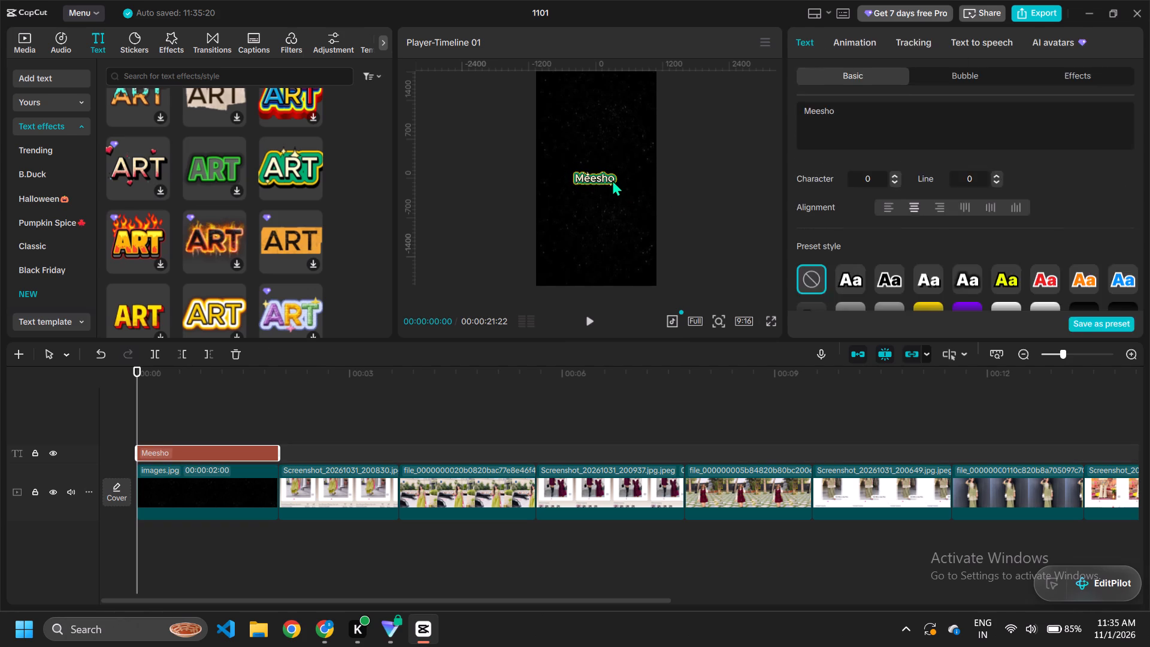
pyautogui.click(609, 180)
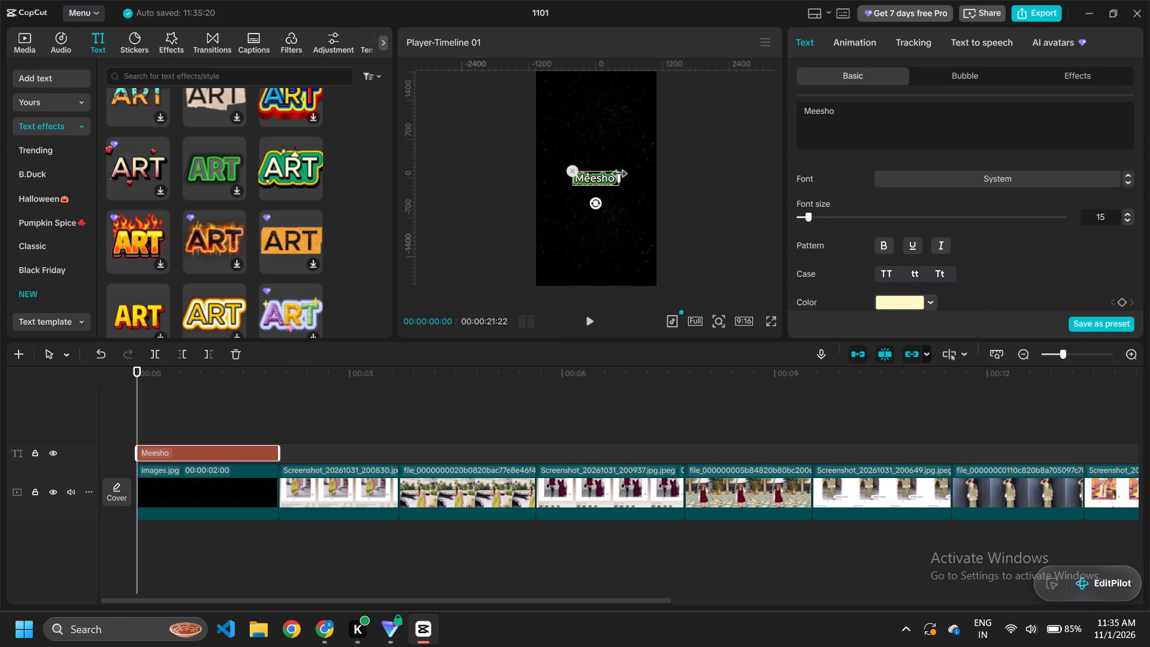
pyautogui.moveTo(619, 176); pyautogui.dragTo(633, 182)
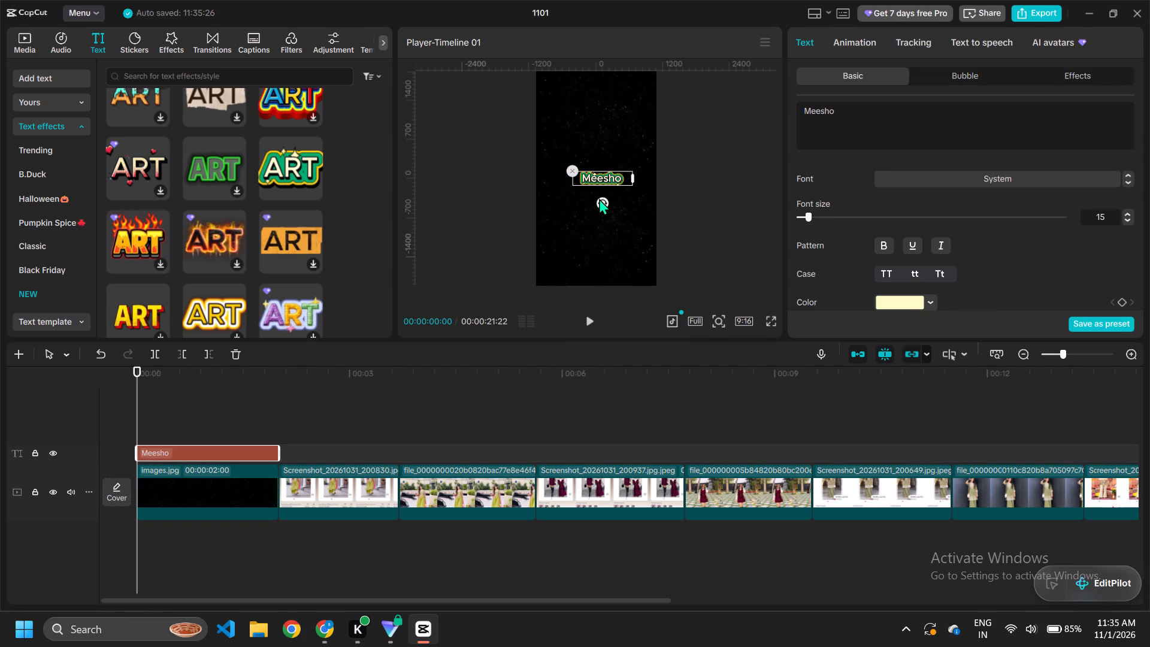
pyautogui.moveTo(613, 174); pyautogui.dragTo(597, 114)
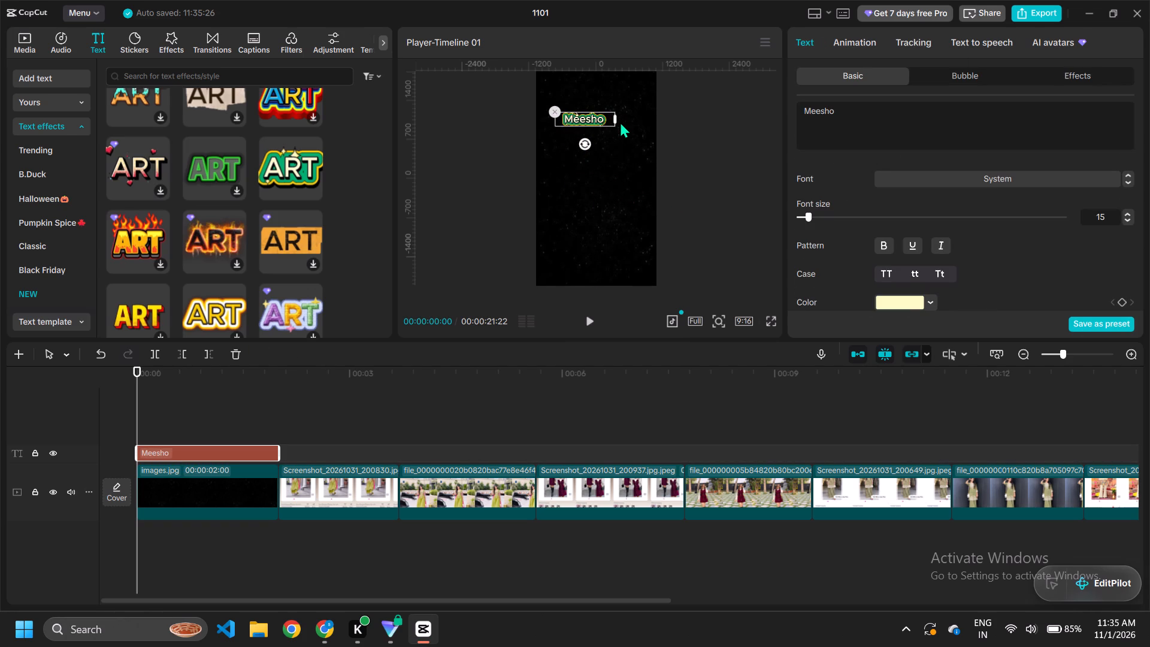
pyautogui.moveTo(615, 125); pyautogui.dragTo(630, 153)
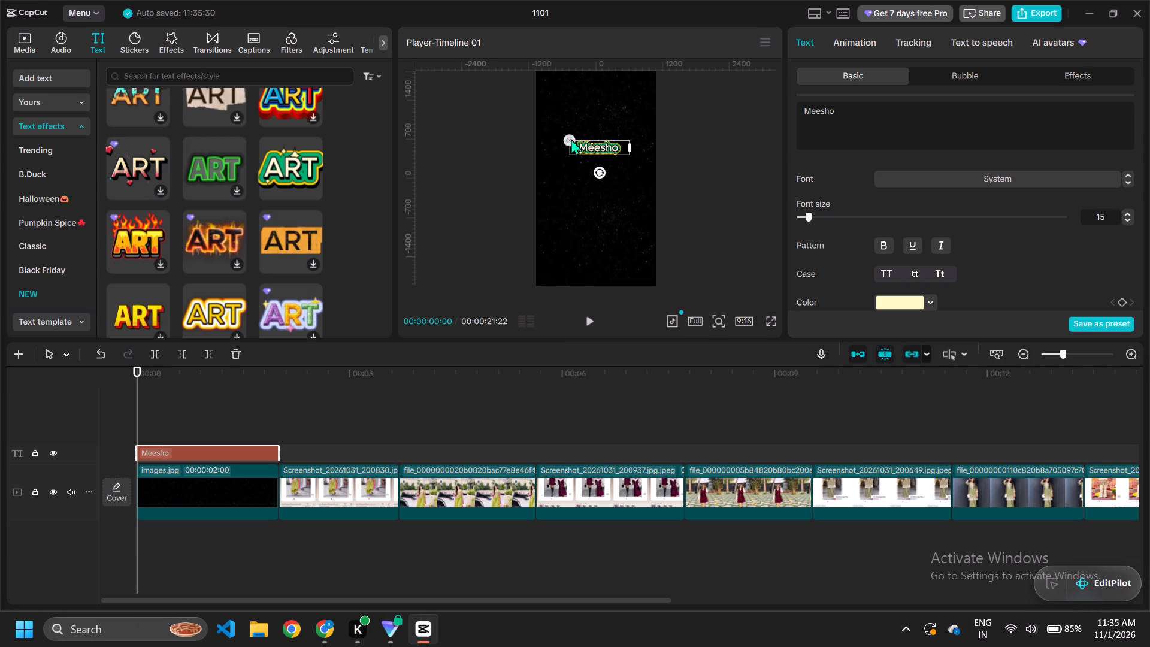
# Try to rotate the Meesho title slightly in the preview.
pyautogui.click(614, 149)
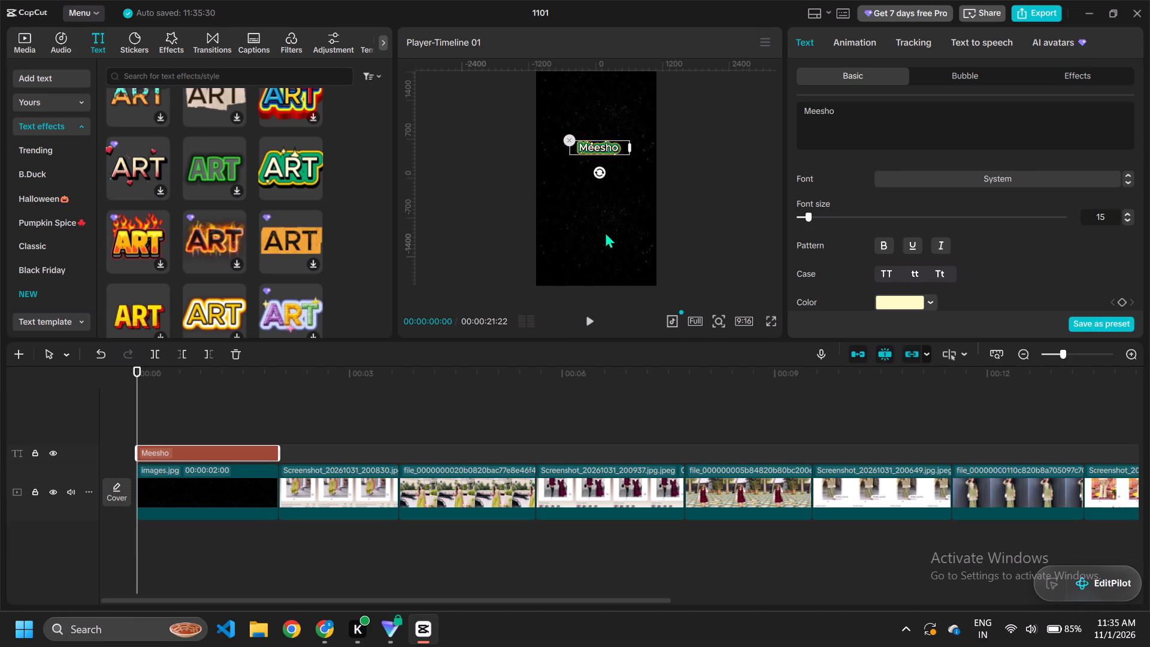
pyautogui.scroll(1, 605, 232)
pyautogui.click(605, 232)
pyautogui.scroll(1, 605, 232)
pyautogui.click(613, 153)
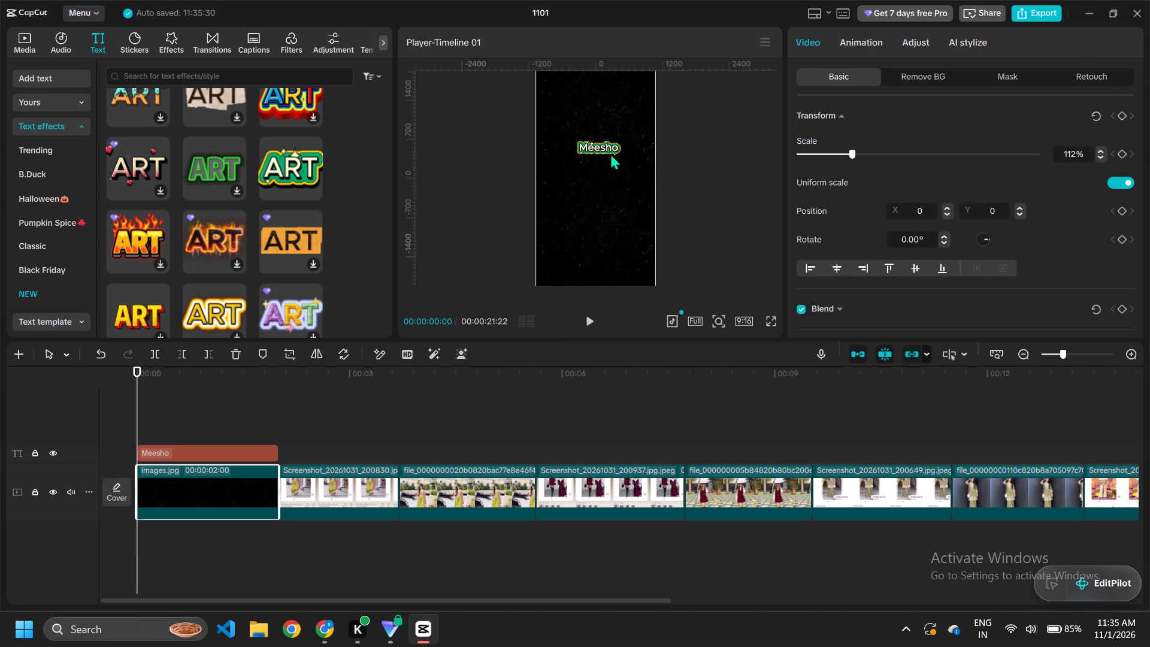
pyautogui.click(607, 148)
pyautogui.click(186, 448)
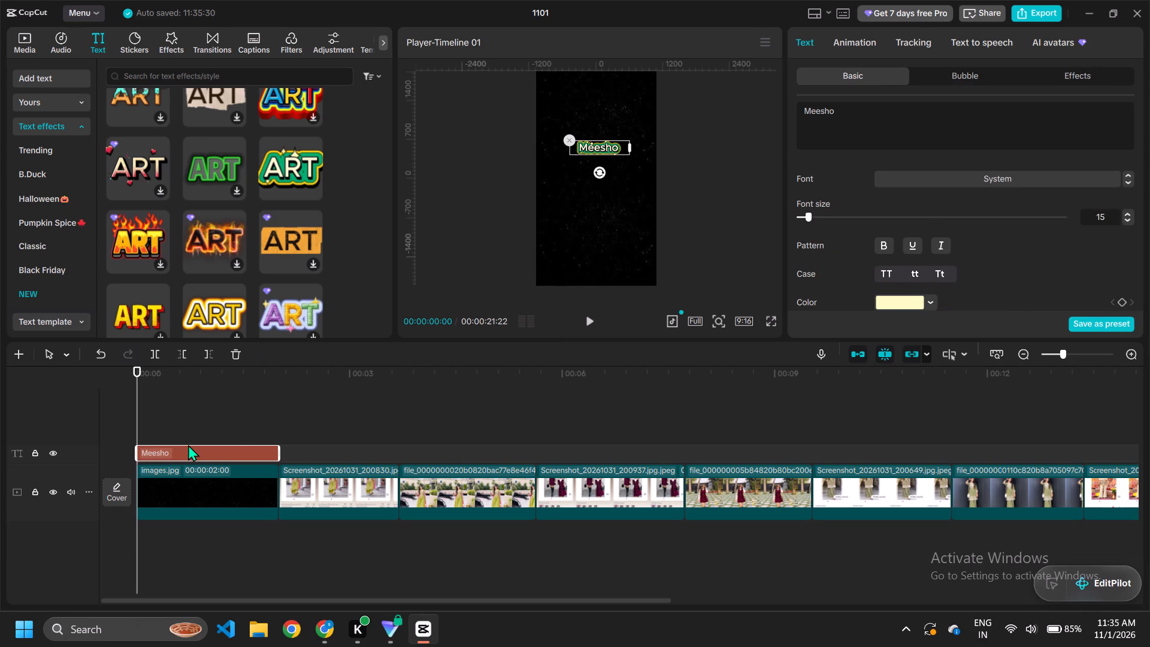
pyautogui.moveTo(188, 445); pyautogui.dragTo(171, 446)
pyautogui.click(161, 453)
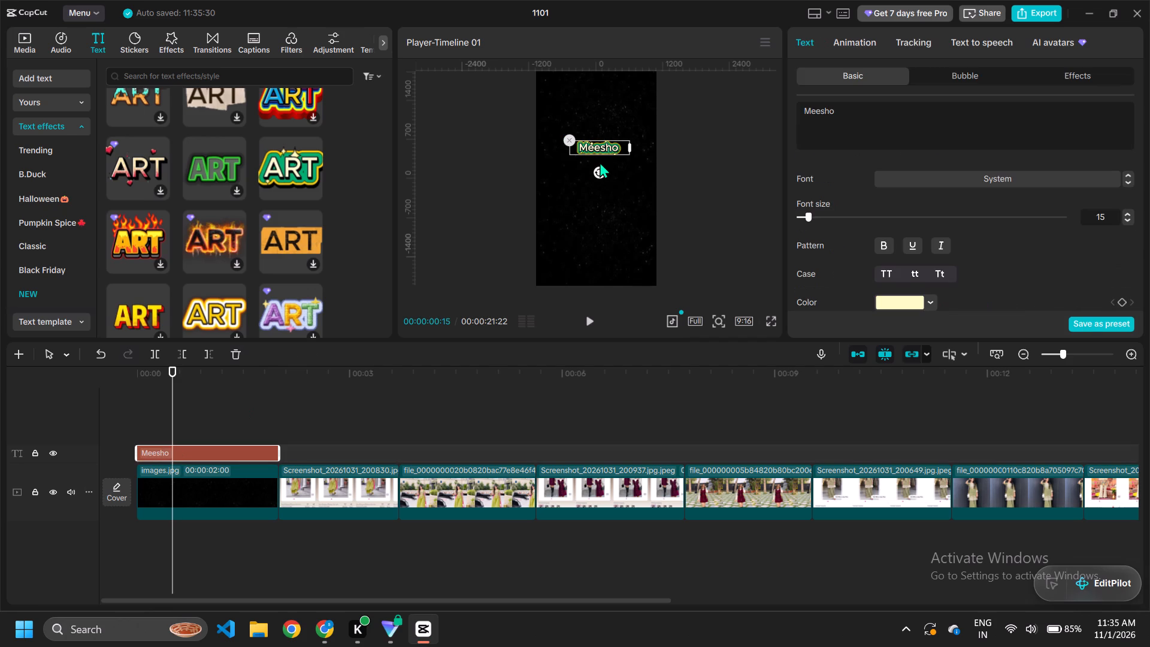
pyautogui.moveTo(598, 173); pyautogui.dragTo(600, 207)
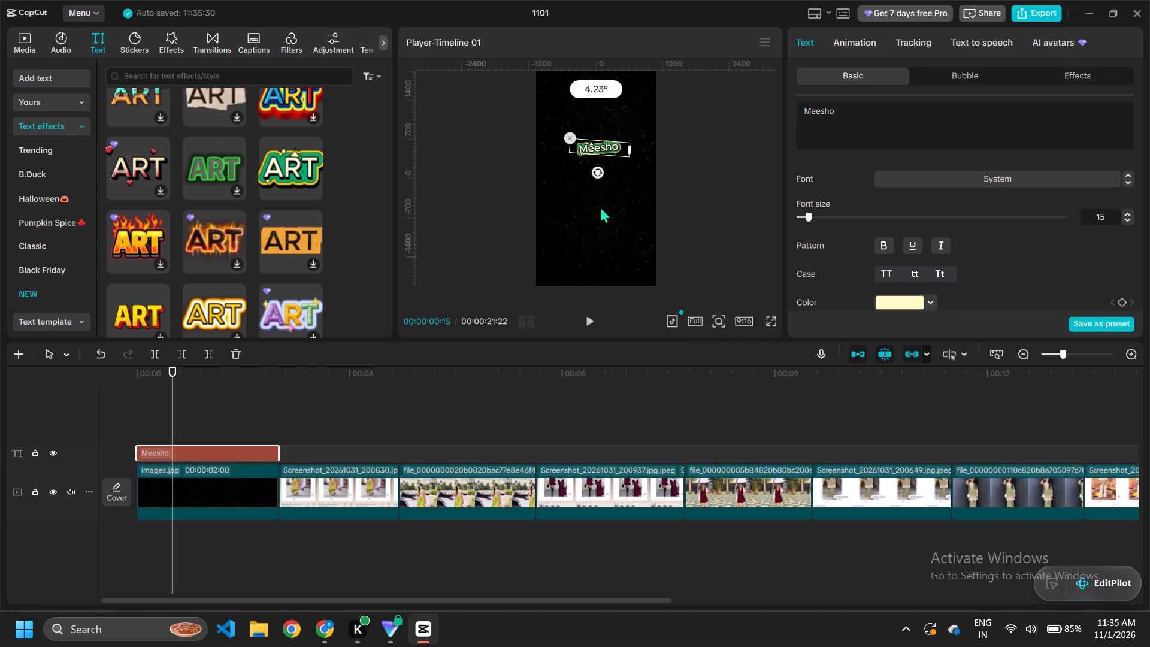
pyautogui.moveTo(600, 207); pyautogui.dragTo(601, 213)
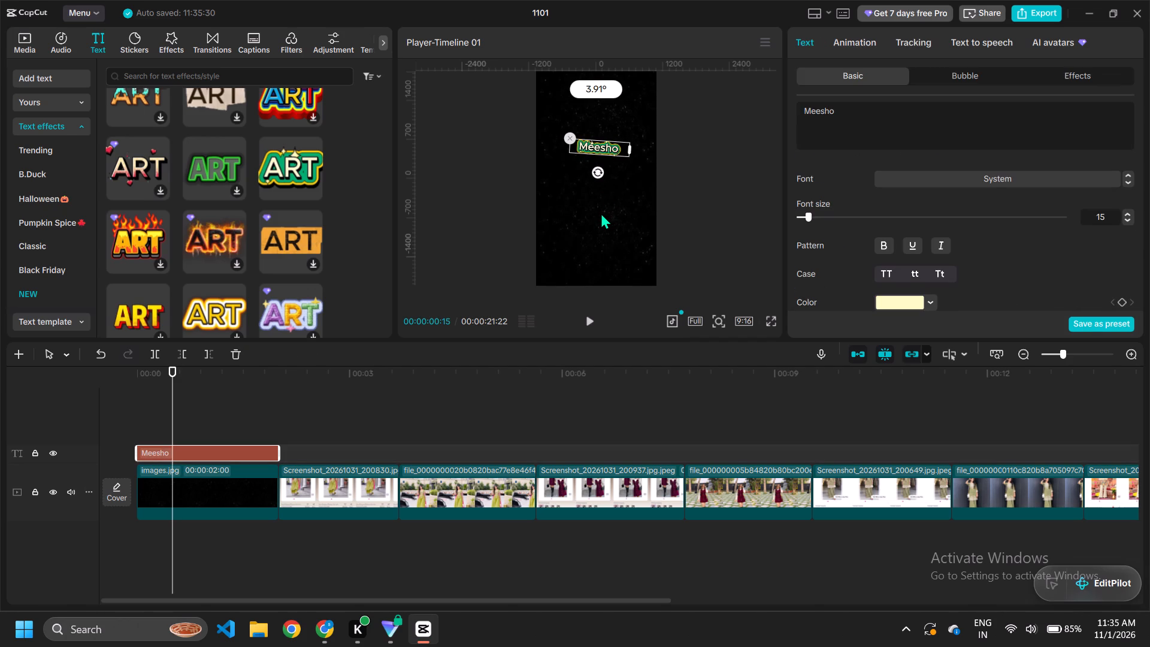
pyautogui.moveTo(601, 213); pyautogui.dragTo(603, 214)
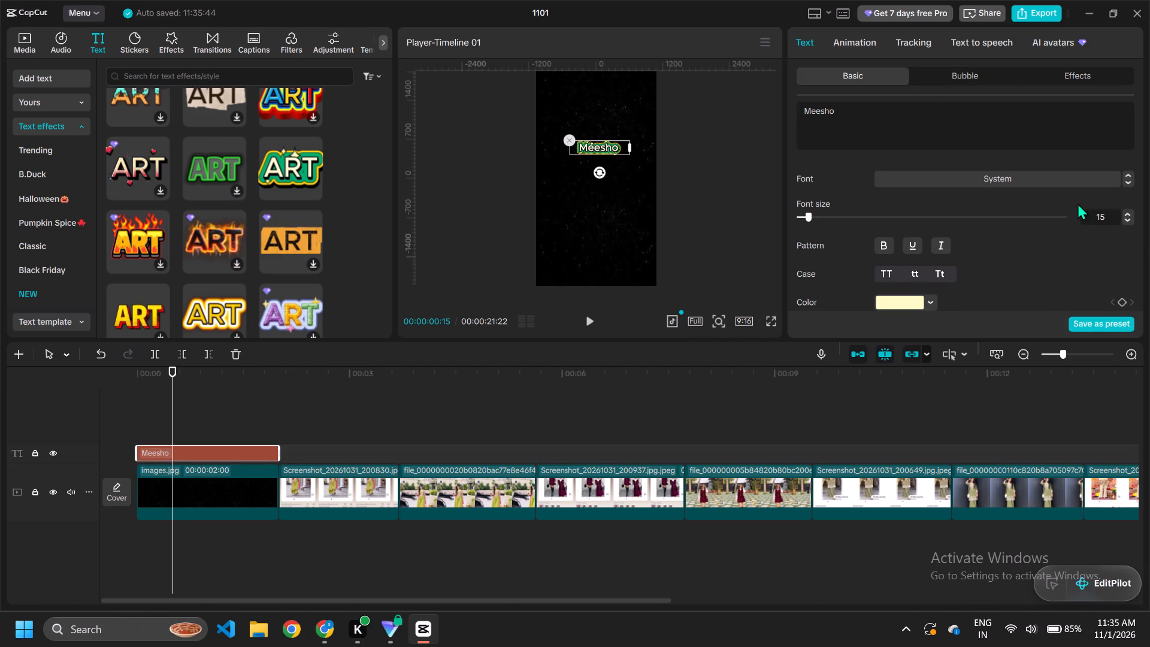
# Set the Meesho title's font size to 28.
pyautogui.tripleClick(1127, 213)
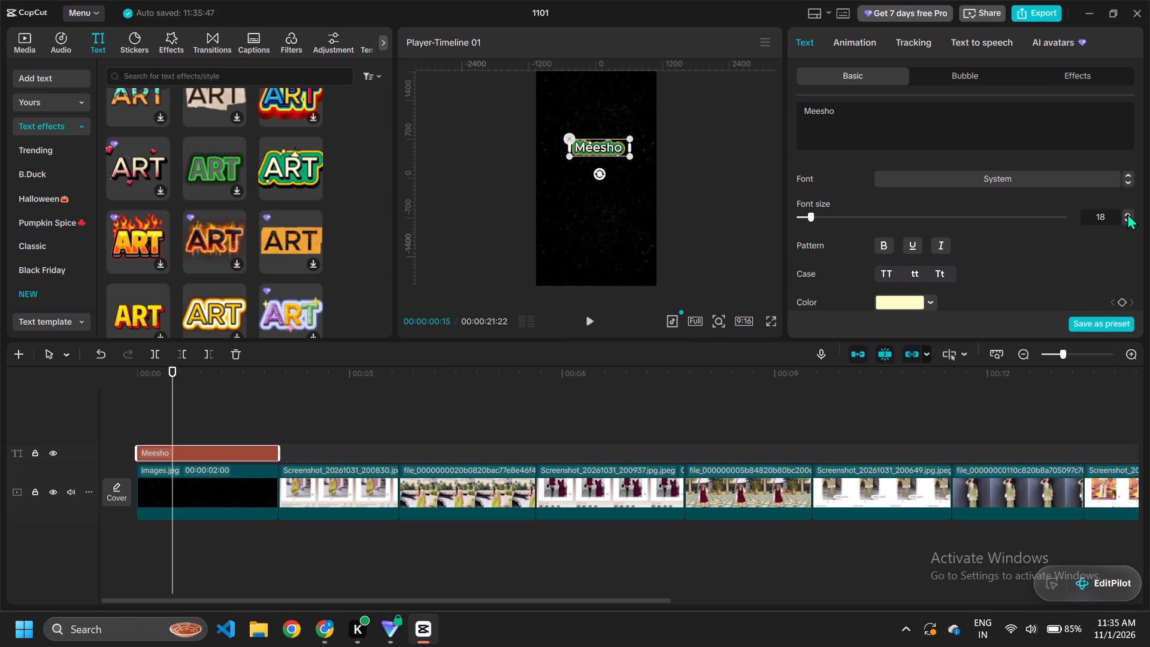
pyautogui.tripleClick(1127, 213)
pyautogui.tripleClick(1127, 213)
pyautogui.tripleClick(1127, 213)
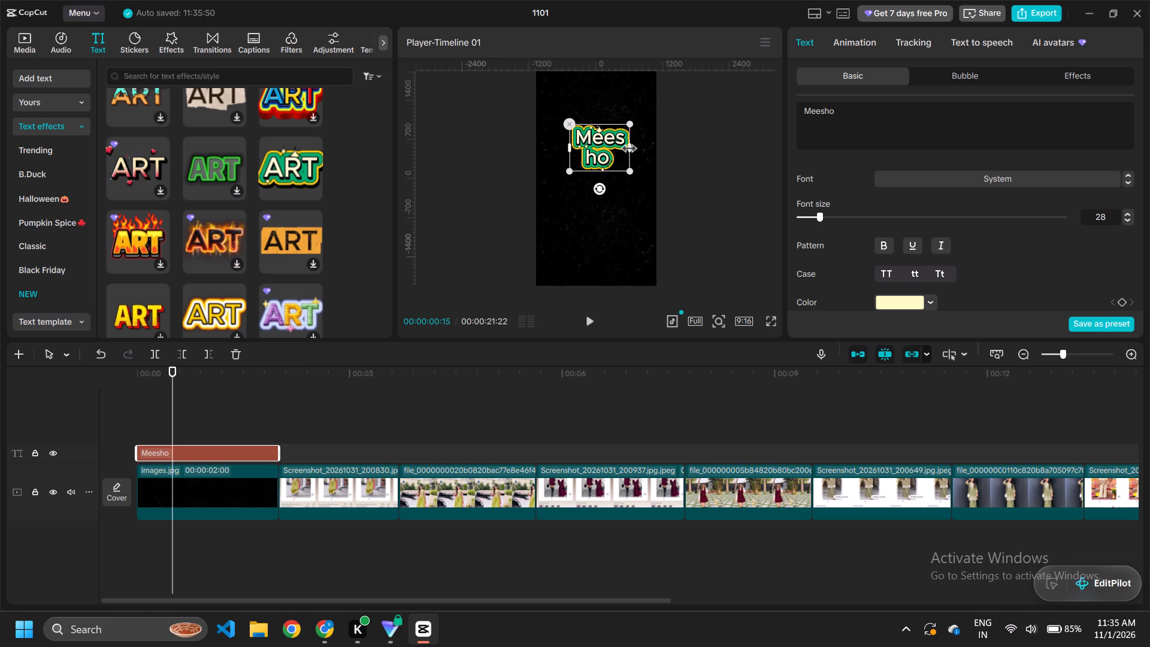
# Widen the title's text box so Meesho fits on one line, and place it centred near the top of the frame.
pyautogui.moveTo(629, 149); pyautogui.dragTo(664, 149)
pyautogui.moveTo(627, 149); pyautogui.dragTo(613, 134)
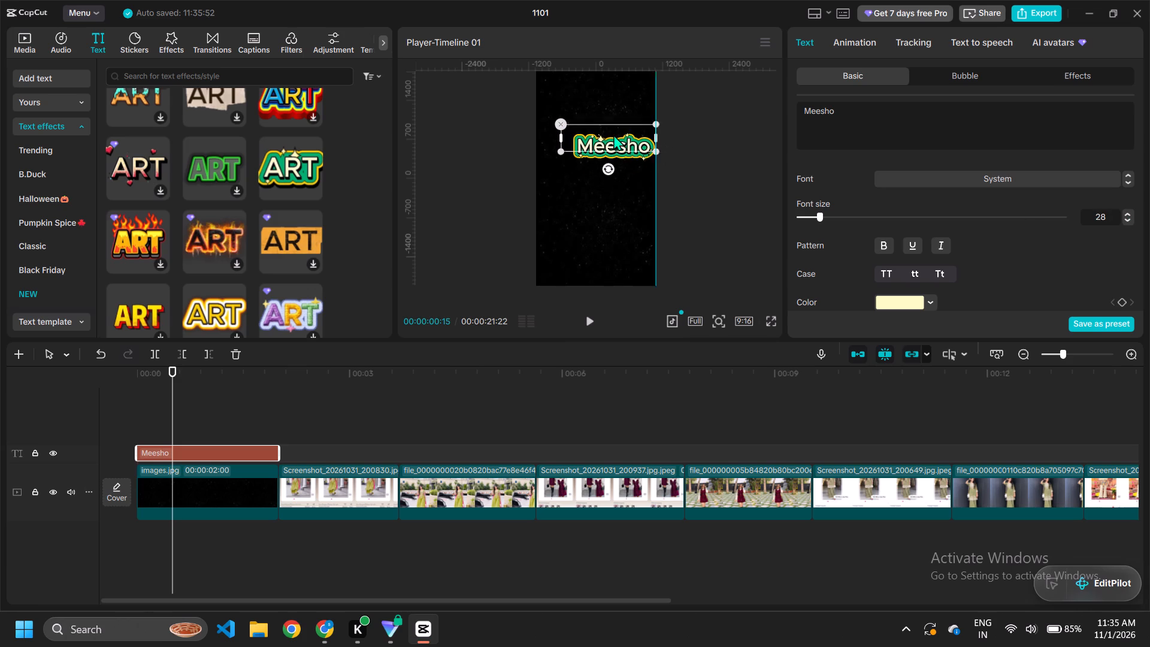
pyautogui.moveTo(613, 134); pyautogui.dragTo(609, 113)
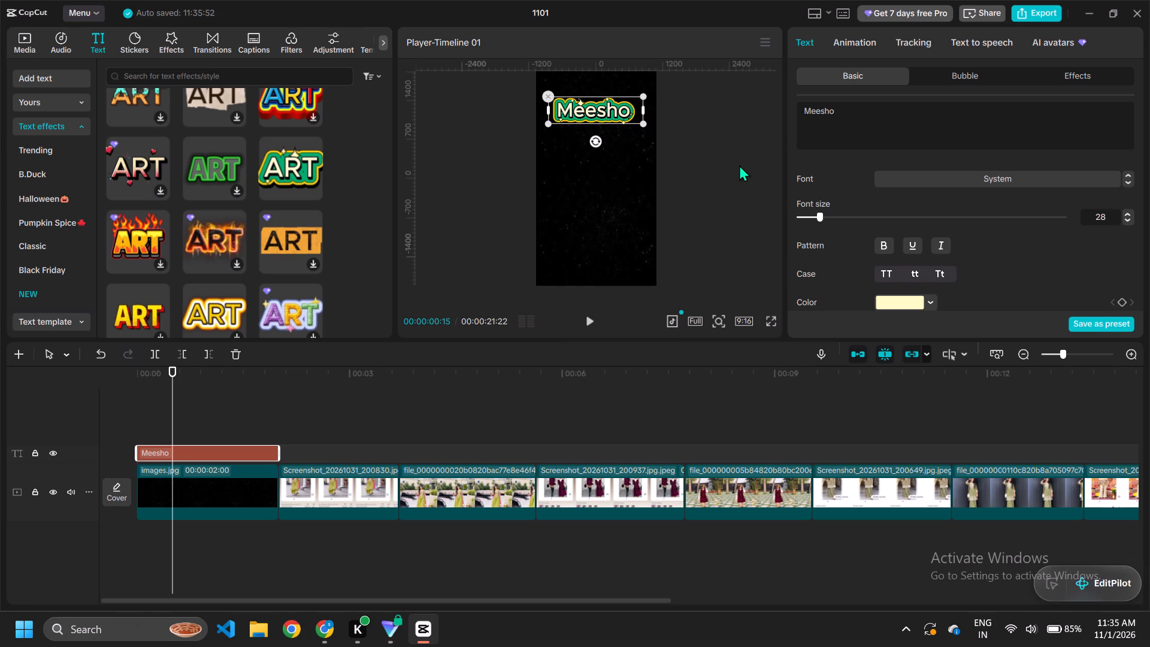
pyautogui.click(733, 207)
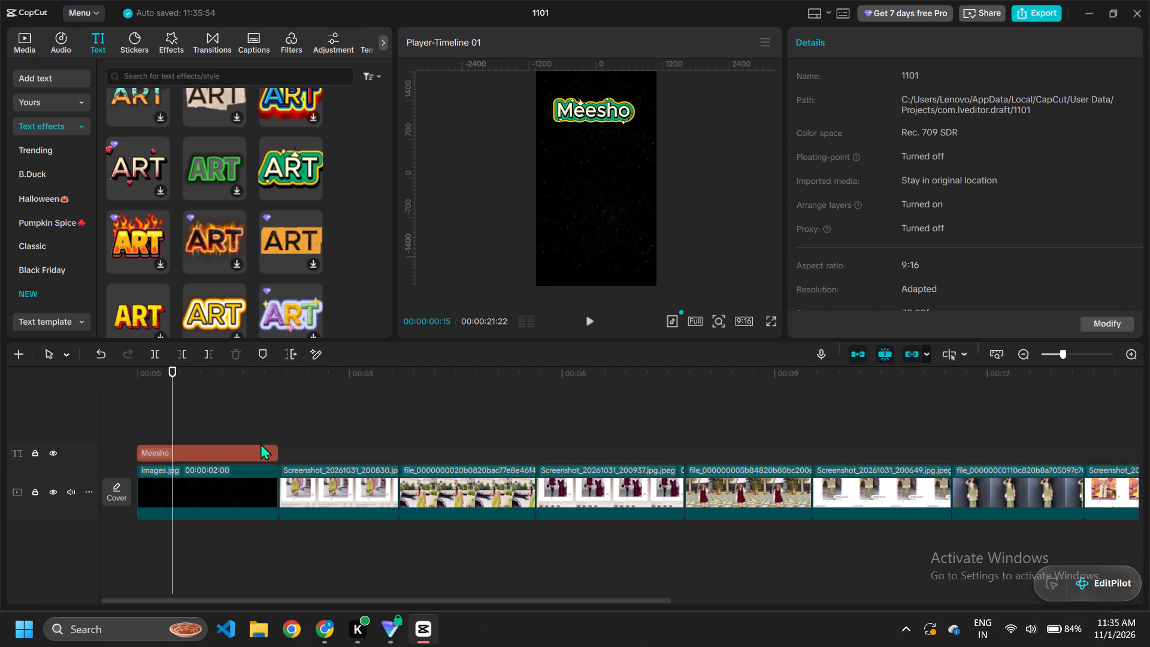
# Add a second text clip at the timeline's start using the plain orange effect from the NEW text effects.
pyautogui.moveTo(177, 398); pyautogui.dragTo(119, 405)
pyautogui.scroll(-1, 198, 280)
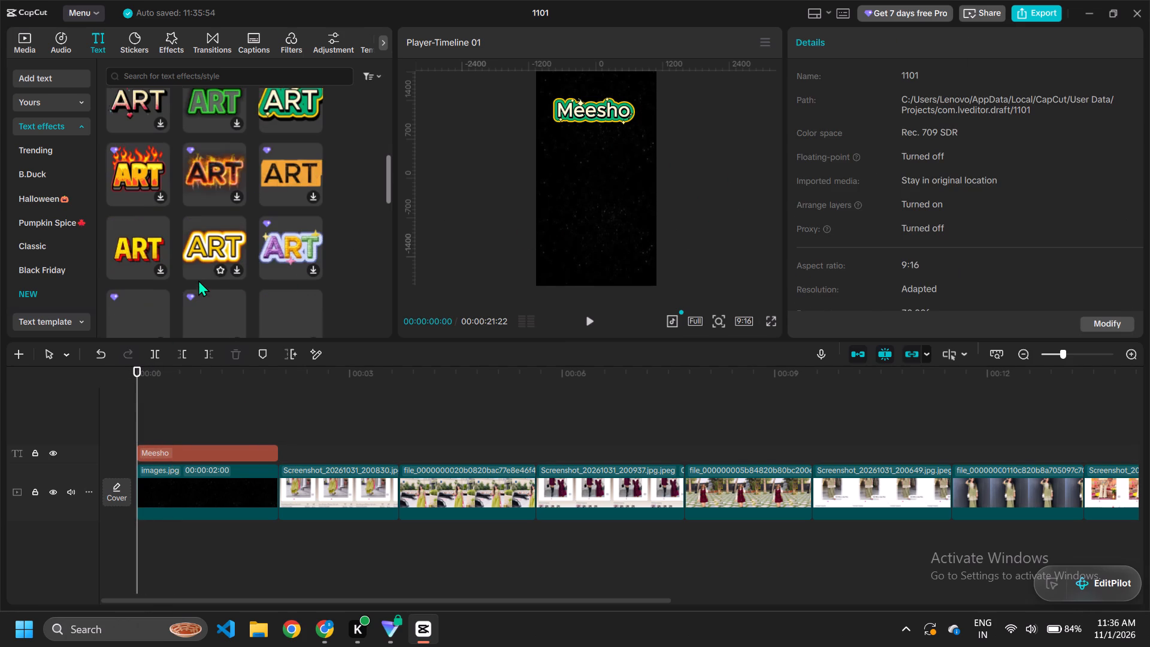
pyautogui.scroll(-3, 205, 266)
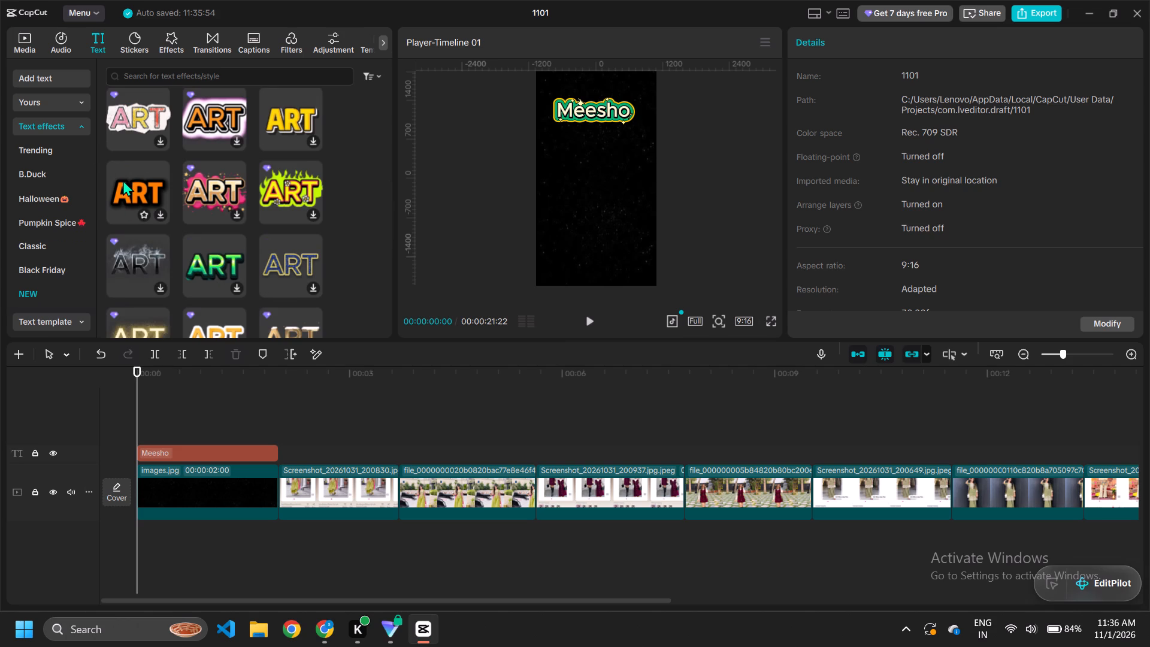
pyautogui.click(137, 186)
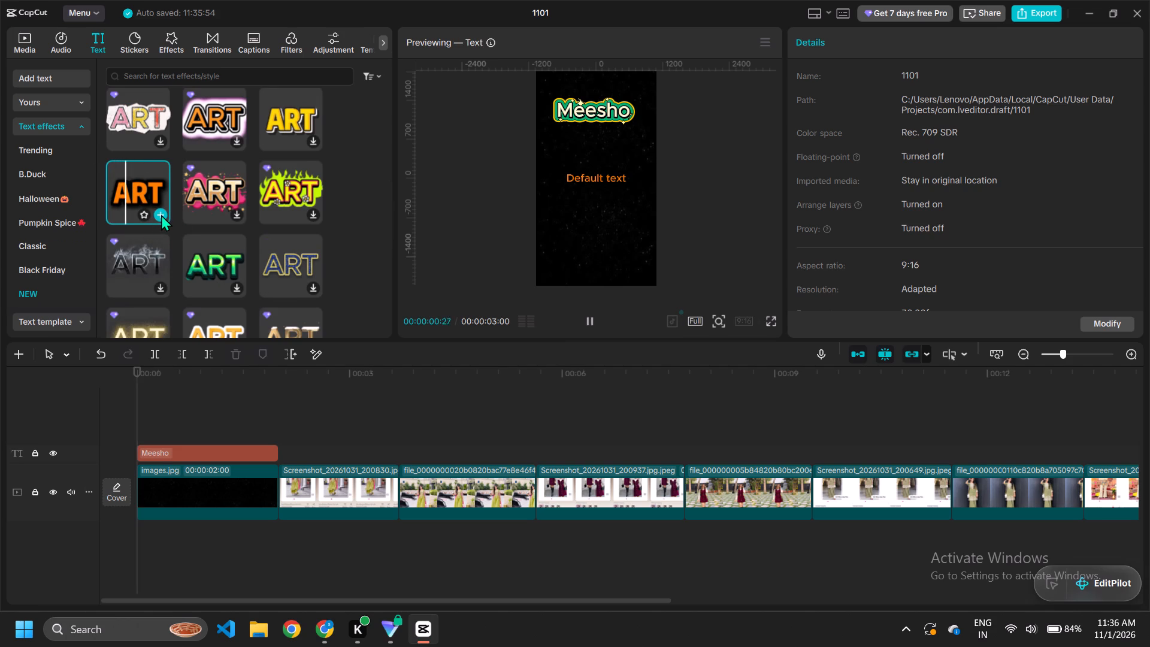
pyautogui.click(161, 214)
# Shorten the orange text clip so it ends together with the two-second black opening clip.
pyautogui.moveTo(349, 434); pyautogui.dragTo(272, 442)
# Replace the orange clip's text with "Reality", "VS" and "Expectations" on separate lines, leaving a blank line between each.
pyautogui.click(865, 115)
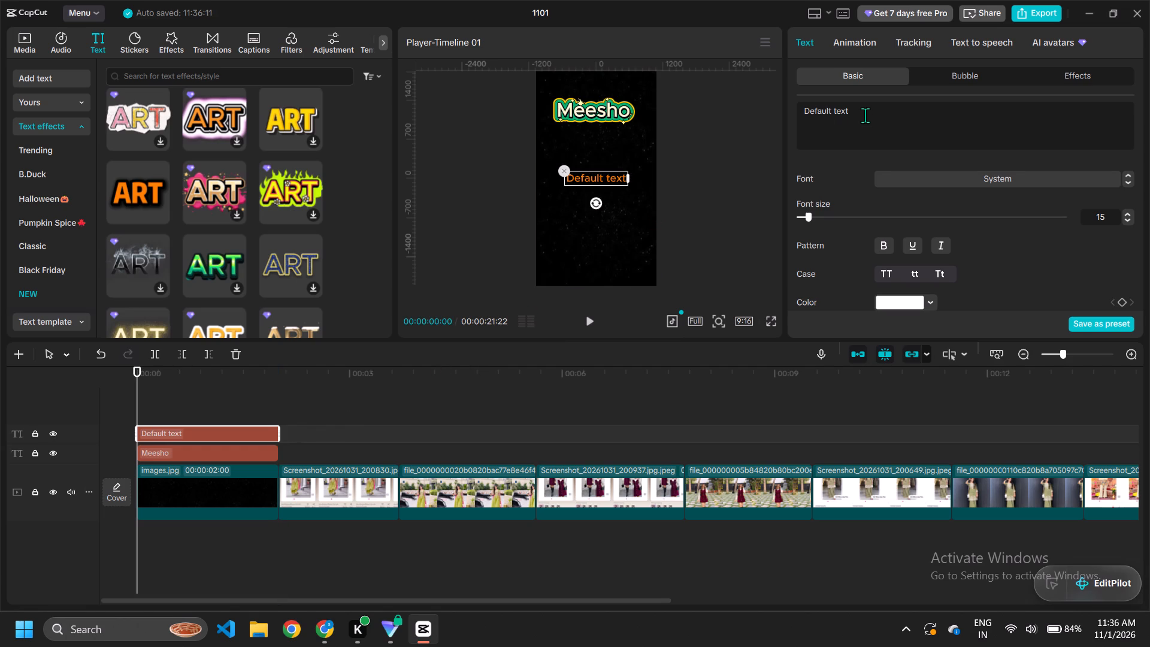
pyautogui.press('BackSpace')
pyautogui.press('BackSpace')
pyautogui.press('BackSpace')
pyautogui.press('BackSpace')
pyautogui.press('BackSpace')
pyautogui.press('BackSpace')
pyautogui.press('BackSpace')
pyautogui.press('BackSpace')
pyautogui.press('BackSpace')
pyautogui.press('BackSpace')
pyautogui.press('BackSpace')
pyautogui.press('BackSpace')
pyautogui.press('BackSpace')
pyautogui.press('BackSpace')
pyautogui.press('BackSpace')
pyautogui.press('BackSpace')
pyautogui.press('BackSpace')
pyautogui.press('BackSpace')
pyautogui.press('BackSpace')
pyautogui.press('BackSpace')
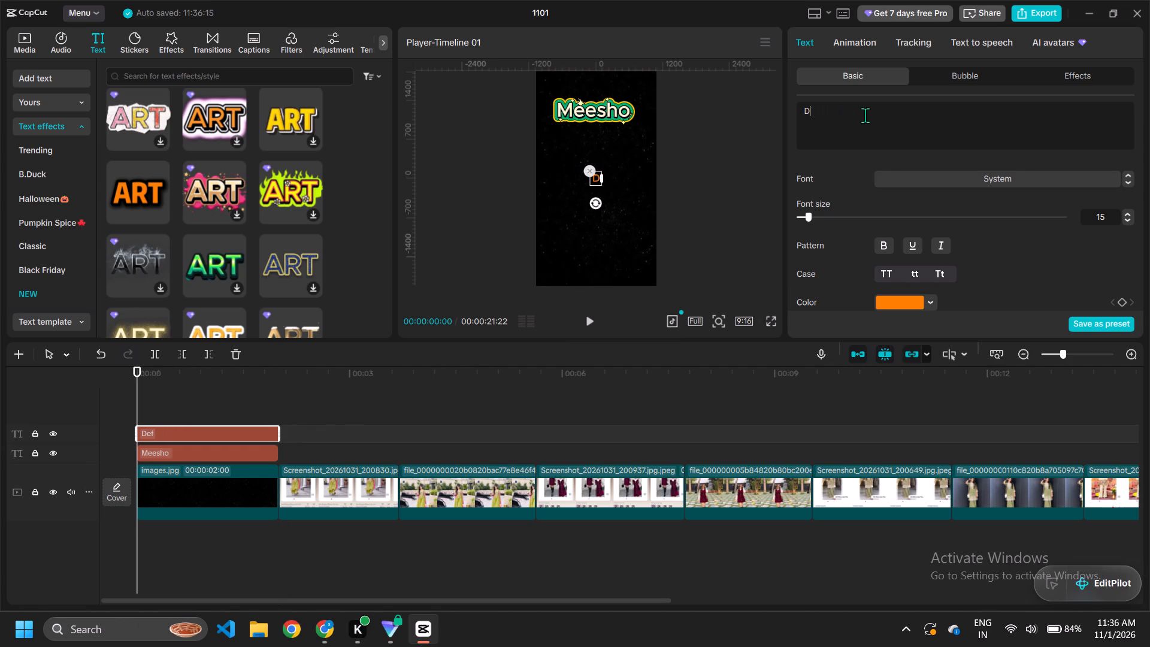
pyautogui.write('Re')
pyautogui.write('ality')
pyautogui.press('space')
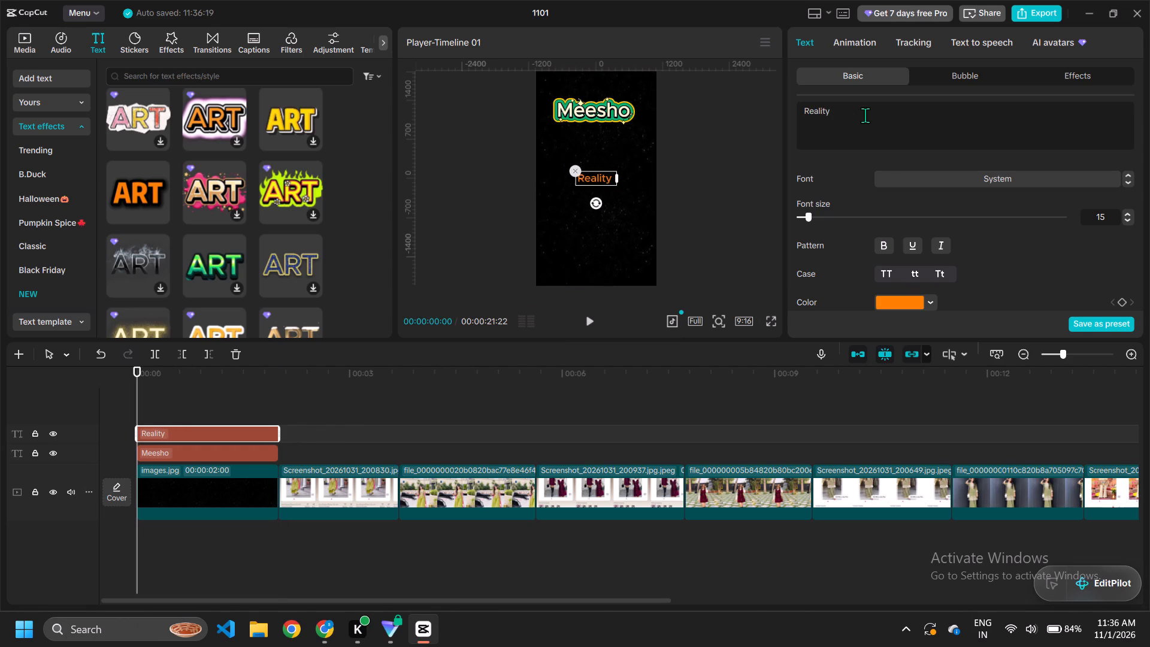
pyautogui.press('Return')
pyautogui.press('Return')
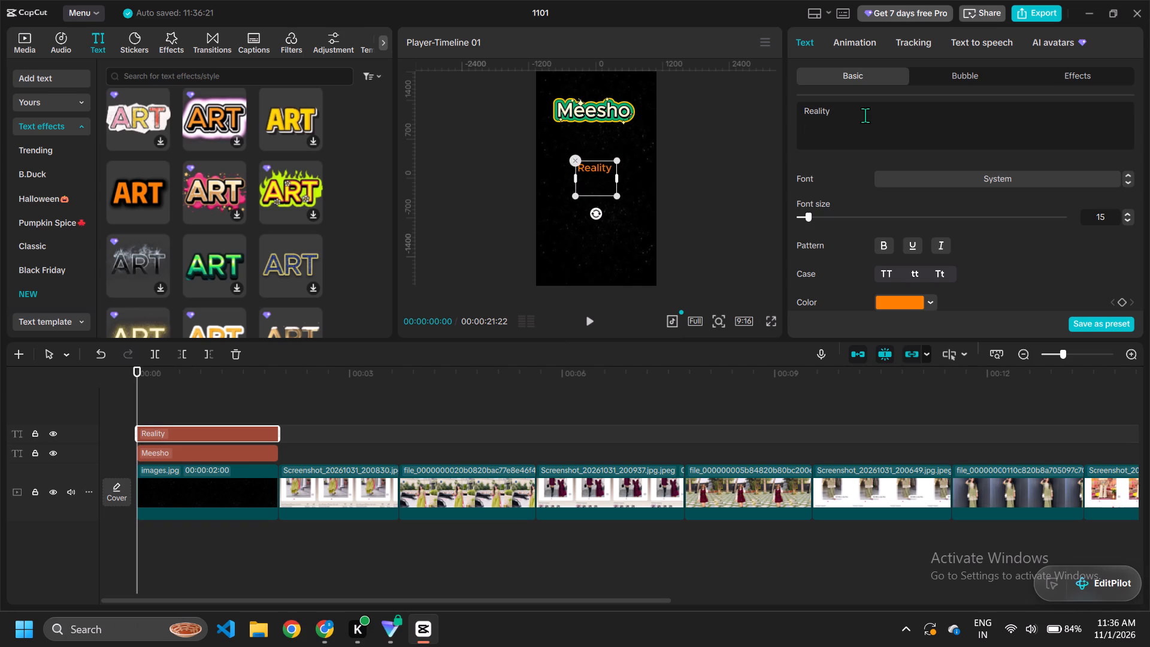
pyautogui.hotkey('shift', 'v')
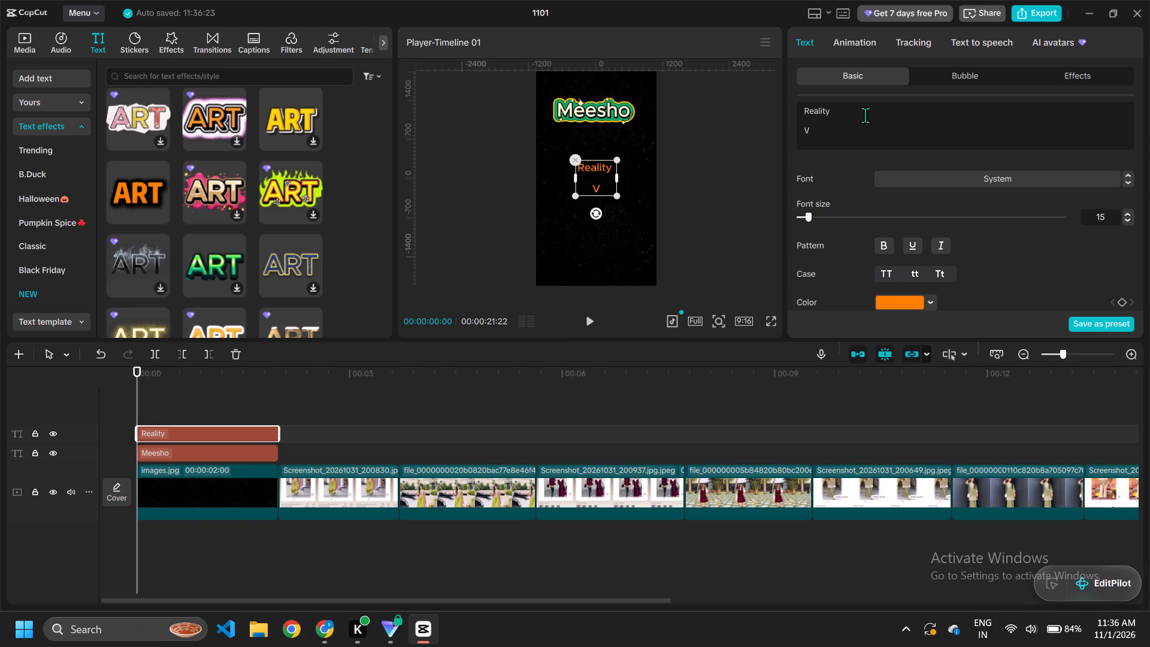
pyautogui.hotkey('shift', 's')
pyautogui.press('Return')
pyautogui.press('Return')
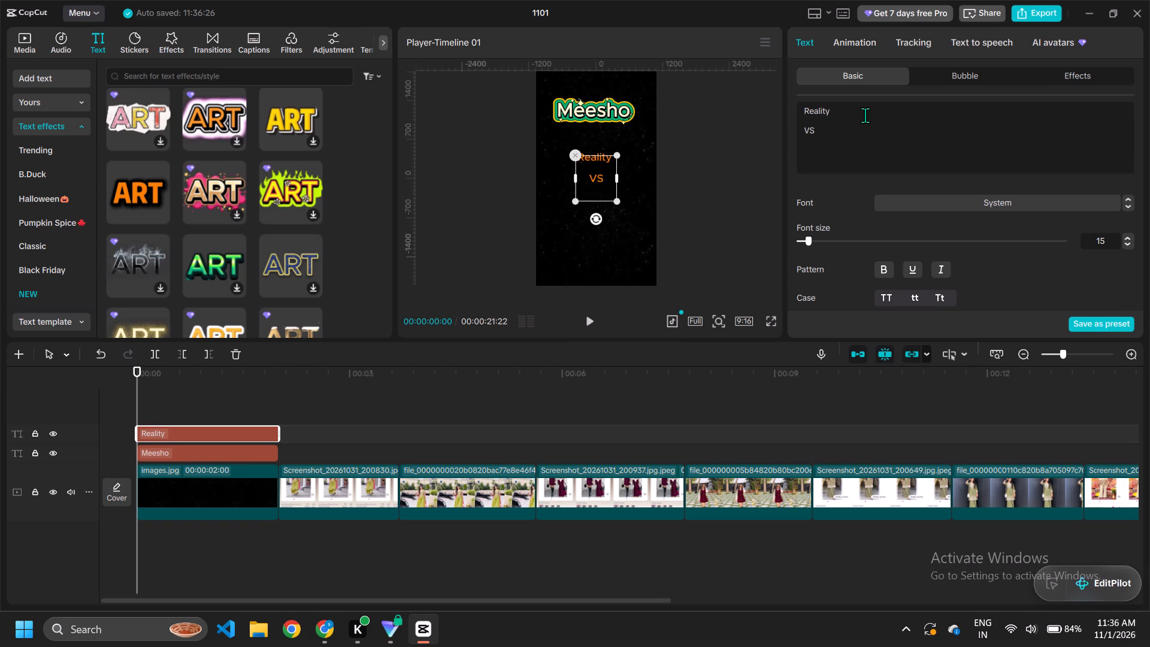
pyautogui.hotkey('shift', 'e')
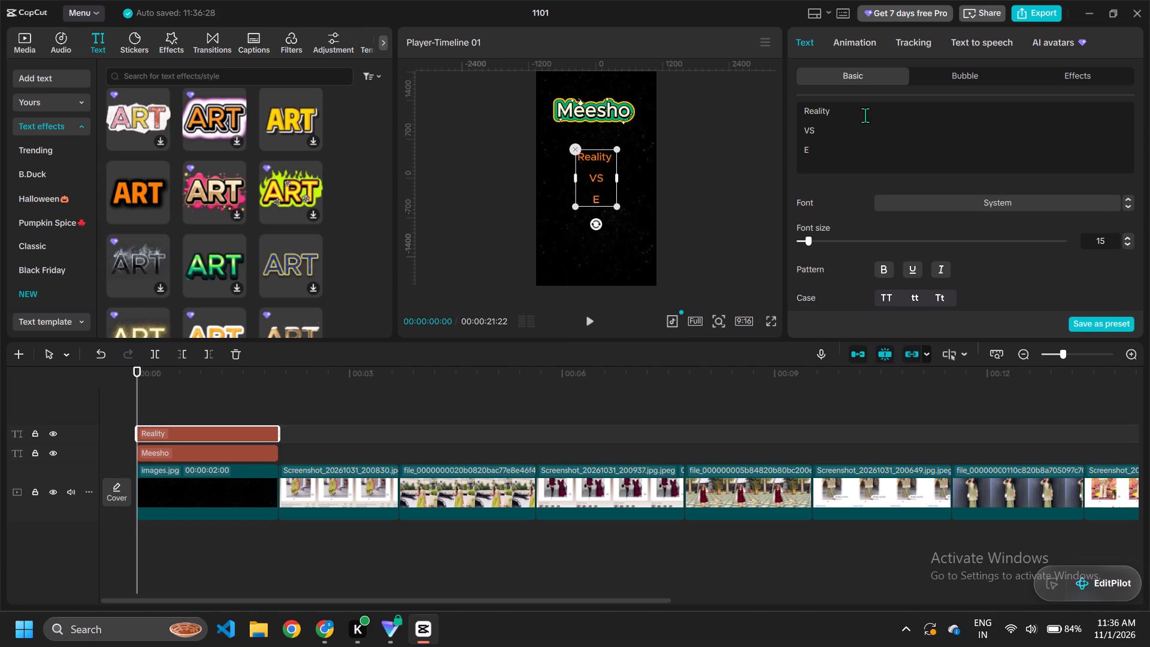
pyautogui.write('xpectations')
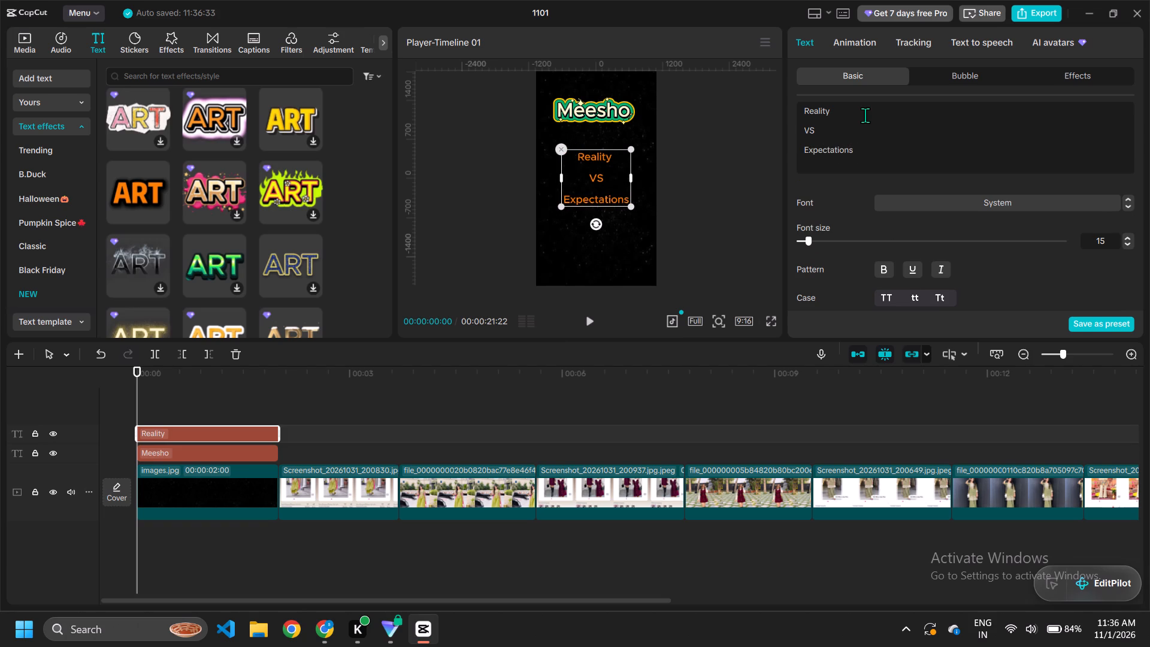
# Set the font size of the Reality VS Expectations text to 20.
pyautogui.tripleClick(1124, 238)
pyautogui.doubleClick(1124, 238)
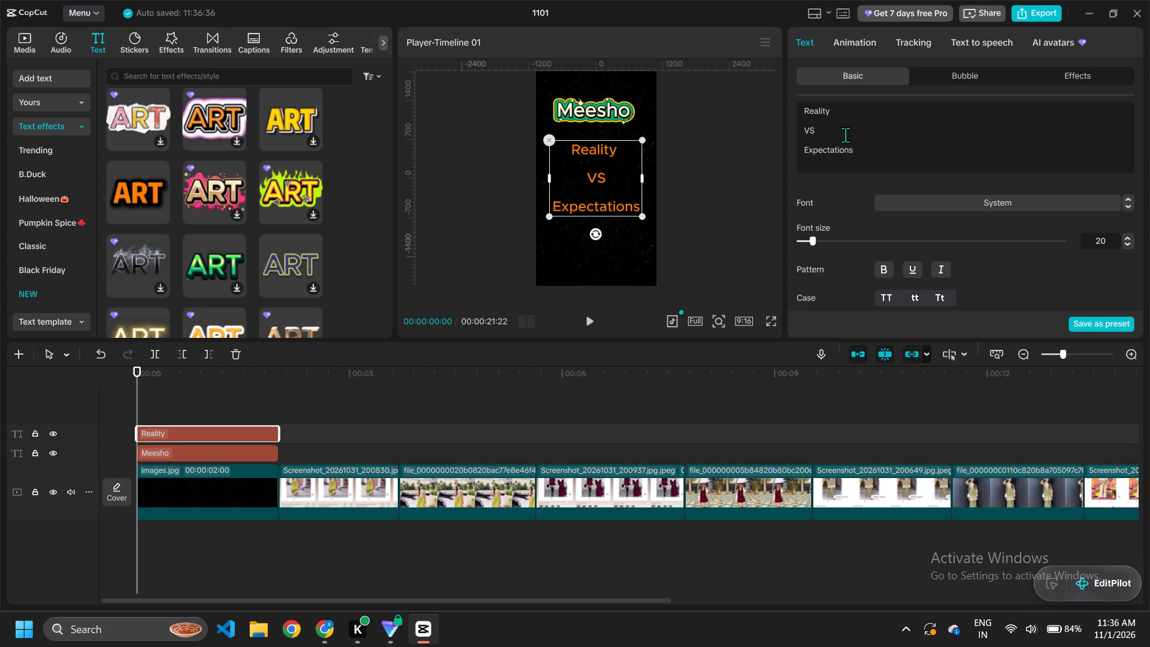
# Browse the NEW text effects and preview the blue-and-yellow dotted style and the white style with a pink outline.
pyautogui.click(207, 424)
pyautogui.click(598, 211)
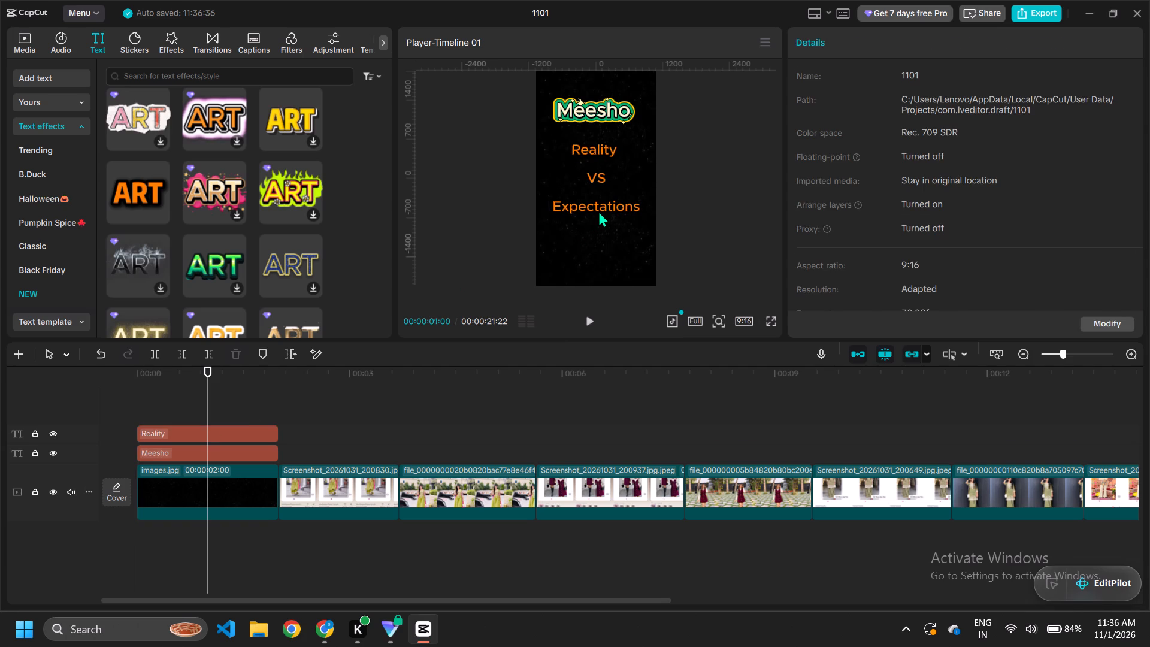
pyautogui.scroll(-3, 181, 208)
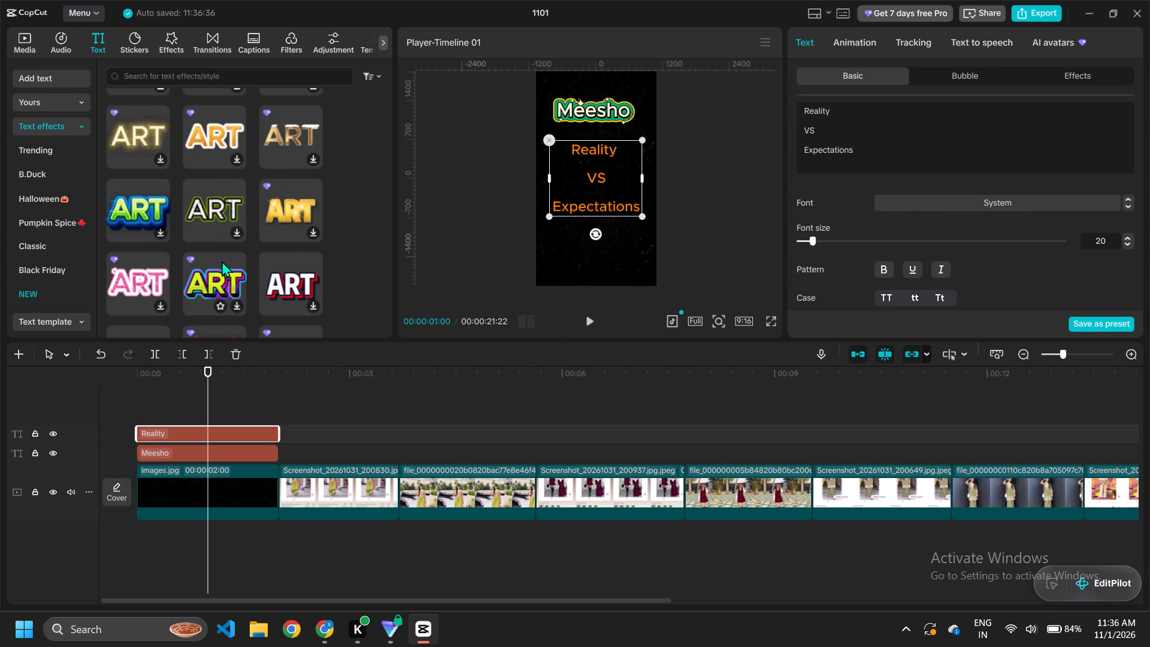
pyautogui.scroll(-2, 222, 261)
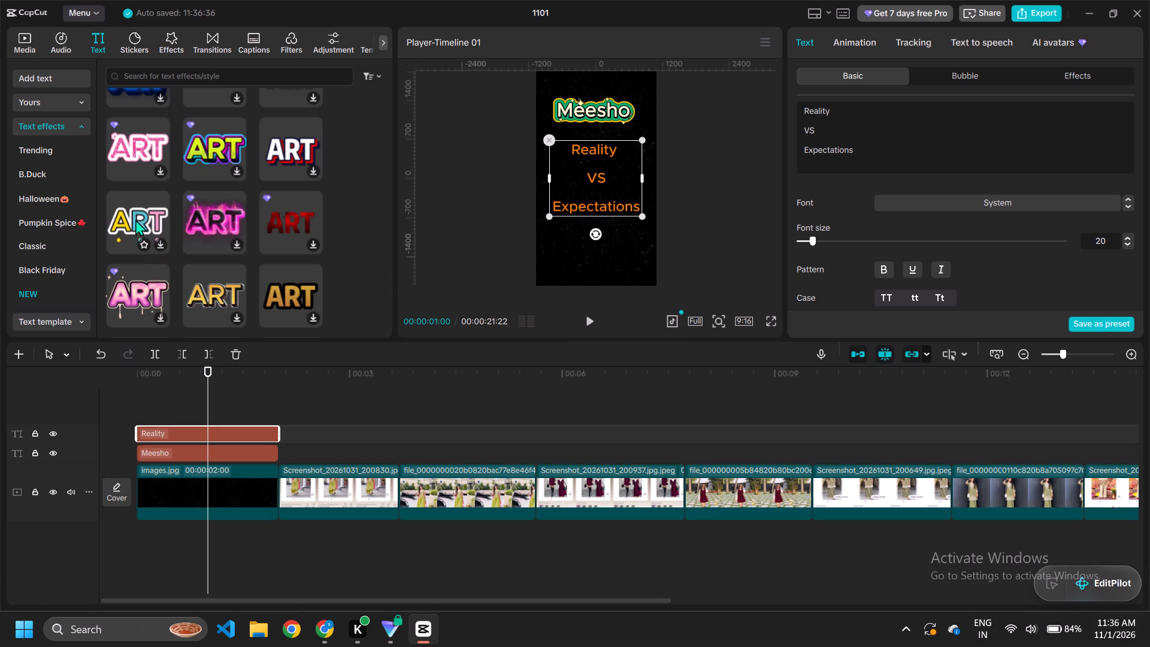
pyautogui.click(135, 214)
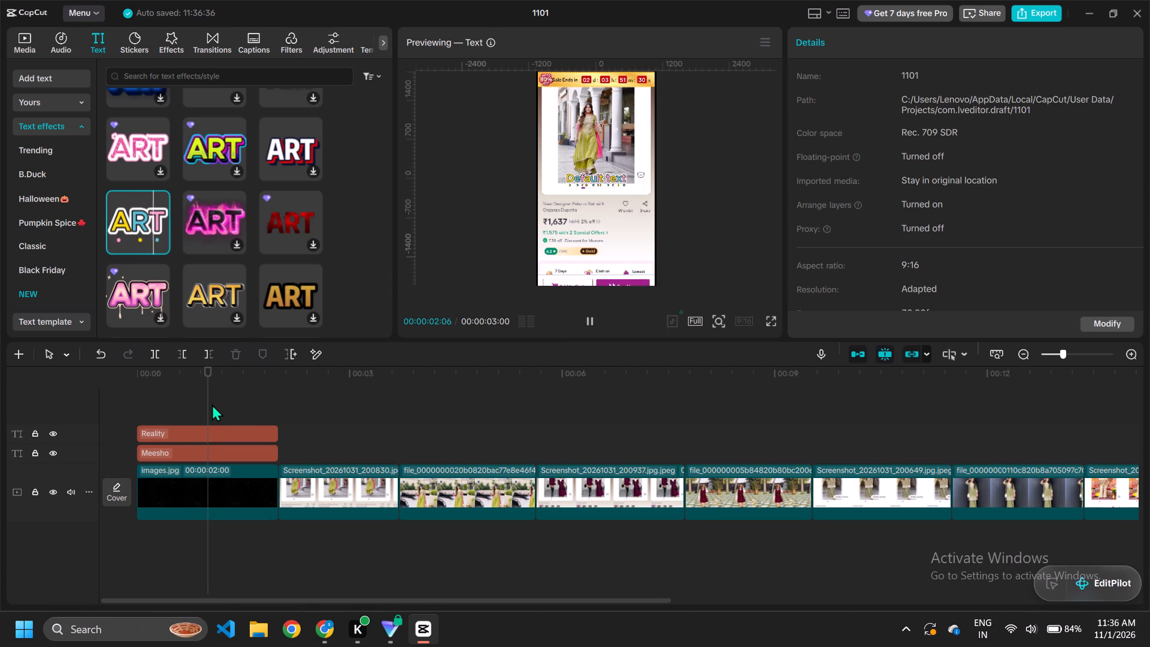
pyautogui.moveTo(207, 404); pyautogui.dragTo(140, 413)
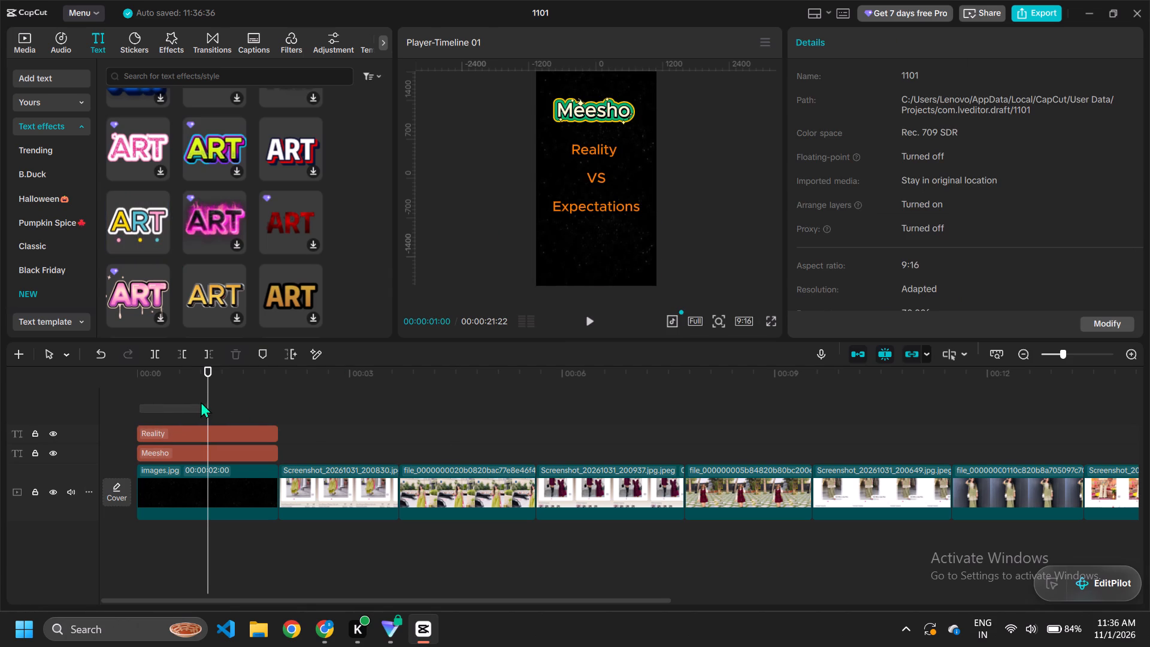
pyautogui.moveTo(206, 397); pyautogui.dragTo(116, 405)
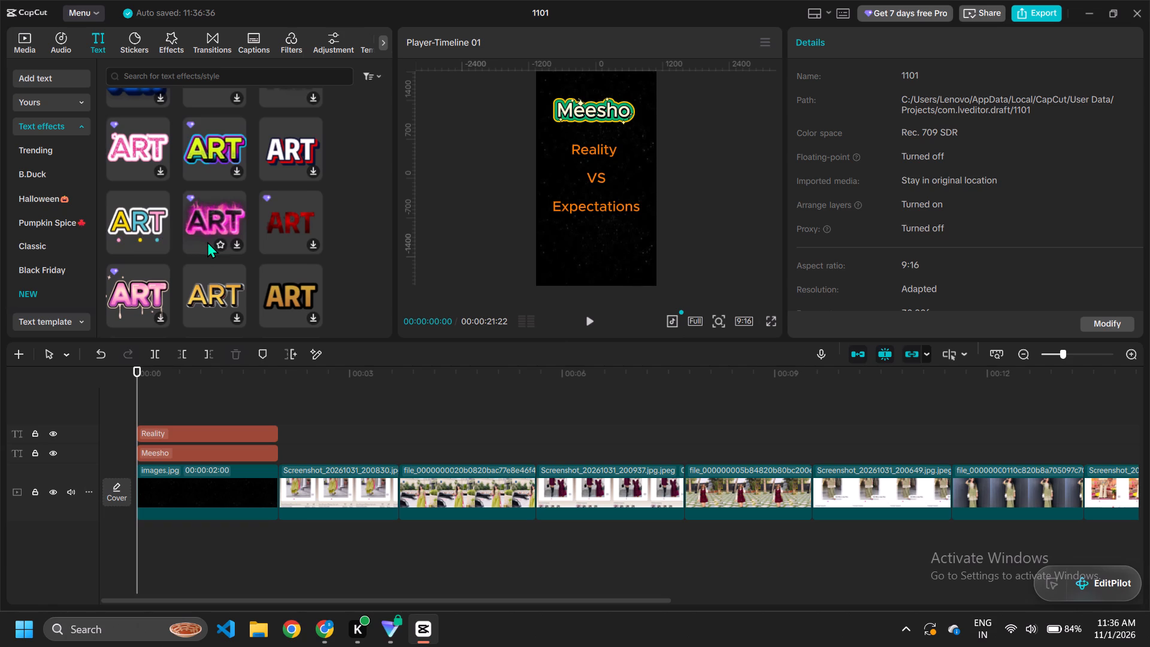
pyautogui.scroll(-2, 207, 241)
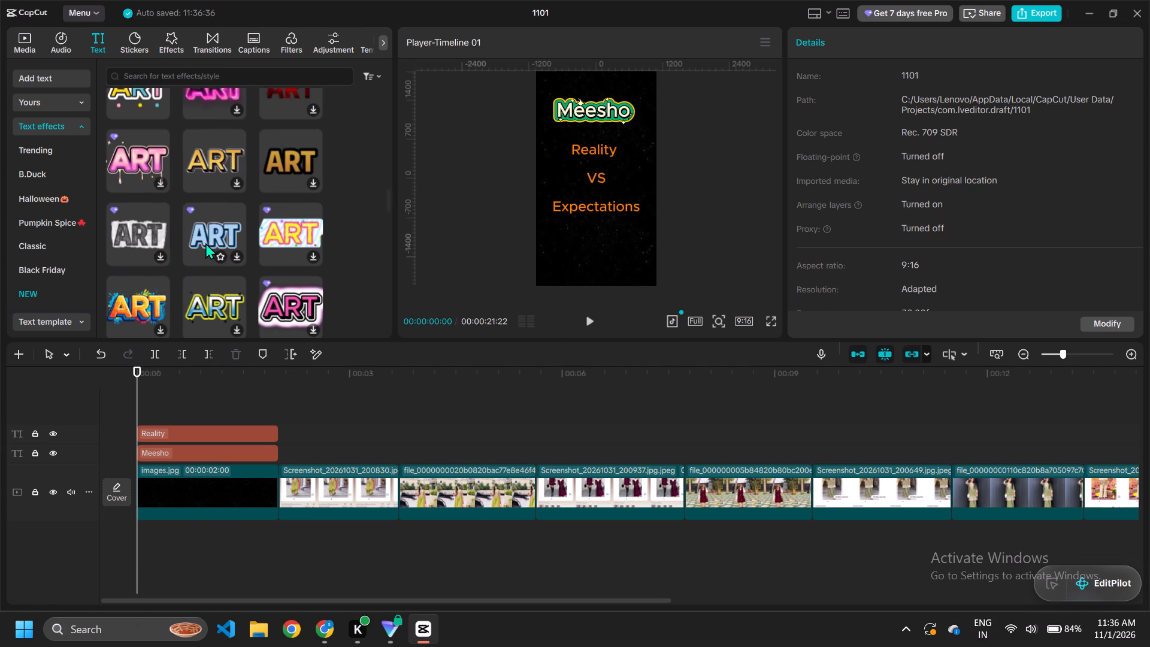
pyautogui.scroll(-1, 205, 243)
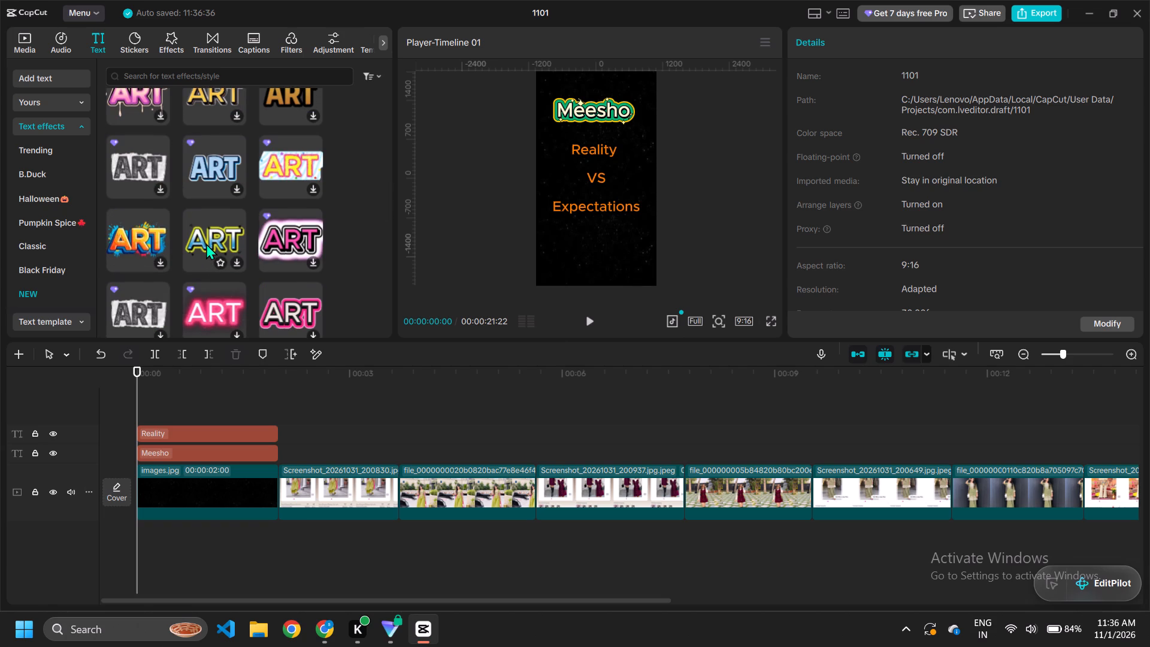
pyautogui.scroll(-2, 201, 247)
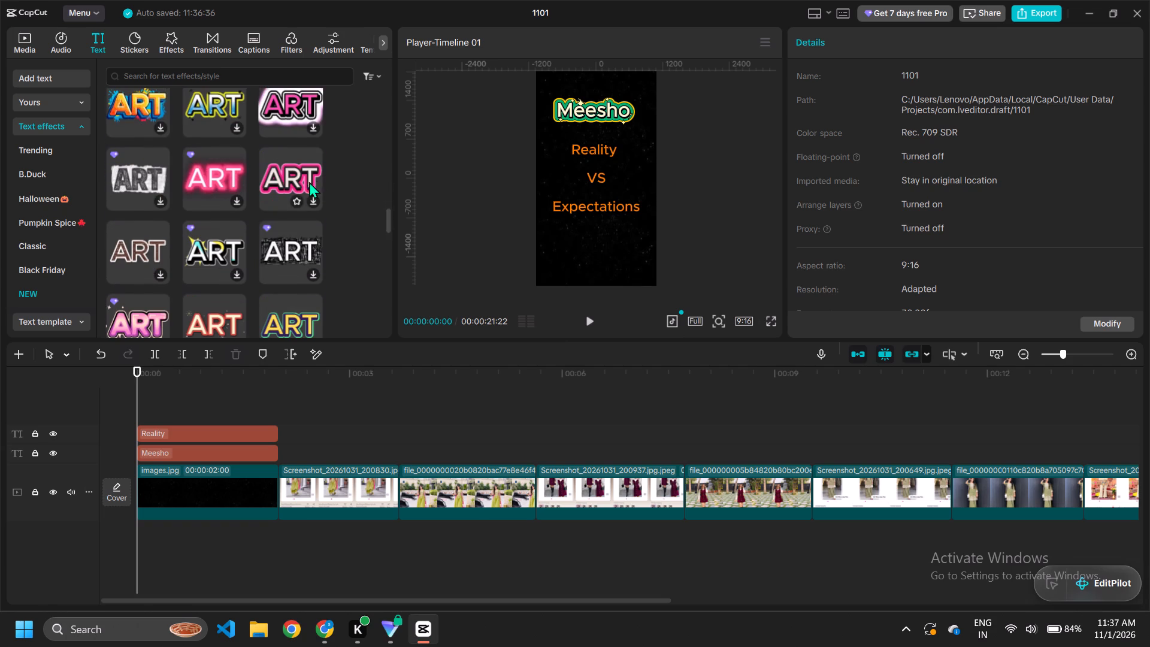
pyautogui.click(311, 200)
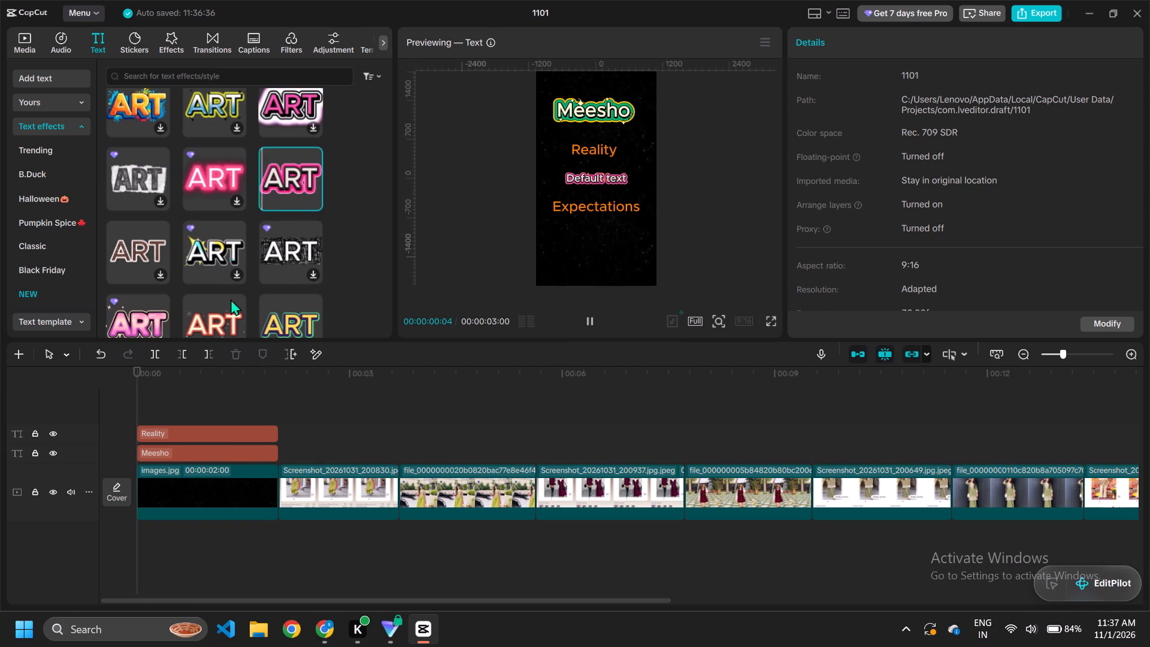
pyautogui.click(612, 209)
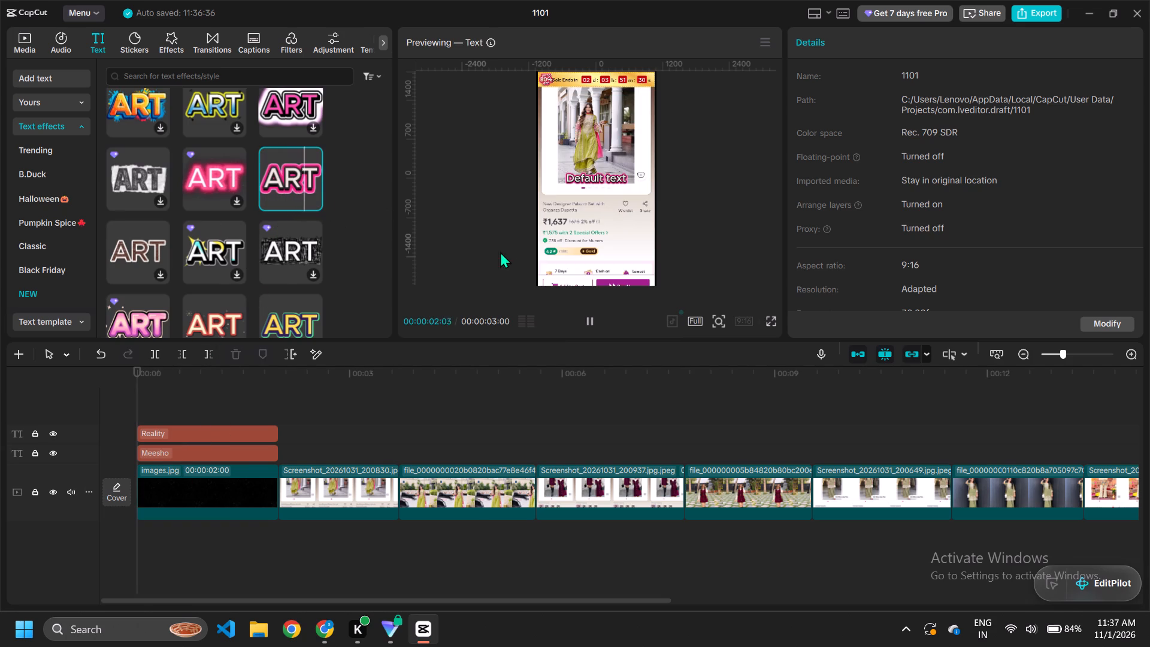
# Copy the full Reality VS Expectations text and delete its orange text clip.
pyautogui.click(219, 453)
pyautogui.click(219, 427)
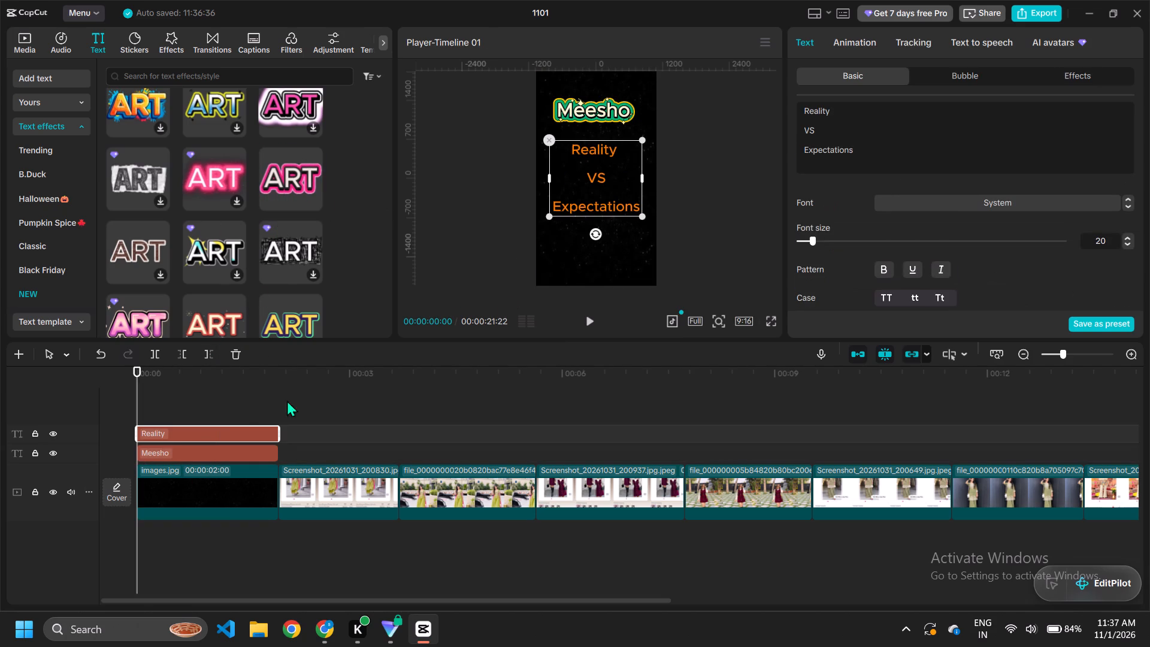
pyautogui.moveTo(875, 162); pyautogui.dragTo(776, 97)
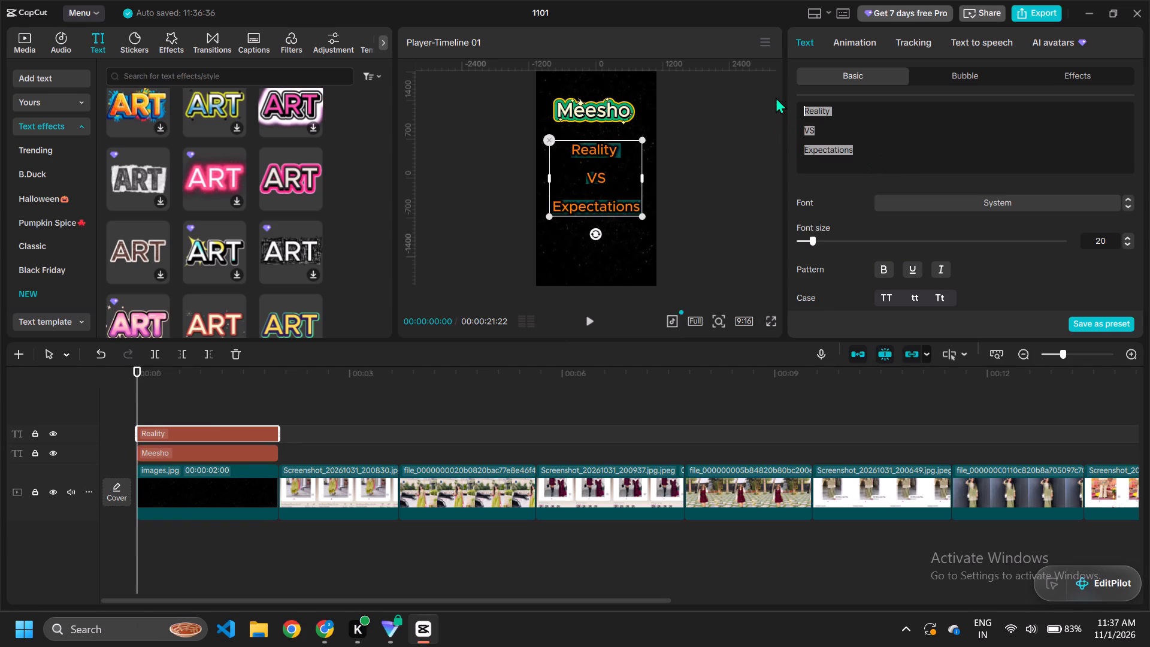
pyautogui.hotkey('ctrl', 'c')
pyautogui.click(235, 360)
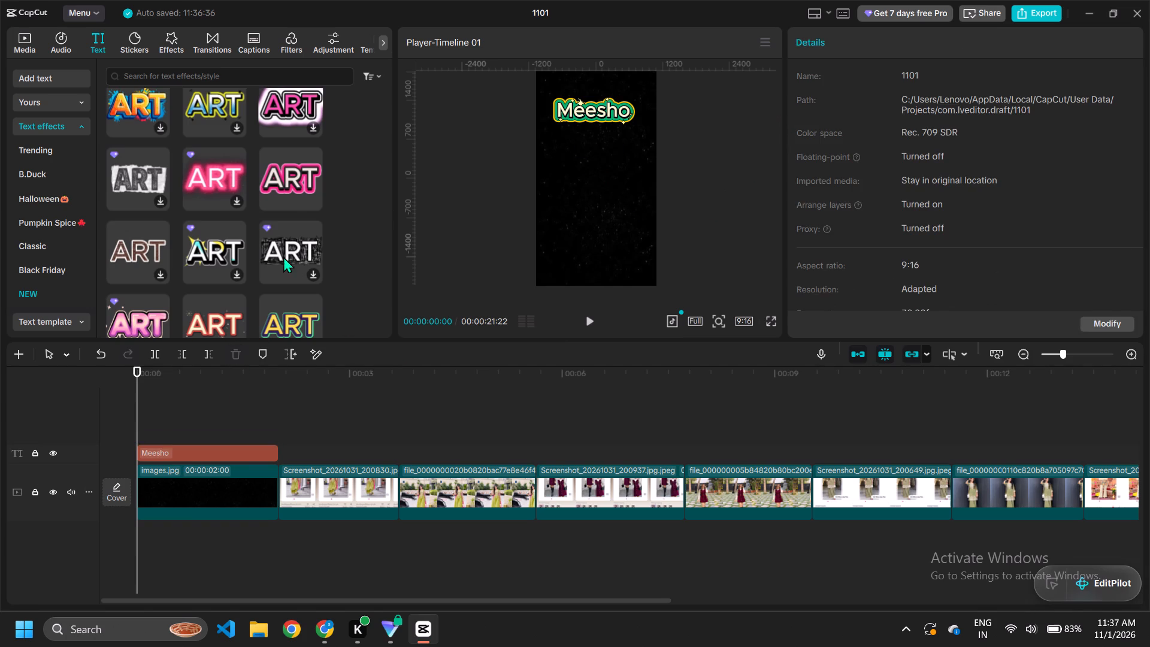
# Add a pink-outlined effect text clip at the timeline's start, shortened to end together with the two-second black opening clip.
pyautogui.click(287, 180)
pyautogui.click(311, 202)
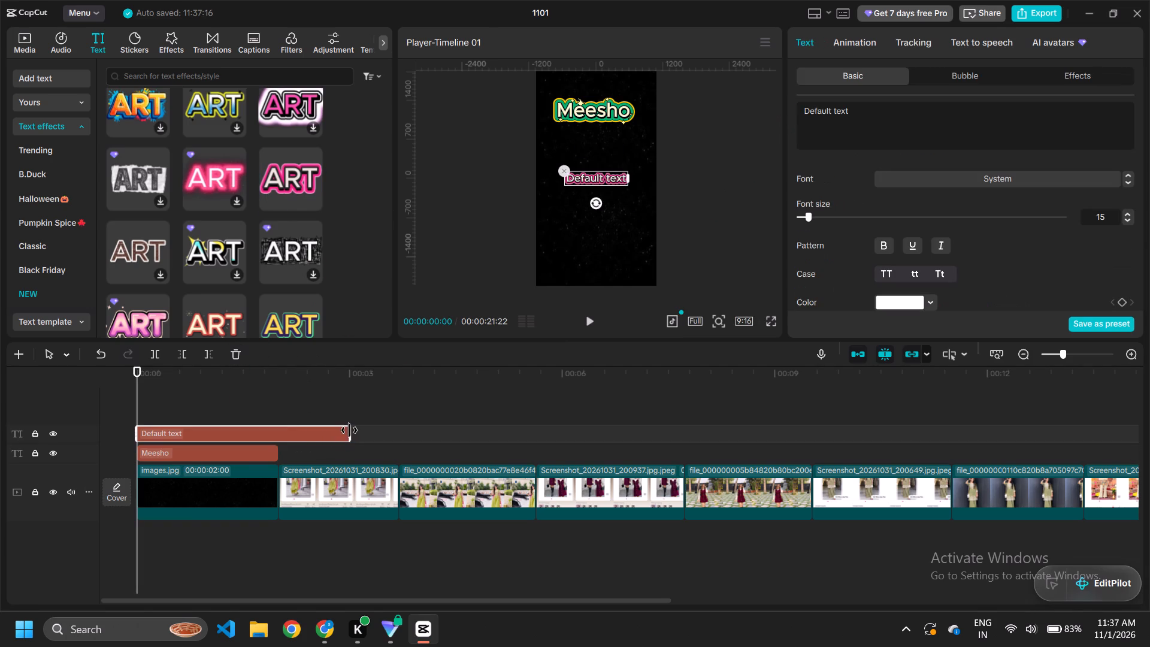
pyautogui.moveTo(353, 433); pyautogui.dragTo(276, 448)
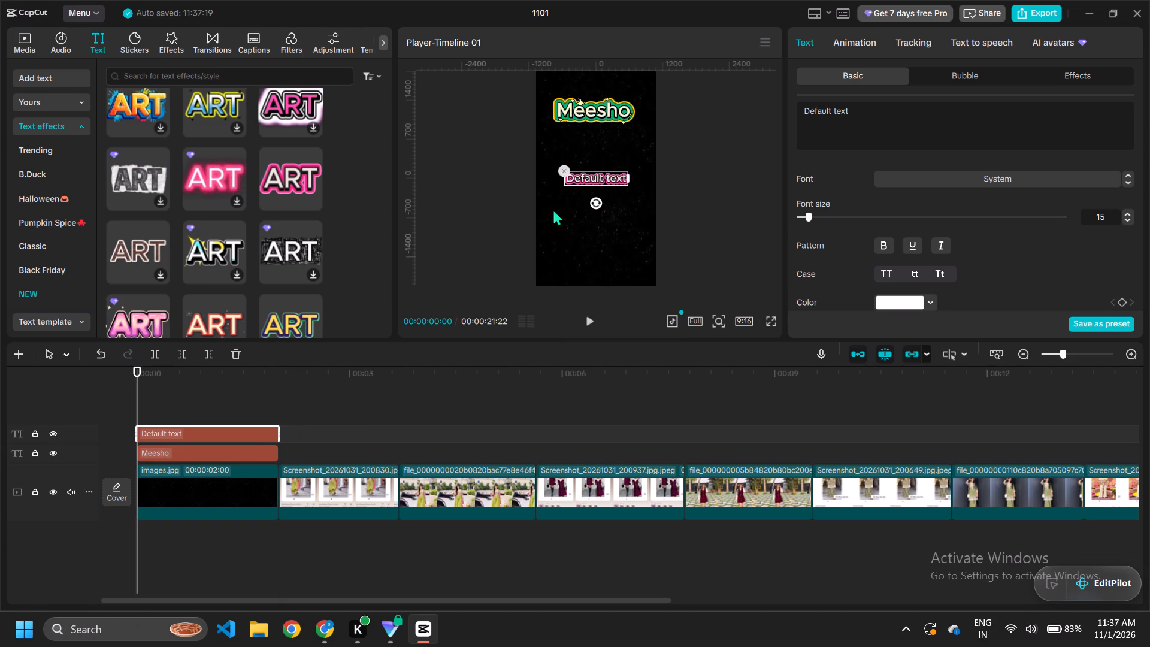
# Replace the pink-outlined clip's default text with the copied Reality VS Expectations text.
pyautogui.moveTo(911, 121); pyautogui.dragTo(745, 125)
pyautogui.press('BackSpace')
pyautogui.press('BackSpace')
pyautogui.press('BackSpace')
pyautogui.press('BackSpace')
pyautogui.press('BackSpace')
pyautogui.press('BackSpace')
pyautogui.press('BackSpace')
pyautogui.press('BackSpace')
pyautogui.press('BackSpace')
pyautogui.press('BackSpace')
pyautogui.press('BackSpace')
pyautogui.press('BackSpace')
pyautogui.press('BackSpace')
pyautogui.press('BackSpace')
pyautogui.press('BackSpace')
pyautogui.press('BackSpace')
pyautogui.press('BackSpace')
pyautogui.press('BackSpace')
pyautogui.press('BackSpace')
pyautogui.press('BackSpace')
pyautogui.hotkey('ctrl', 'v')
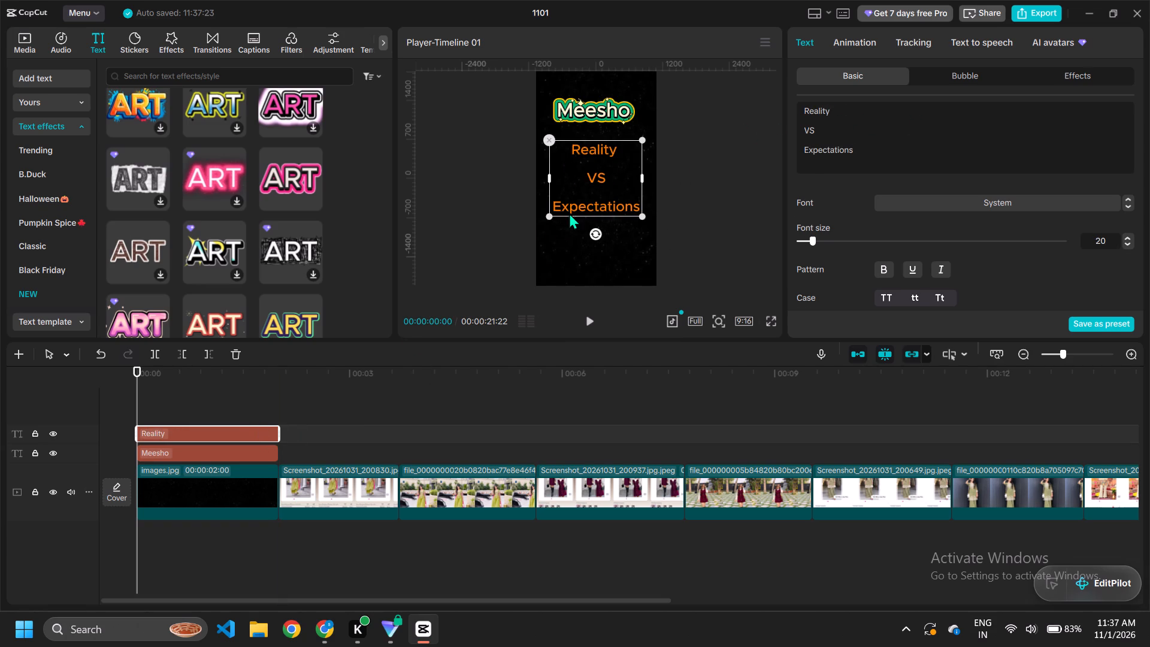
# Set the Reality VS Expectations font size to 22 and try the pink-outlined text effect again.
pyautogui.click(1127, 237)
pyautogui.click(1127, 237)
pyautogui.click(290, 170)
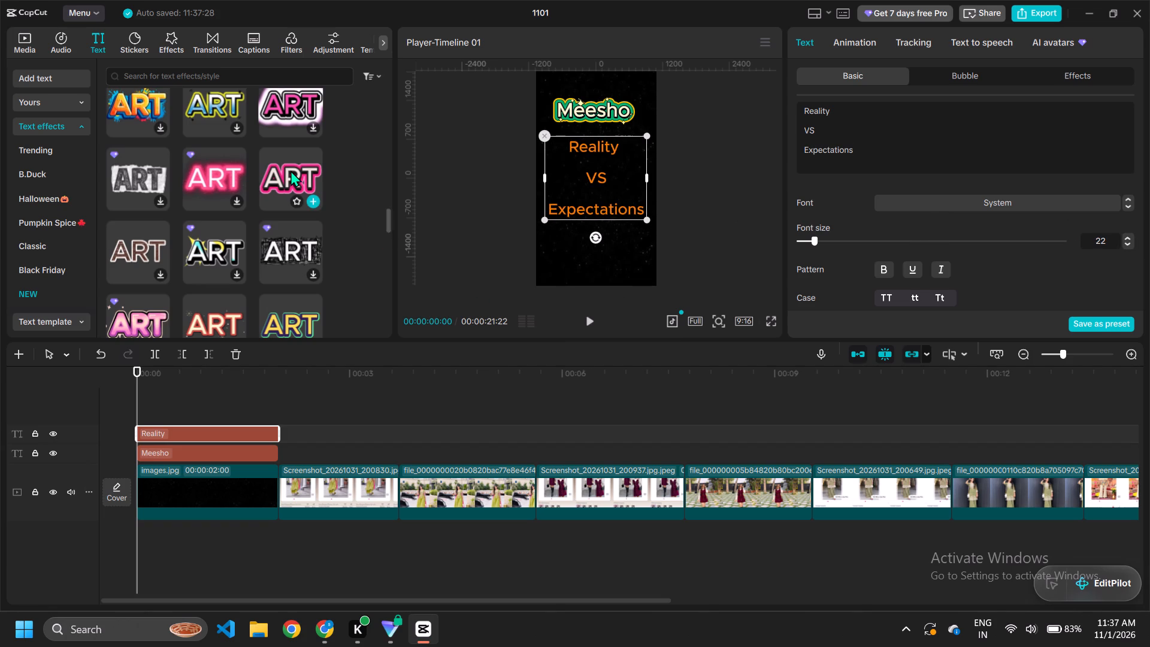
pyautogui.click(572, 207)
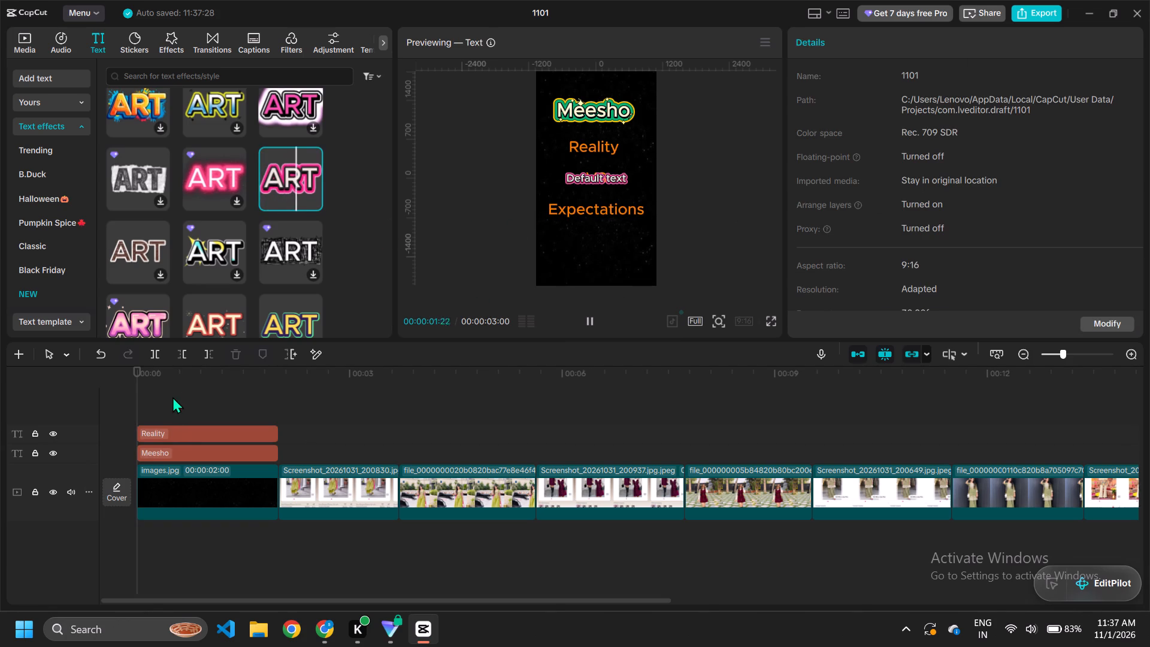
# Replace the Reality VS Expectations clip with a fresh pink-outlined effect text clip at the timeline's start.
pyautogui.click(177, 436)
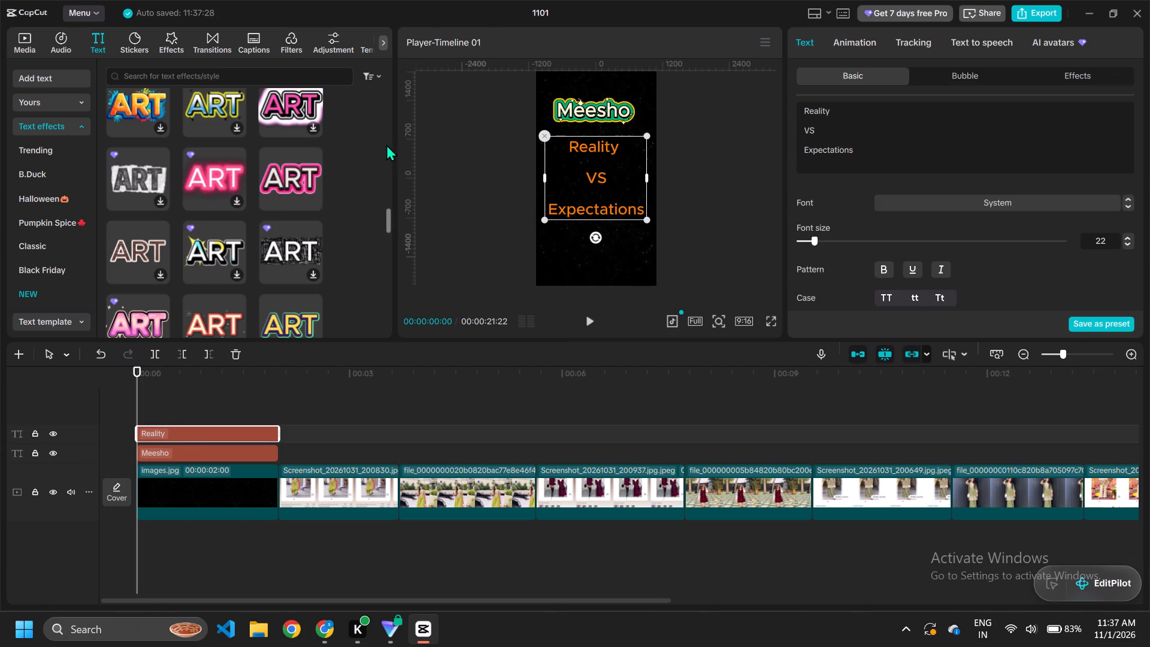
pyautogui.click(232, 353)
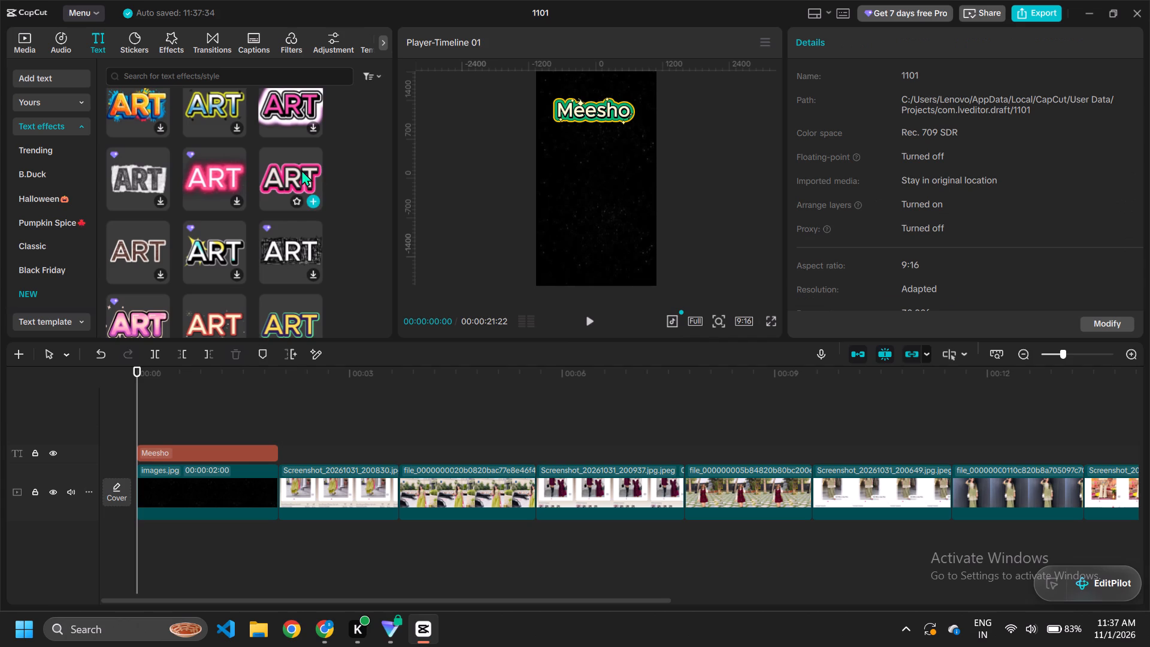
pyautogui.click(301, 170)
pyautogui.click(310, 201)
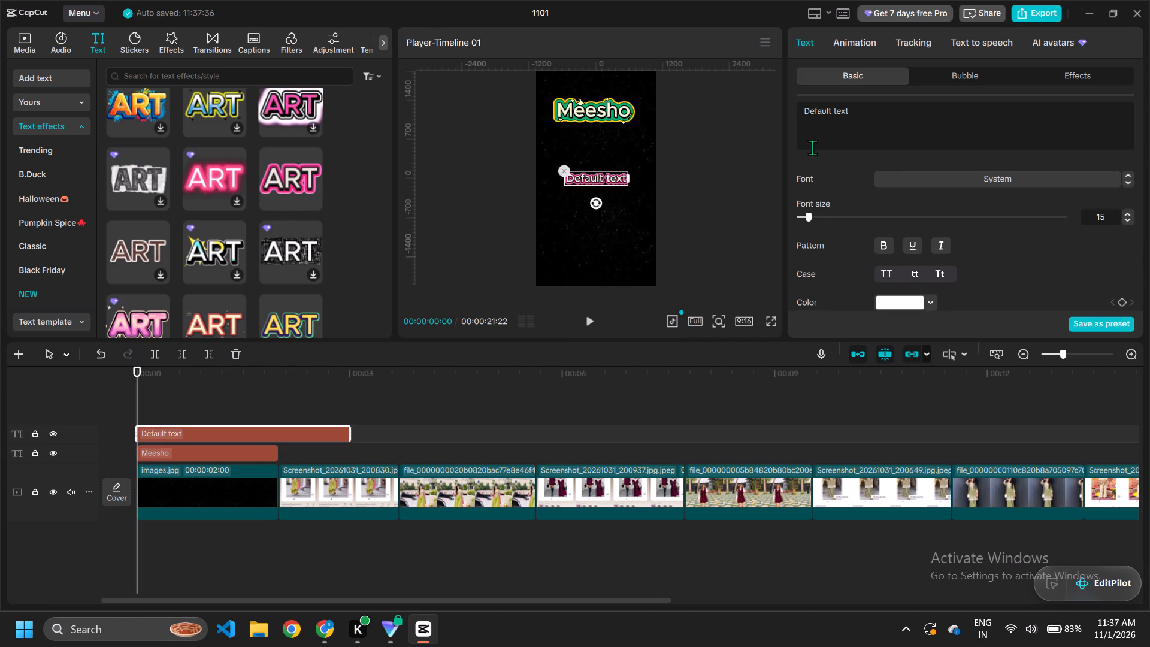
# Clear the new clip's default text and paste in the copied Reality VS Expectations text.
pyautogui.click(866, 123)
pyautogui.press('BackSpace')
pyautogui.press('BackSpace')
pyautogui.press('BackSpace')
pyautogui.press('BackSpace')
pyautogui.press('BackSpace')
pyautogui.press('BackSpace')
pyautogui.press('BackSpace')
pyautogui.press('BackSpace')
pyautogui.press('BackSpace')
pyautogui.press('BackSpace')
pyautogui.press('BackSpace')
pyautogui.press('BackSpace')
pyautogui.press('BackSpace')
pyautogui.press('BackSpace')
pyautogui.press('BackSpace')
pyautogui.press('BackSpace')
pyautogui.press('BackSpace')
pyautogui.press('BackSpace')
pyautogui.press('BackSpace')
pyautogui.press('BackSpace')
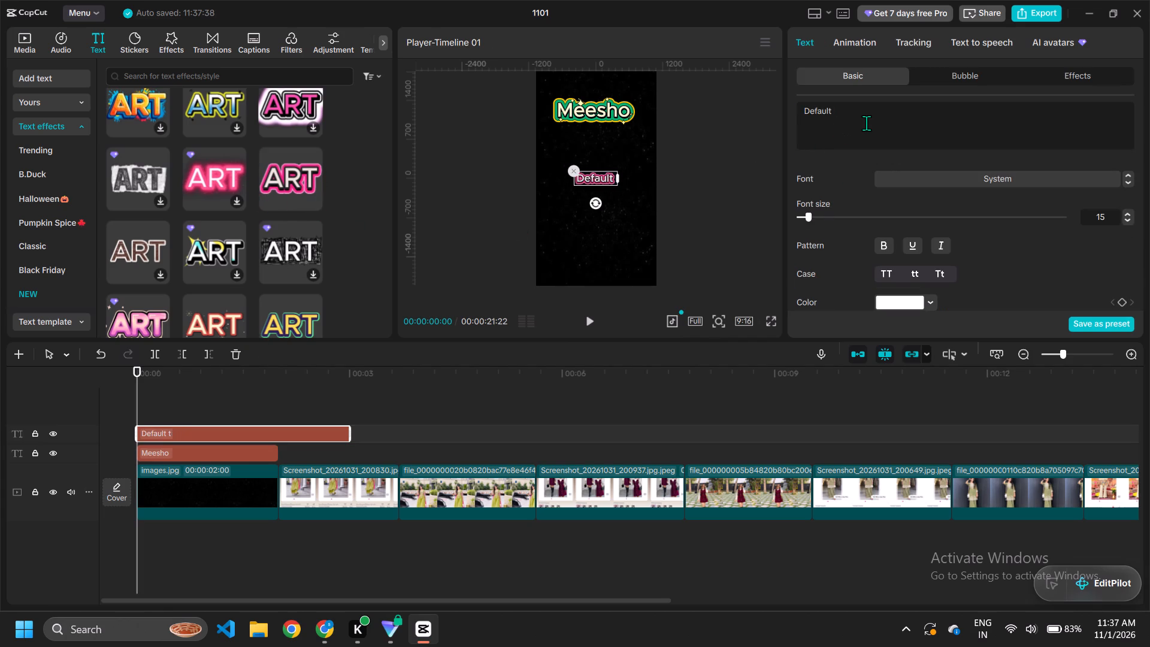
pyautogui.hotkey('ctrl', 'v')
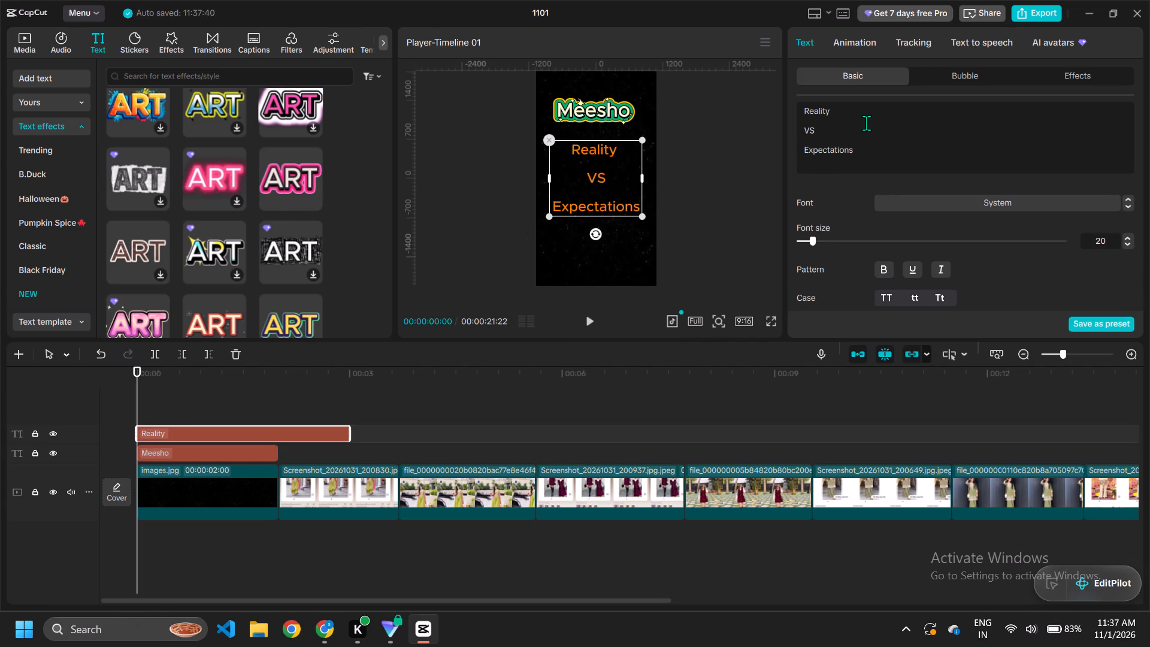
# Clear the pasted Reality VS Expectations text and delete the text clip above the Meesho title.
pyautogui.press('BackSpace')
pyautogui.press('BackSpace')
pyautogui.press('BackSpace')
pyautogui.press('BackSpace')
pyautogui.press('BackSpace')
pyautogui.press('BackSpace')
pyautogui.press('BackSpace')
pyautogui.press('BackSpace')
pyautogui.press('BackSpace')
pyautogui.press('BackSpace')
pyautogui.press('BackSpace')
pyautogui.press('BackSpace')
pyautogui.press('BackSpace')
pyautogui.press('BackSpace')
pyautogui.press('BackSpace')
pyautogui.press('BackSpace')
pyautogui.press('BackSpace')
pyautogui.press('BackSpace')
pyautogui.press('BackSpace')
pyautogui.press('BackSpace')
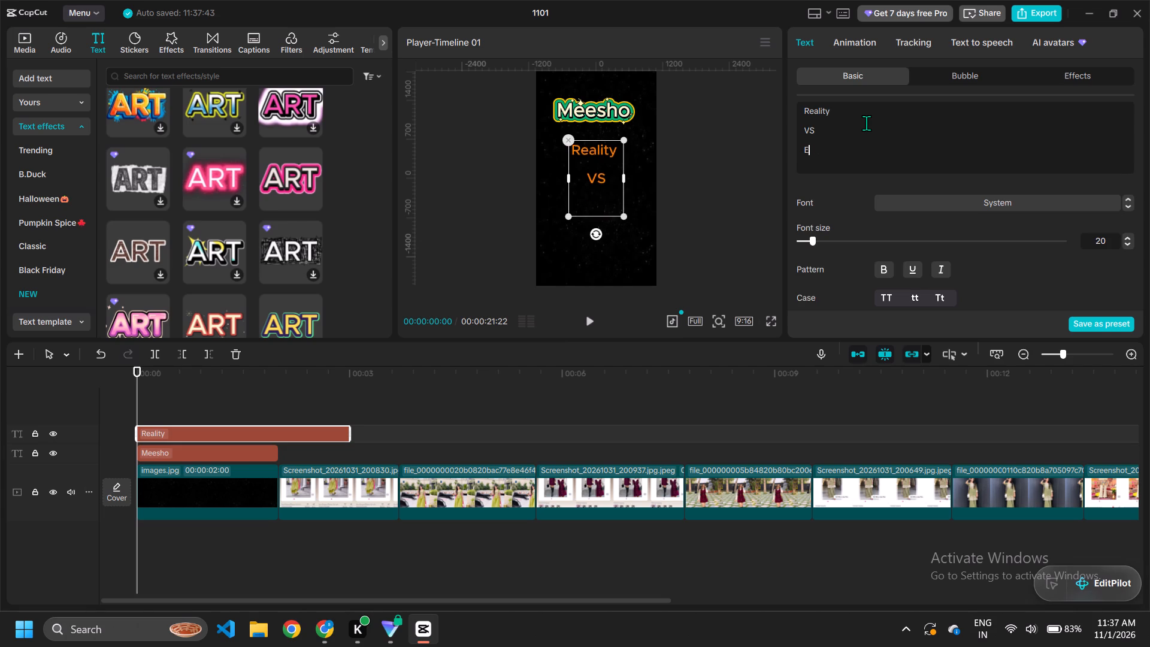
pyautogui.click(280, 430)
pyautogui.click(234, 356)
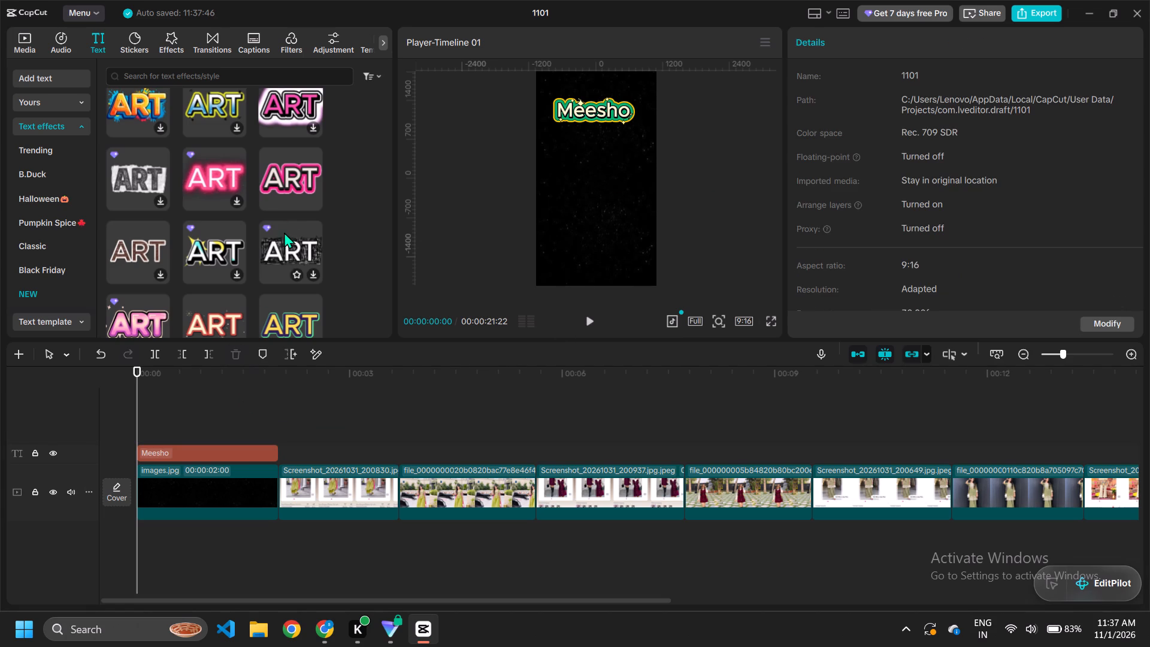
# Add a new text clip with the pink-outlined effect at the timeline's start, above the Meesho title.
pyautogui.click(292, 195)
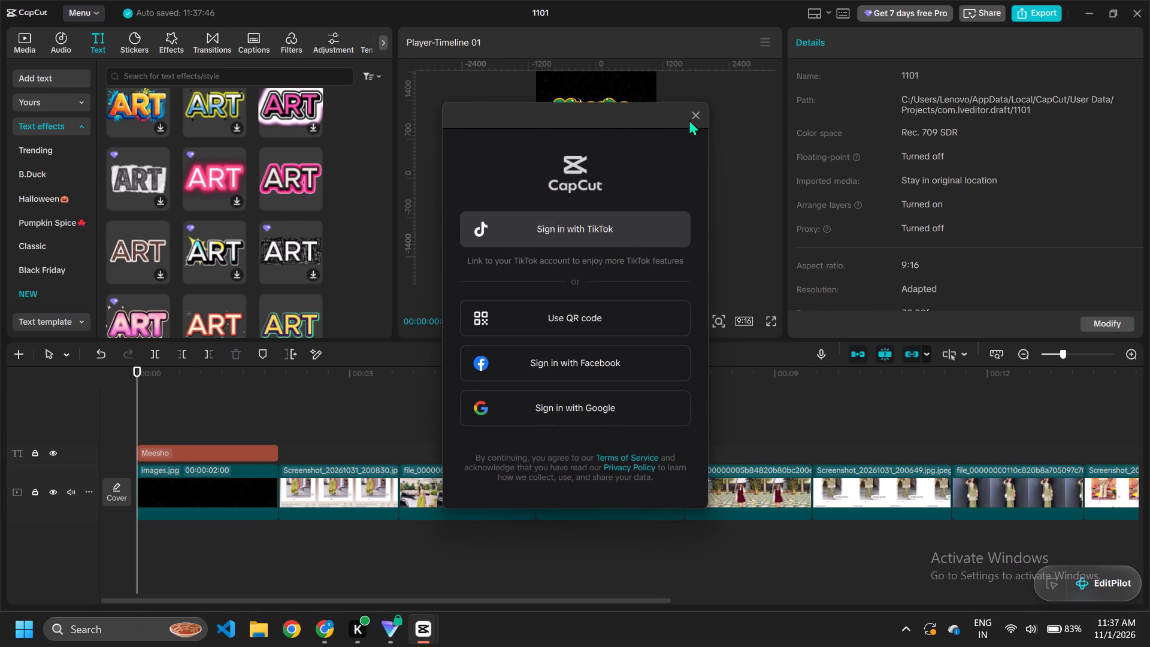
pyautogui.click(689, 119)
pyautogui.click(313, 199)
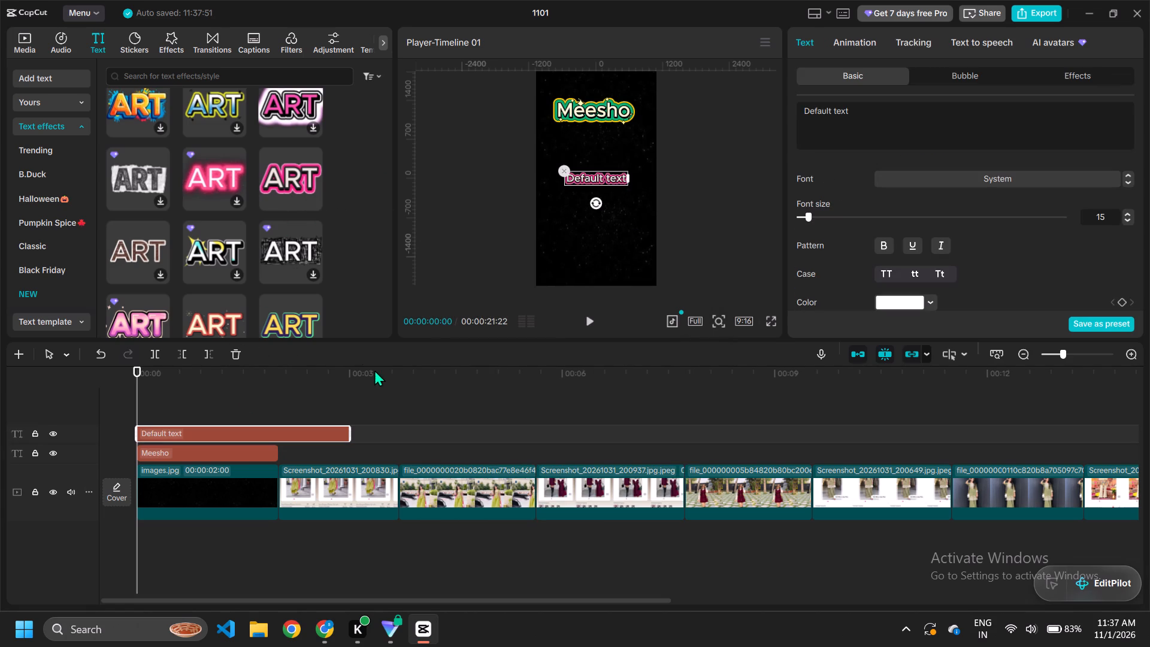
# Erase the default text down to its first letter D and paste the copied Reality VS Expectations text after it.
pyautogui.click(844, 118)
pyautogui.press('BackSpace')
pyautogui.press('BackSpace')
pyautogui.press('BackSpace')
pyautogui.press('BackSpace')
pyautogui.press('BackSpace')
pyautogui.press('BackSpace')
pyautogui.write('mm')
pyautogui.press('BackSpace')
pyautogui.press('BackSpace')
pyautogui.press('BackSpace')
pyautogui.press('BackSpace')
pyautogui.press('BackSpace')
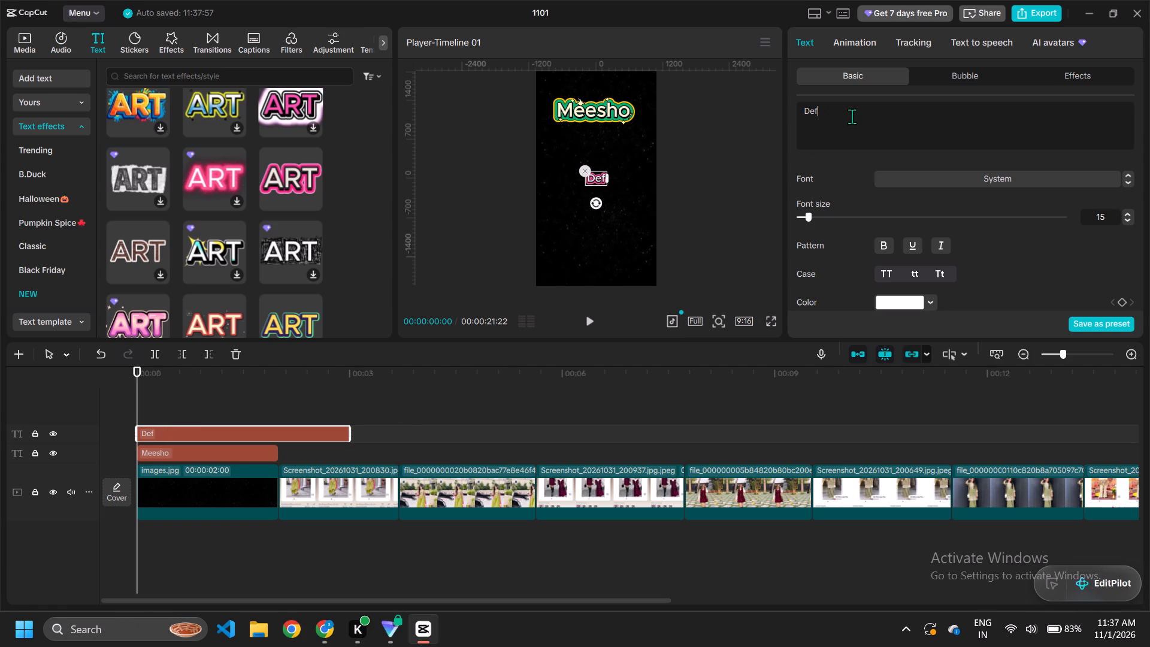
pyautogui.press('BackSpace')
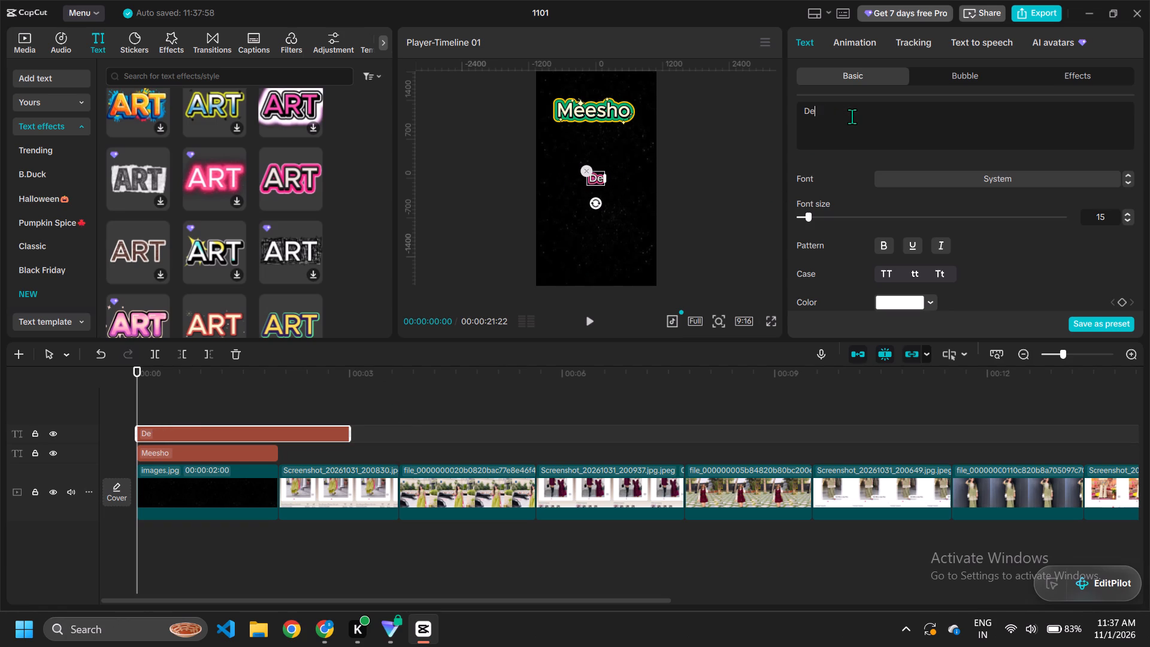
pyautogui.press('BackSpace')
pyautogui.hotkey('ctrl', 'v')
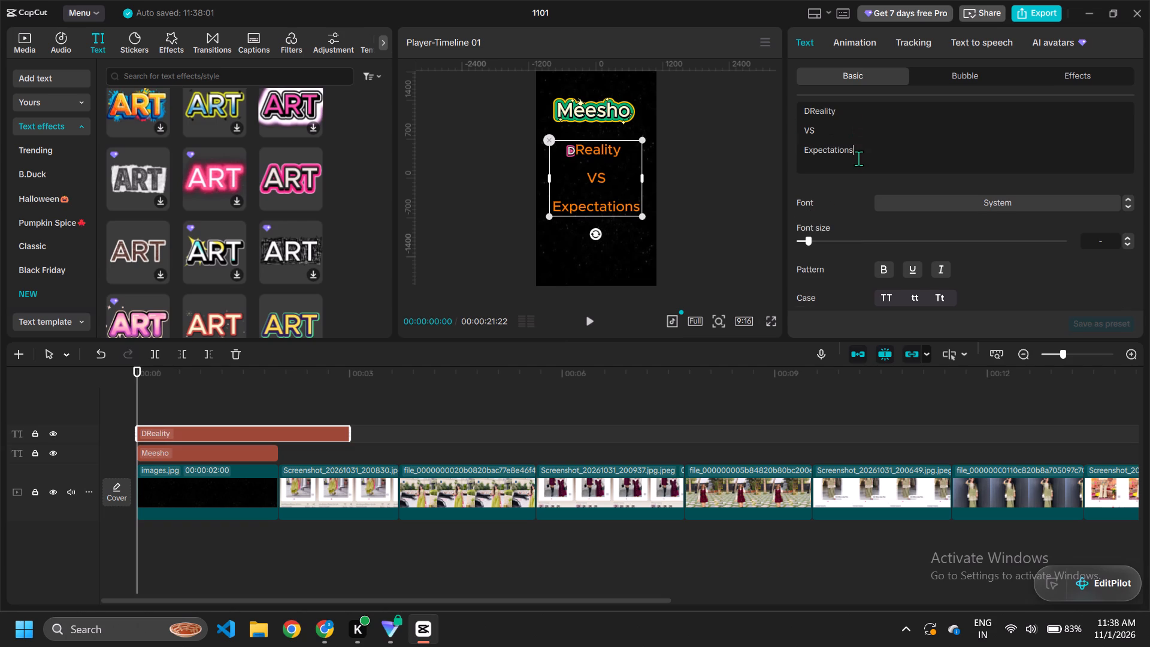
# Clear the pasted DReality VS Expectations text from the new pink-outlined text clip.
pyautogui.press('BackSpace')
pyautogui.press('BackSpace')
pyautogui.press('BackSpace')
pyautogui.press('BackSpace')
pyautogui.press('BackSpace')
pyautogui.press('BackSpace')
pyautogui.press('BackSpace')
pyautogui.press('BackSpace')
pyautogui.press('BackSpace')
pyautogui.press('BackSpace')
pyautogui.press('BackSpace')
pyautogui.press('BackSpace')
pyautogui.press('BackSpace')
pyautogui.press('BackSpace')
pyautogui.press('BackSpace')
pyautogui.press('BackSpace')
pyautogui.press('BackSpace')
pyautogui.press('BackSpace')
pyautogui.press('BackSpace')
pyautogui.press('BackSpace')
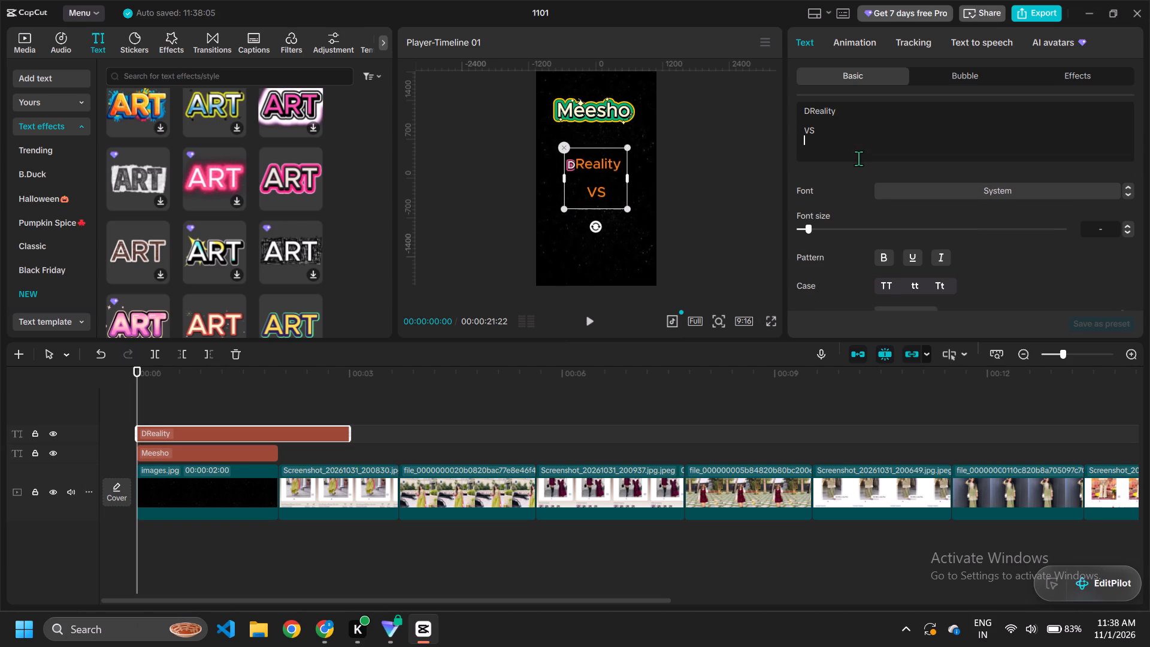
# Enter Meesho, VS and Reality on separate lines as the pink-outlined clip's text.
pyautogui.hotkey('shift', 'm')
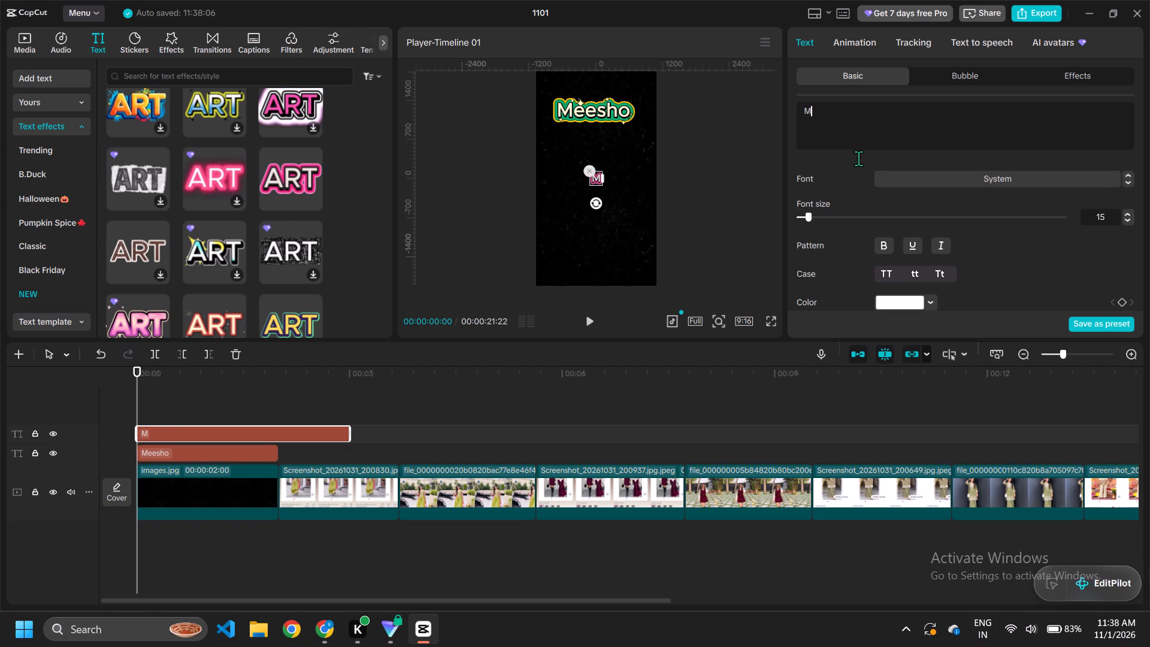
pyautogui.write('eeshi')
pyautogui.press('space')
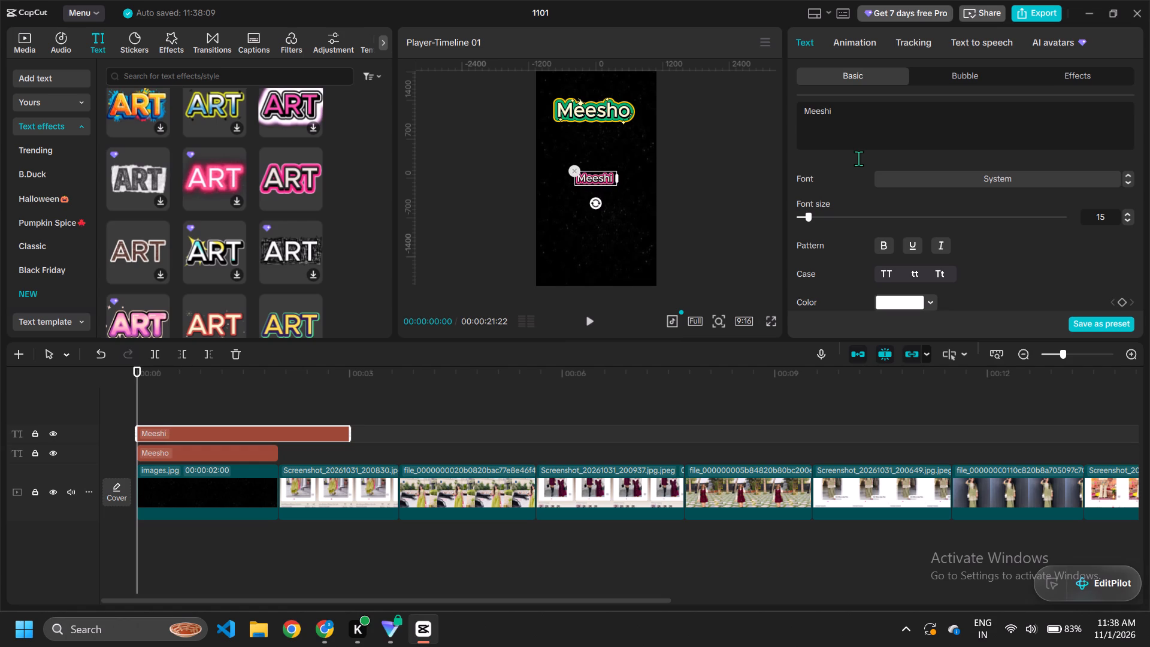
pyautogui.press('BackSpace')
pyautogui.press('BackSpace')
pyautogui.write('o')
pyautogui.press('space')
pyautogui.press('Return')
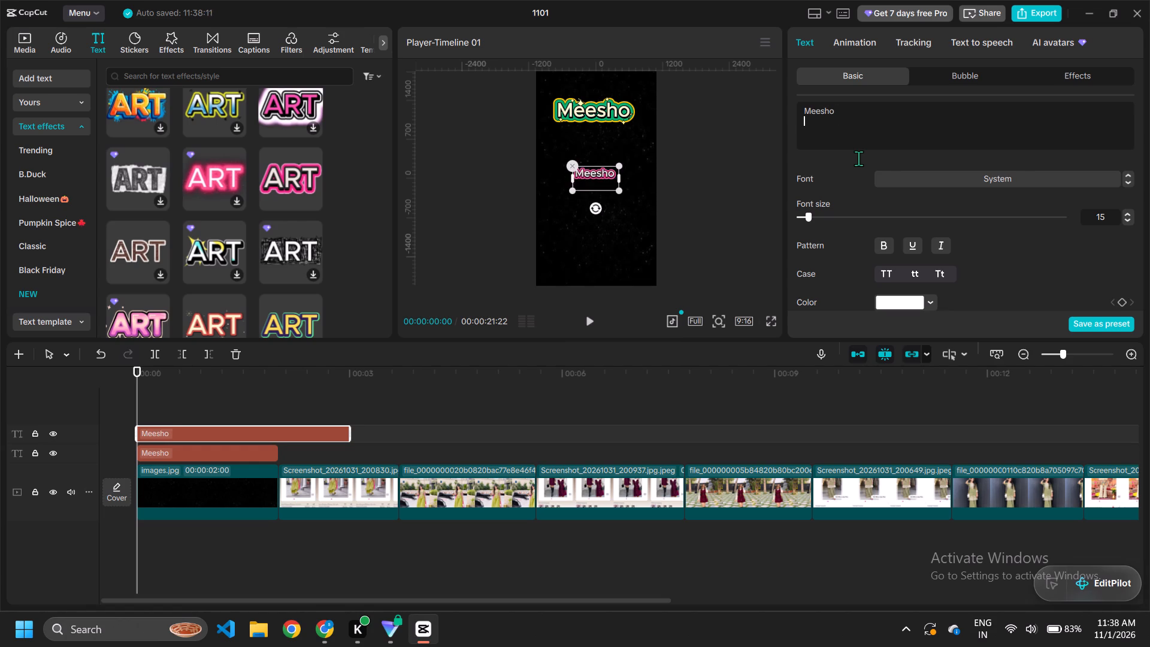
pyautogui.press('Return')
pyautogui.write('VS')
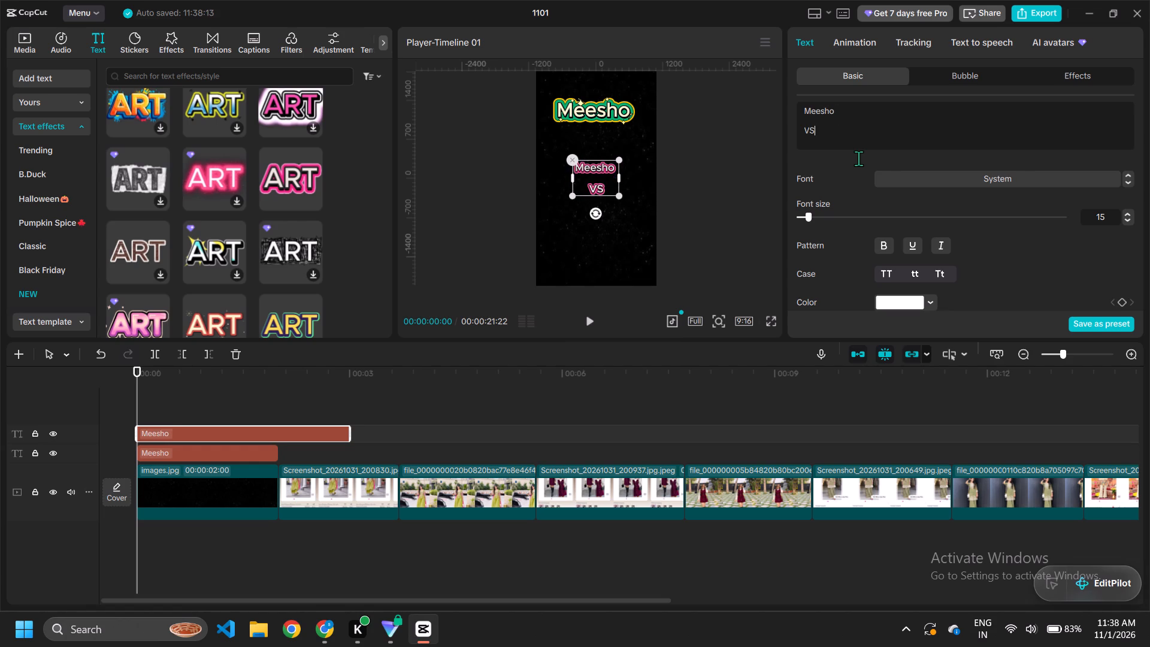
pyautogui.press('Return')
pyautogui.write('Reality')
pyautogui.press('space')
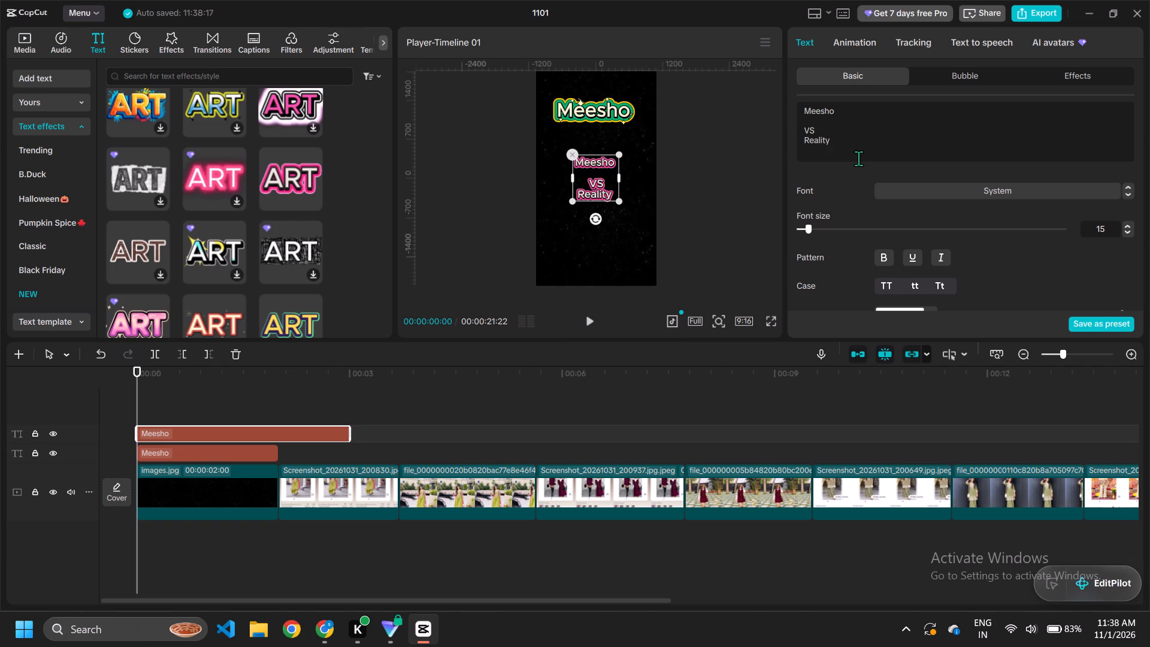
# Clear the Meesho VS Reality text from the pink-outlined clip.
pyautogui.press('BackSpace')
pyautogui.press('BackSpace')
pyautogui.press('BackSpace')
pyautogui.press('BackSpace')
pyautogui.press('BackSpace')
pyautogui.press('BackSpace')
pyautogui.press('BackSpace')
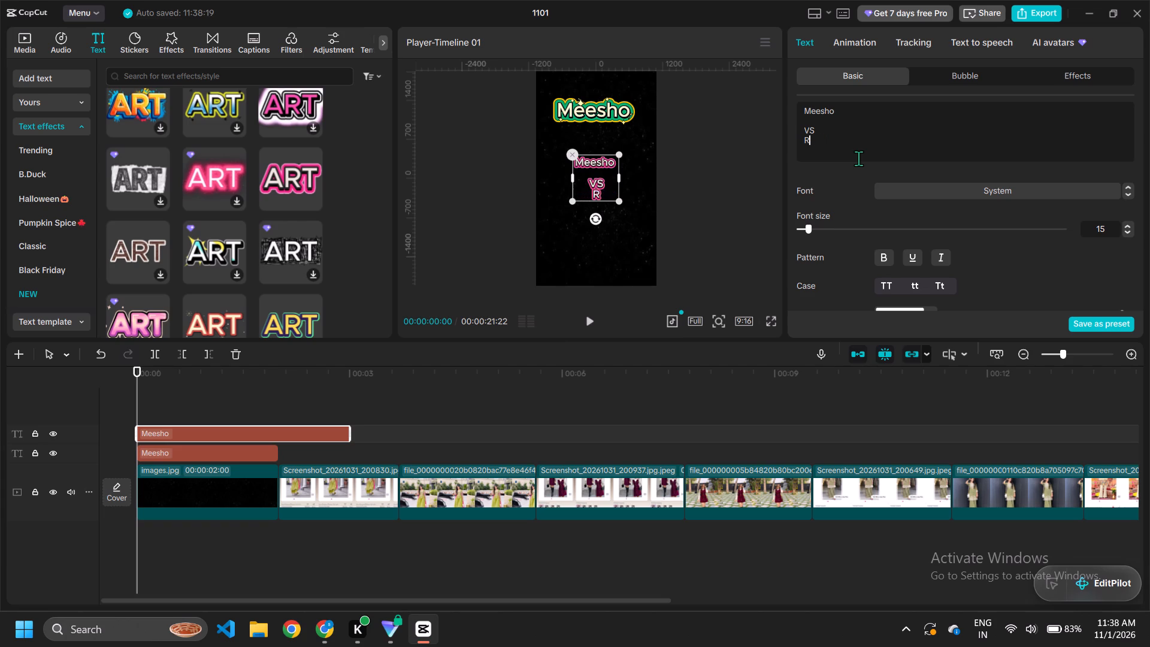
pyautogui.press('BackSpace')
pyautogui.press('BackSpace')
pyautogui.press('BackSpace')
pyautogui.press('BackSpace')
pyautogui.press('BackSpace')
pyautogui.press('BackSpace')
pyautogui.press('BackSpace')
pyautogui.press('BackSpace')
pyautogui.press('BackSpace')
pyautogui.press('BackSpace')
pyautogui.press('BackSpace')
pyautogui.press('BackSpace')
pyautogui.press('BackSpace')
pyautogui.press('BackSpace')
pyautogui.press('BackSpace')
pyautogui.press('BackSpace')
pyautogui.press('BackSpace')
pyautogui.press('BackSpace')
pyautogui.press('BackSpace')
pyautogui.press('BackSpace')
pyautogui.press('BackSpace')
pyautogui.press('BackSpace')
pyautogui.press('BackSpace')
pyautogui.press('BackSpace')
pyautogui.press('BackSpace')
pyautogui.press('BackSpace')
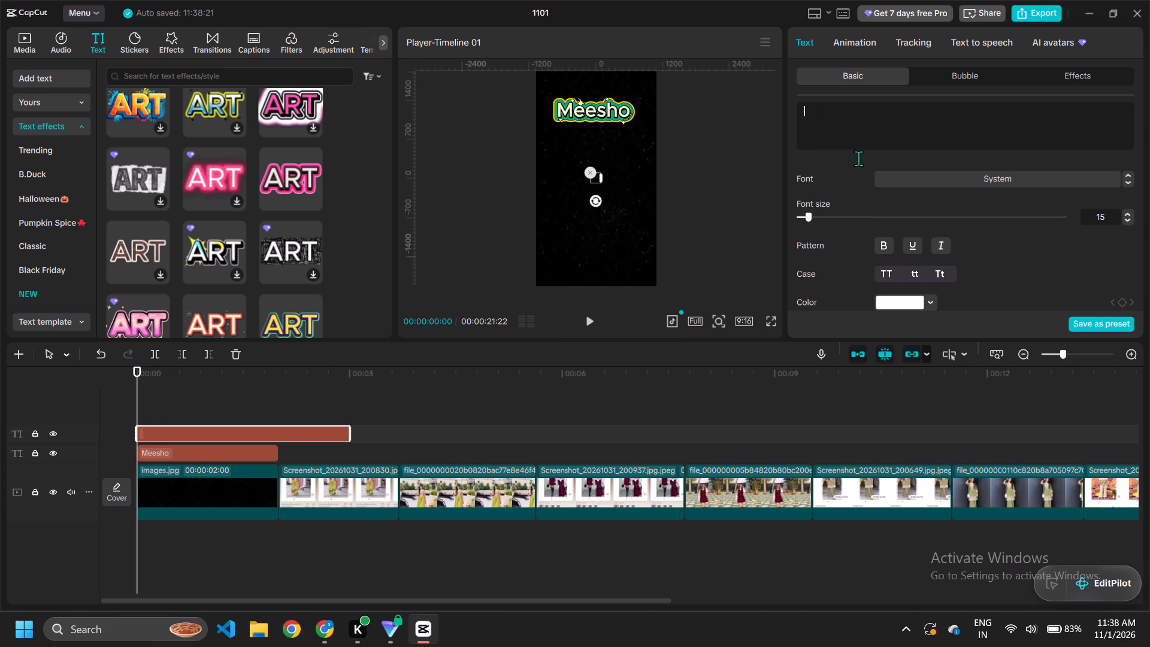
# Enter Reality, VS and Expectations as the pink-outlined clip's text, with one blank line between the words.
pyautogui.press('r')
pyautogui.press('BackSpace')
pyautogui.write('Rea')
pyautogui.press('BackSpace')
pyautogui.press('BackSpace')
pyautogui.press('BackSpace')
pyautogui.write('Reality')
pyautogui.press('space')
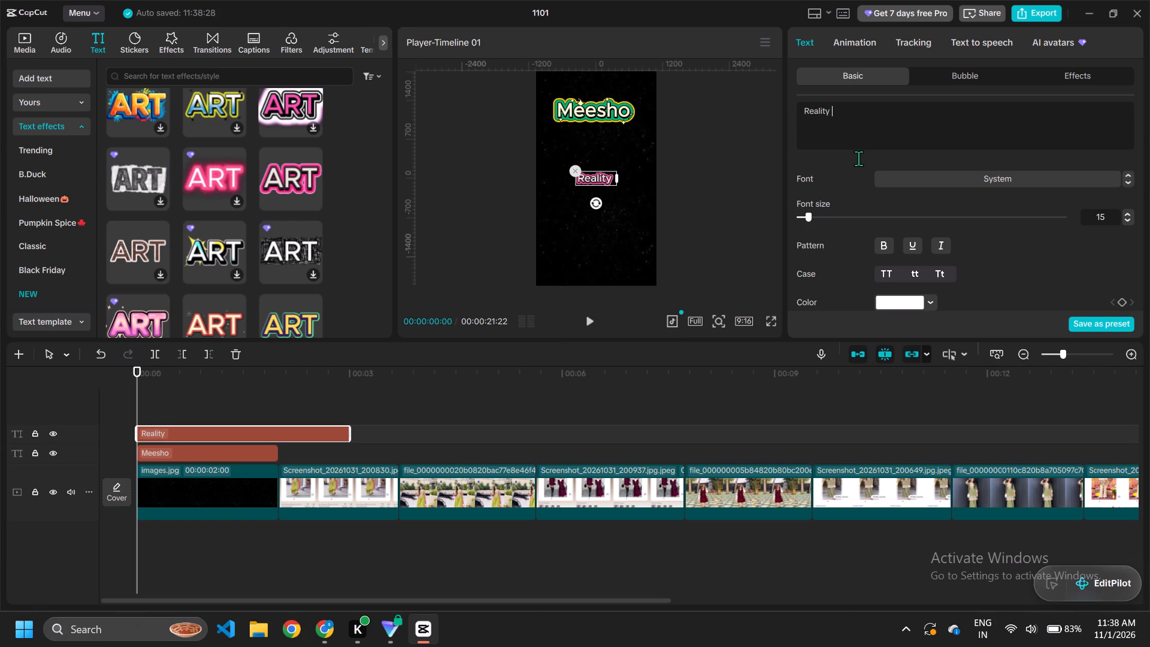
pyautogui.press('Return')
pyautogui.write('VS')
pyautogui.press('Return')
pyautogui.press('BackSpace')
pyautogui.press('BackSpace')
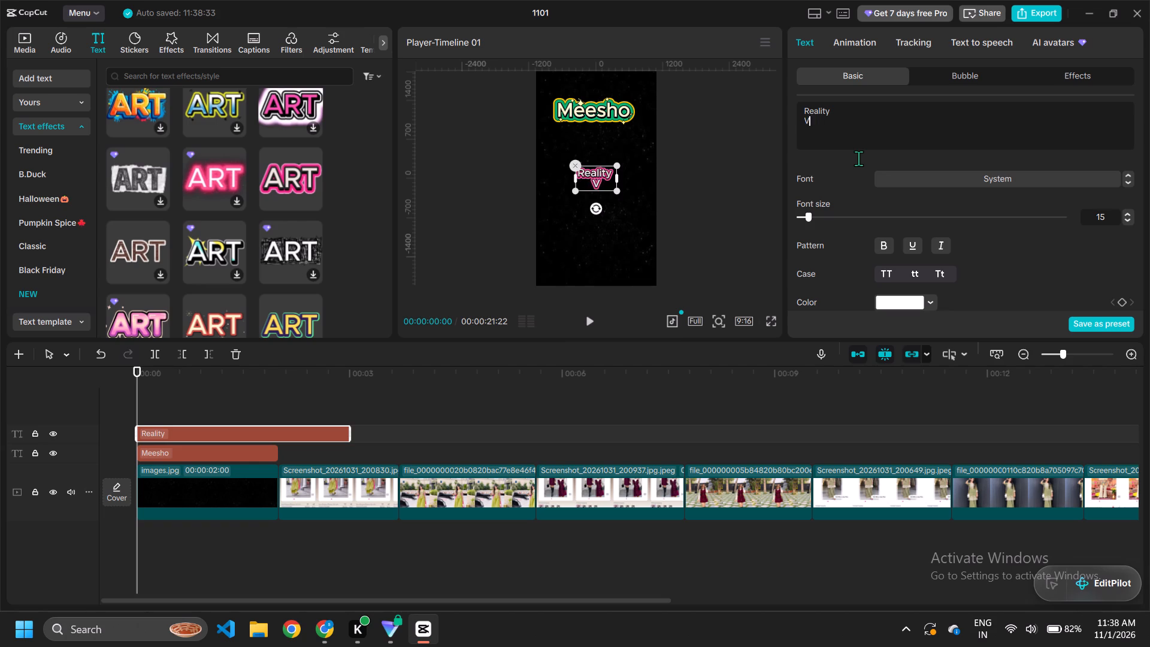
pyautogui.press('BackSpace')
pyautogui.press('Return')
pyautogui.press('Return')
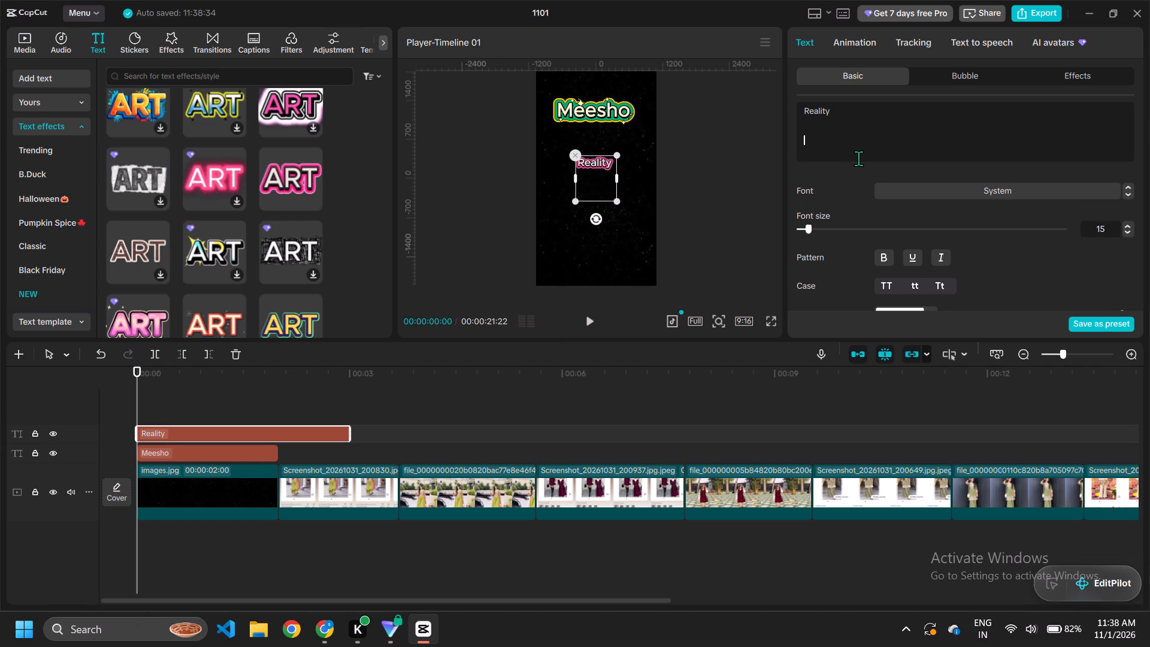
pyautogui.write('VS')
pyautogui.press('Return')
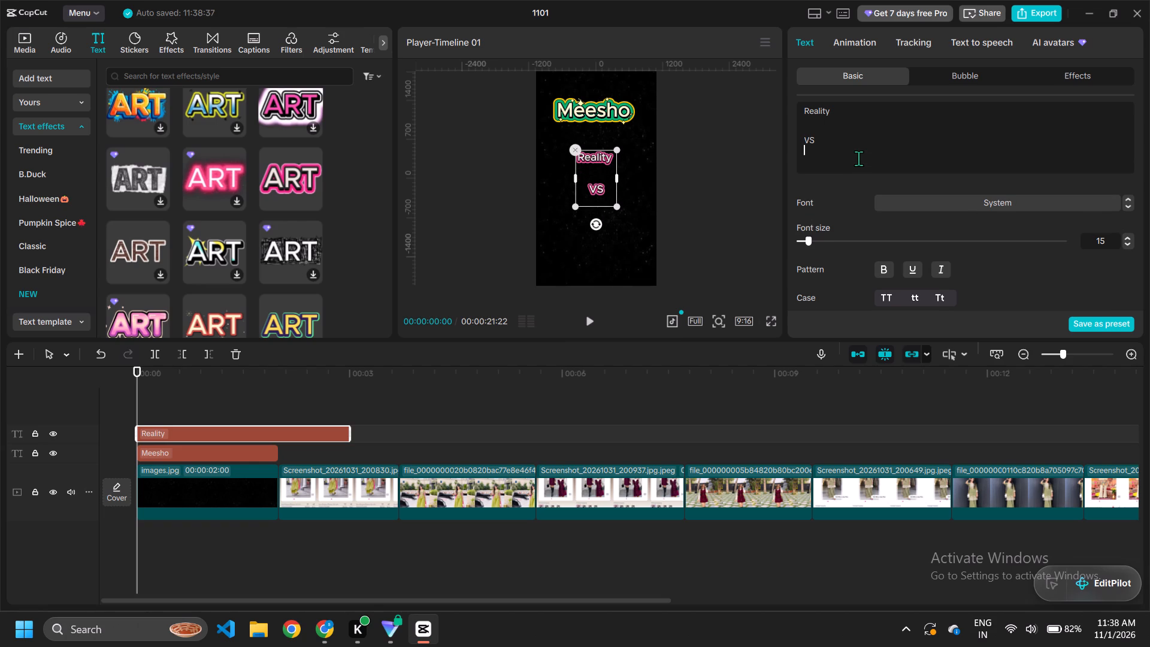
pyautogui.press('Return')
pyautogui.write('Expectations')
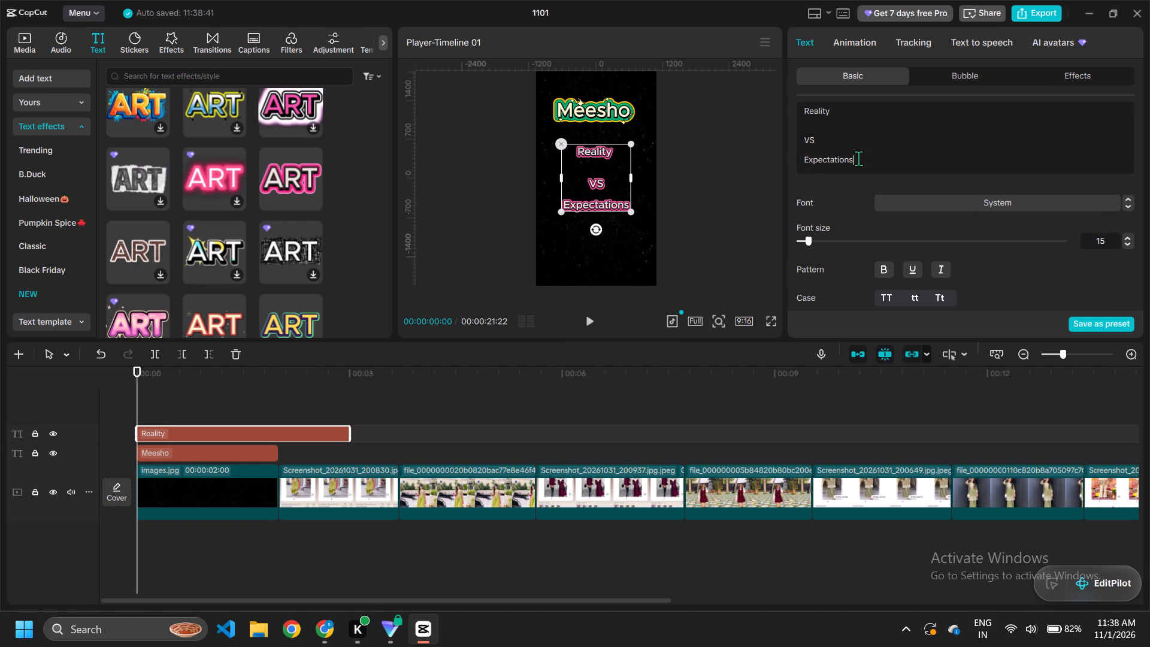
pyautogui.click(816, 131)
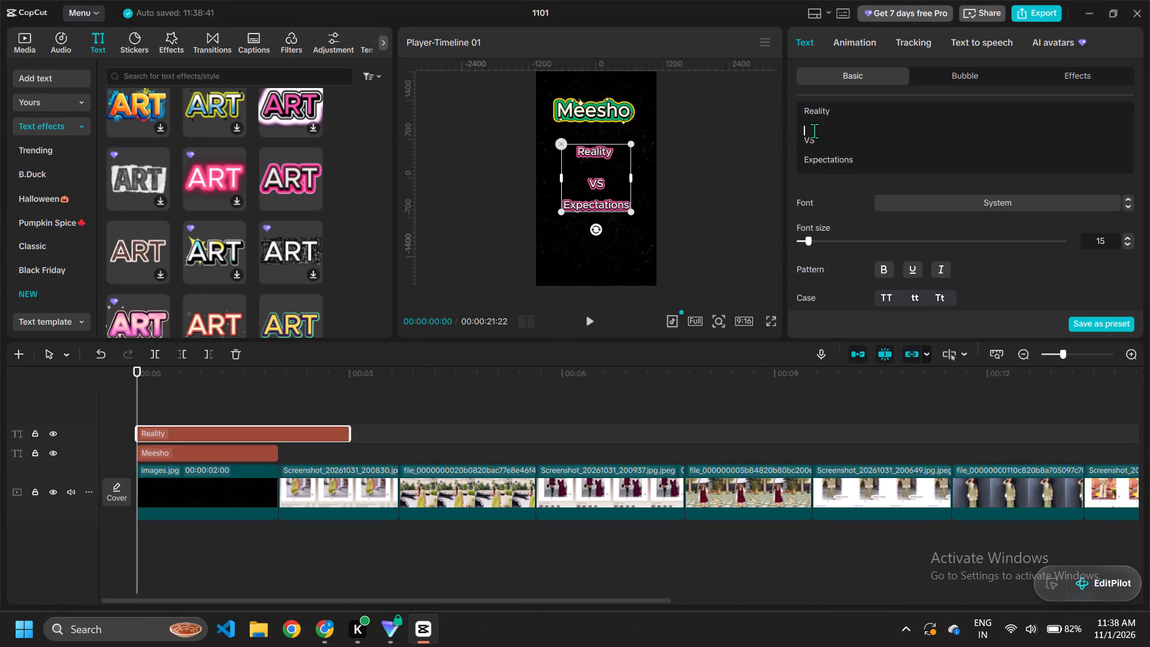
pyautogui.press('BackSpace')
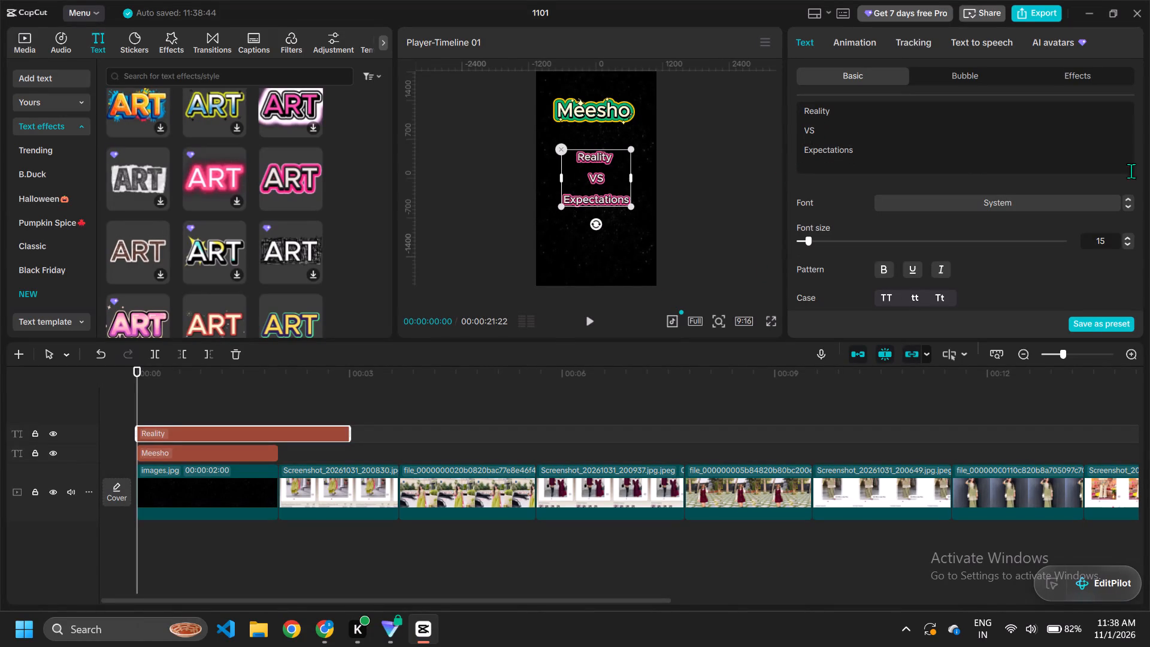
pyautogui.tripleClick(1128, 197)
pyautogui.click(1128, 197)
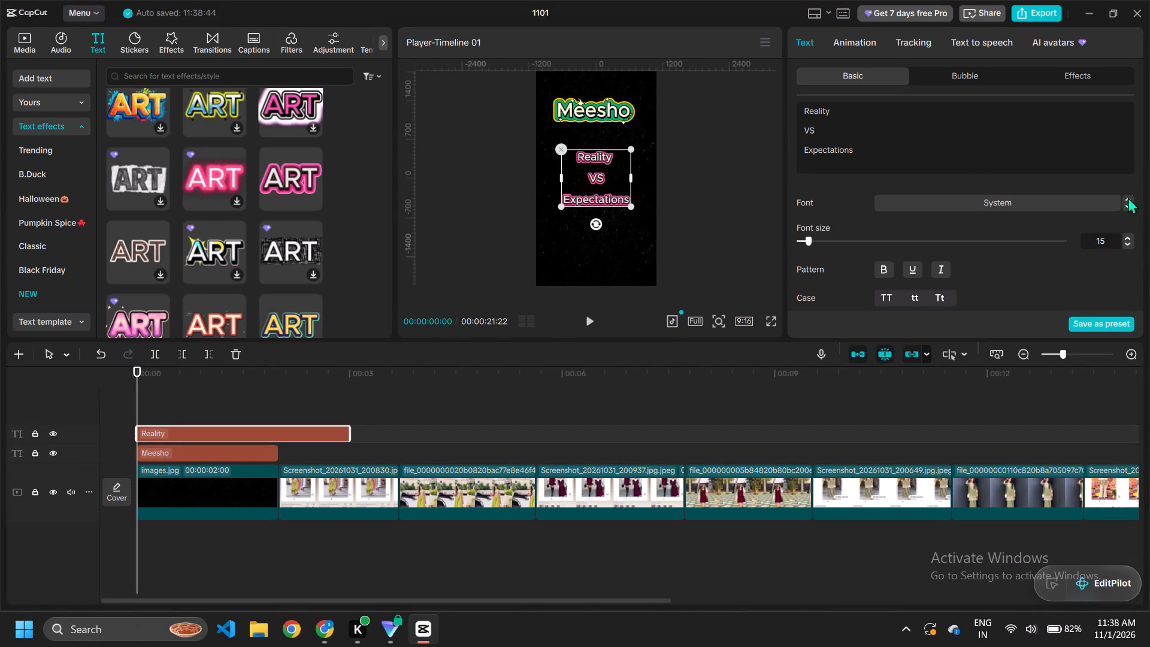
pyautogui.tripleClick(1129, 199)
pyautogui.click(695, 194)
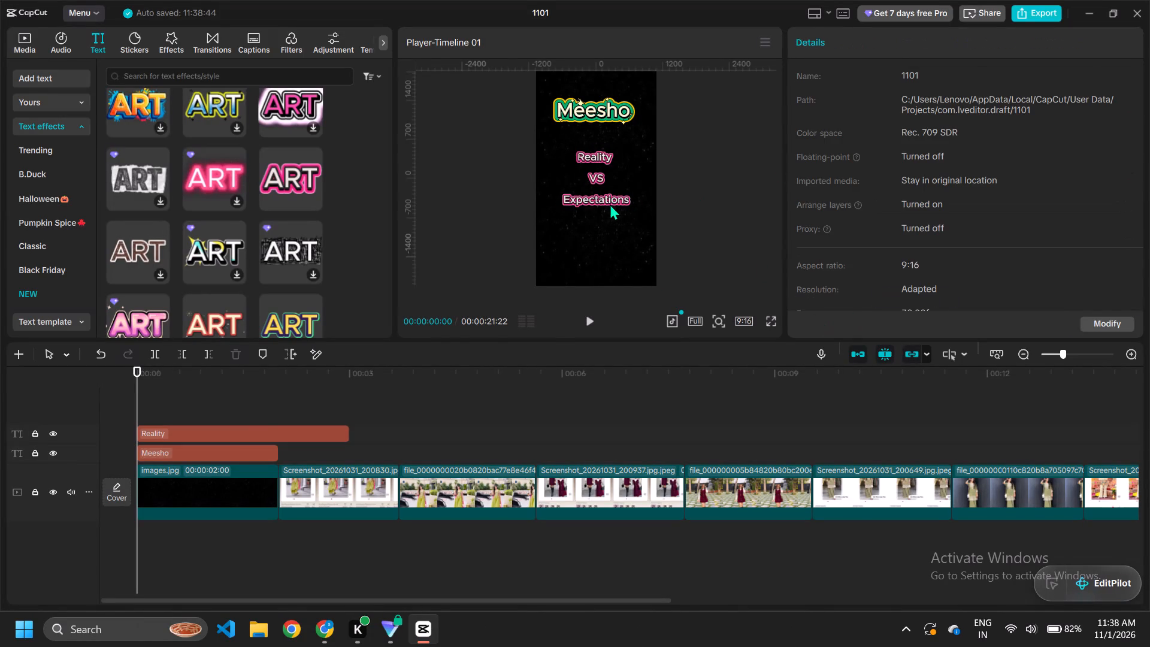
# Trim the end of the Reality VS Expectations clip to line up with the end of the Meesho title clip.
pyautogui.click(242, 433)
pyautogui.moveTo(350, 434); pyautogui.dragTo(274, 439)
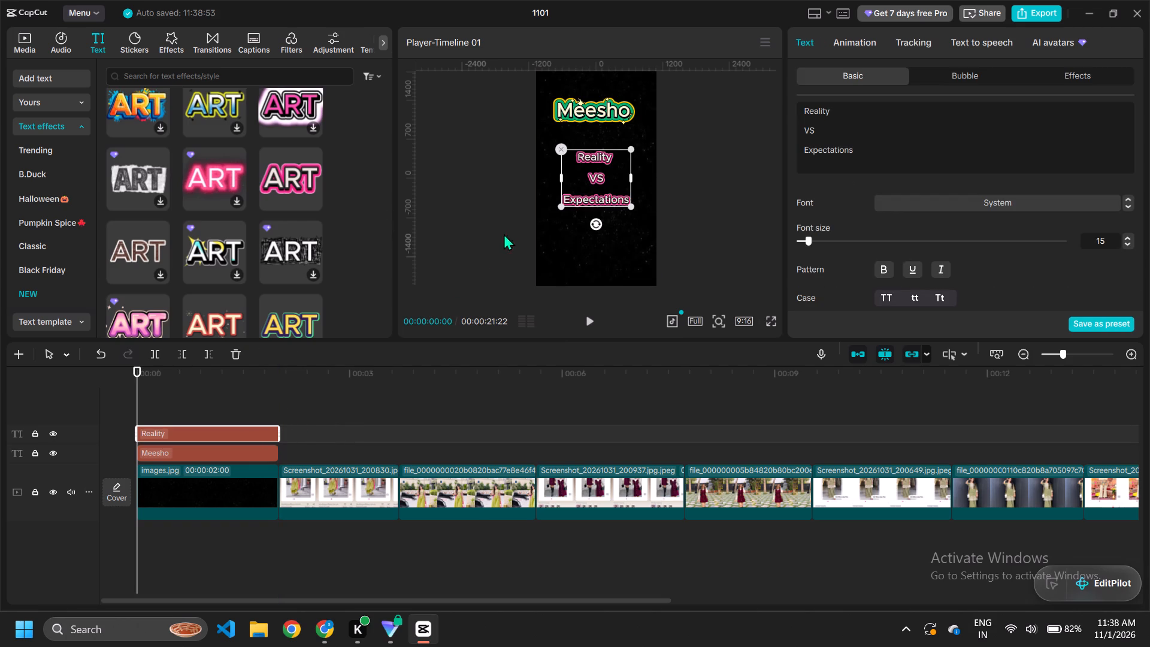
# Set the Reality VS Expectations text's font size to 22.
pyautogui.tripleClick(1127, 239)
pyautogui.click(1127, 239)
pyautogui.tripleClick(1127, 239)
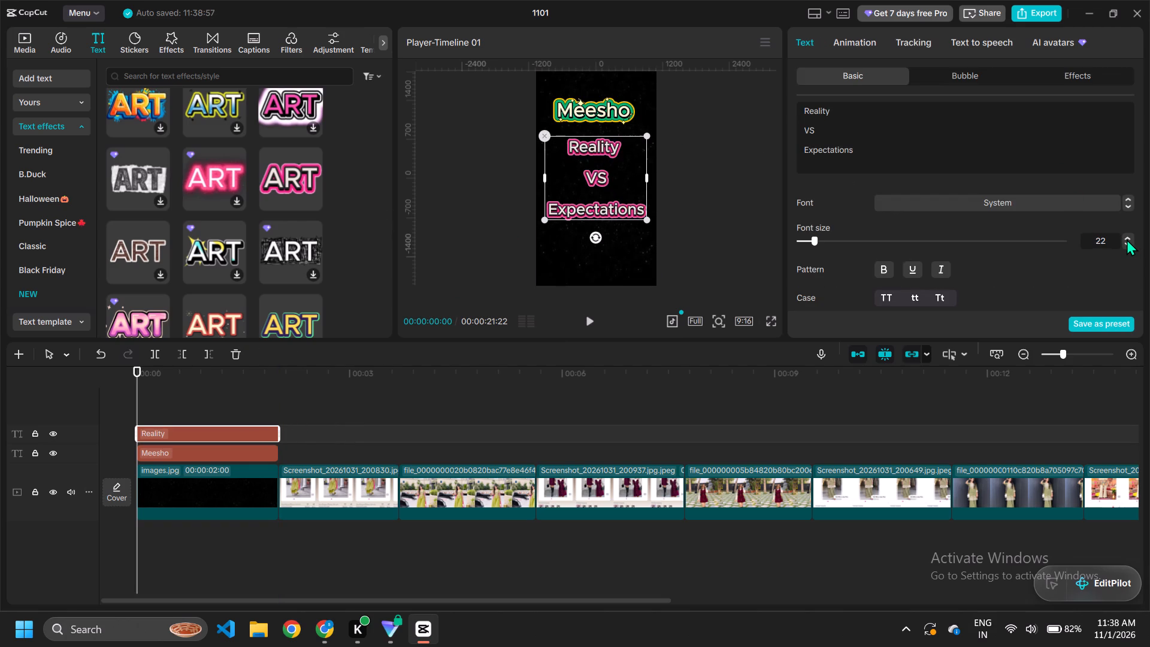
pyautogui.click(726, 210)
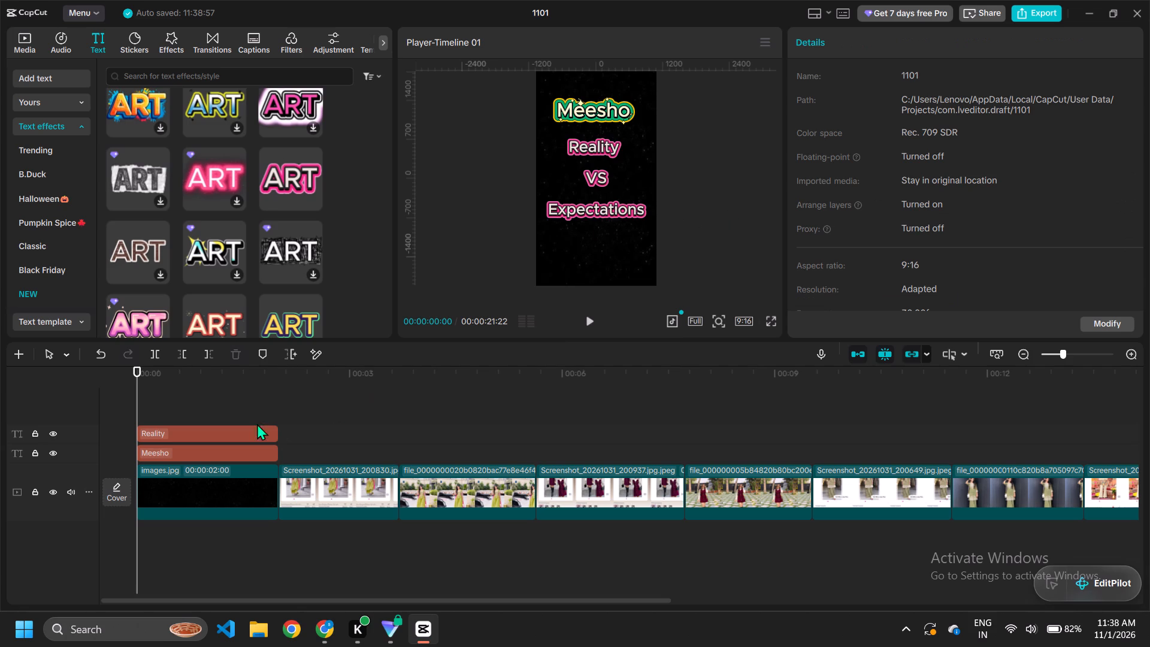
# Move the Reality VS Expectations text lower in the frame, leaving a gap beneath the Meesho title.
pyautogui.click(237, 434)
pyautogui.moveTo(576, 198); pyautogui.dragTo(576, 205)
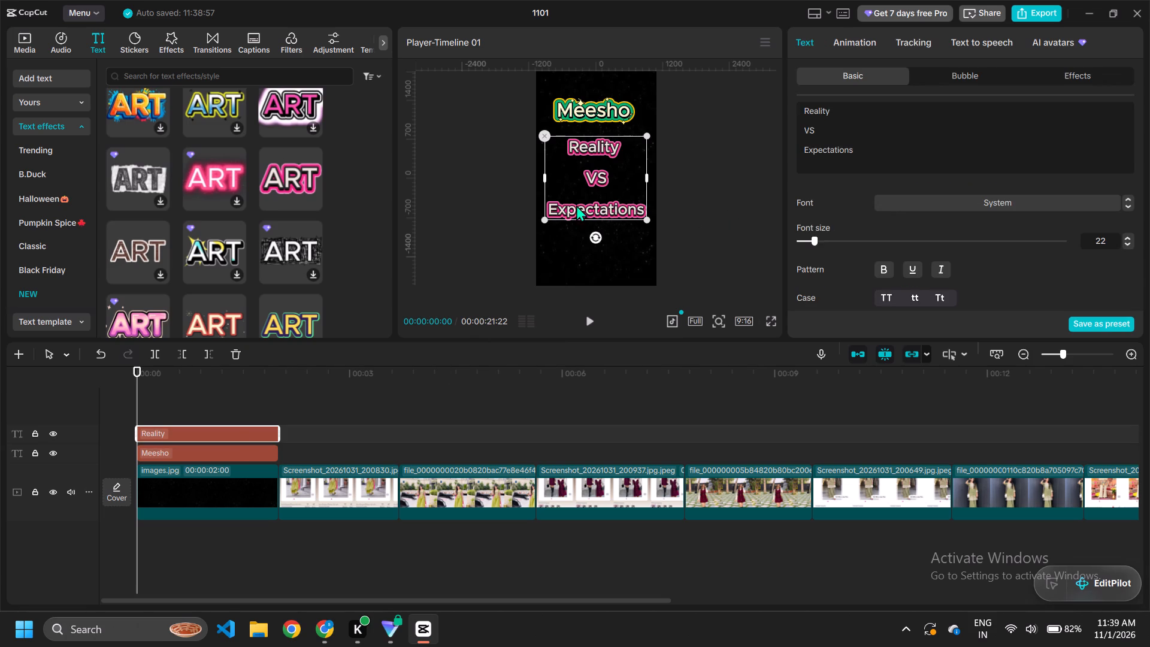
pyautogui.moveTo(576, 205); pyautogui.dragTo(577, 219)
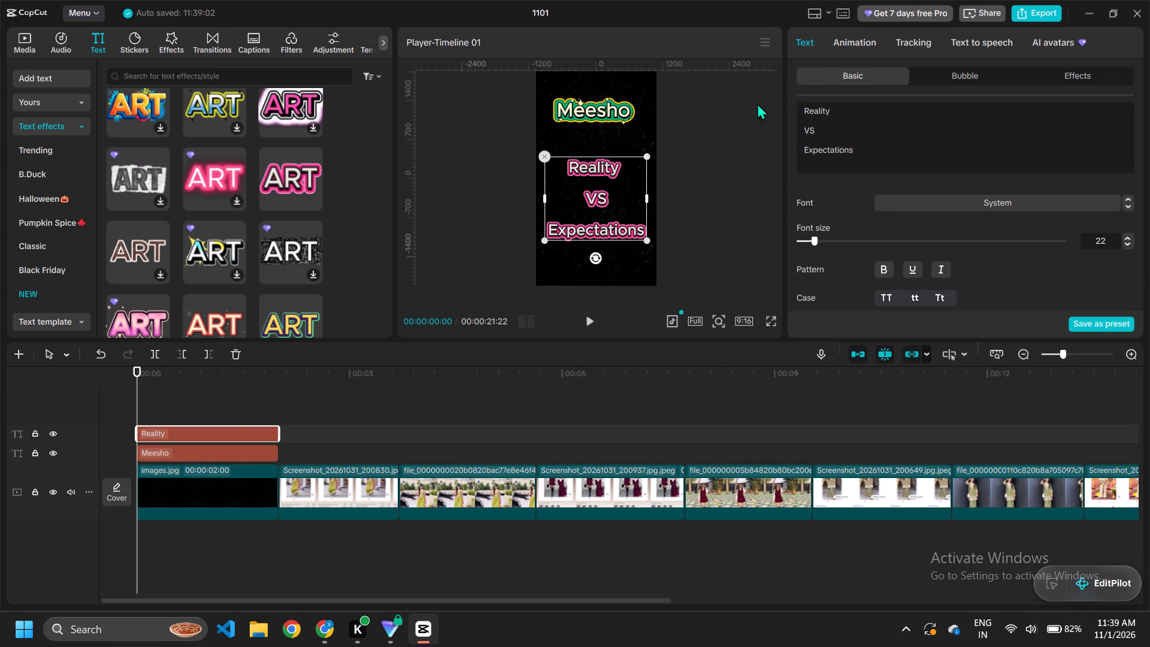
# Set the Reality VS Expectations text to the Bookman Old Style font and scale it down slightly within the frame.
pyautogui.click(984, 207)
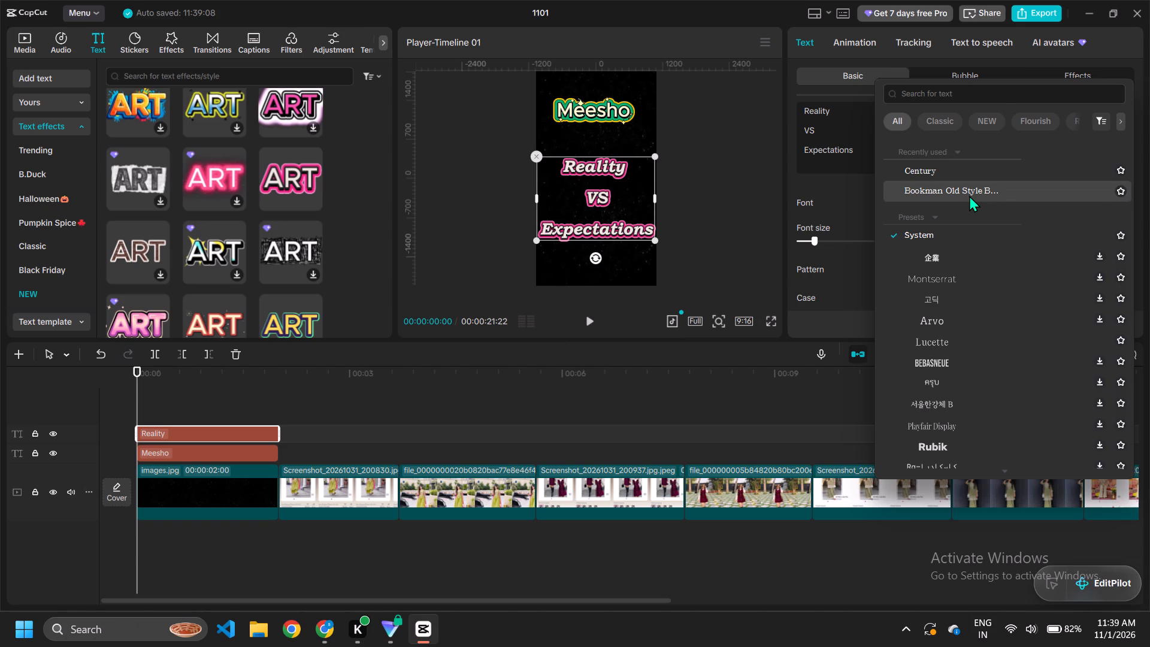
pyautogui.click(969, 195)
pyautogui.moveTo(651, 240); pyautogui.dragTo(643, 234)
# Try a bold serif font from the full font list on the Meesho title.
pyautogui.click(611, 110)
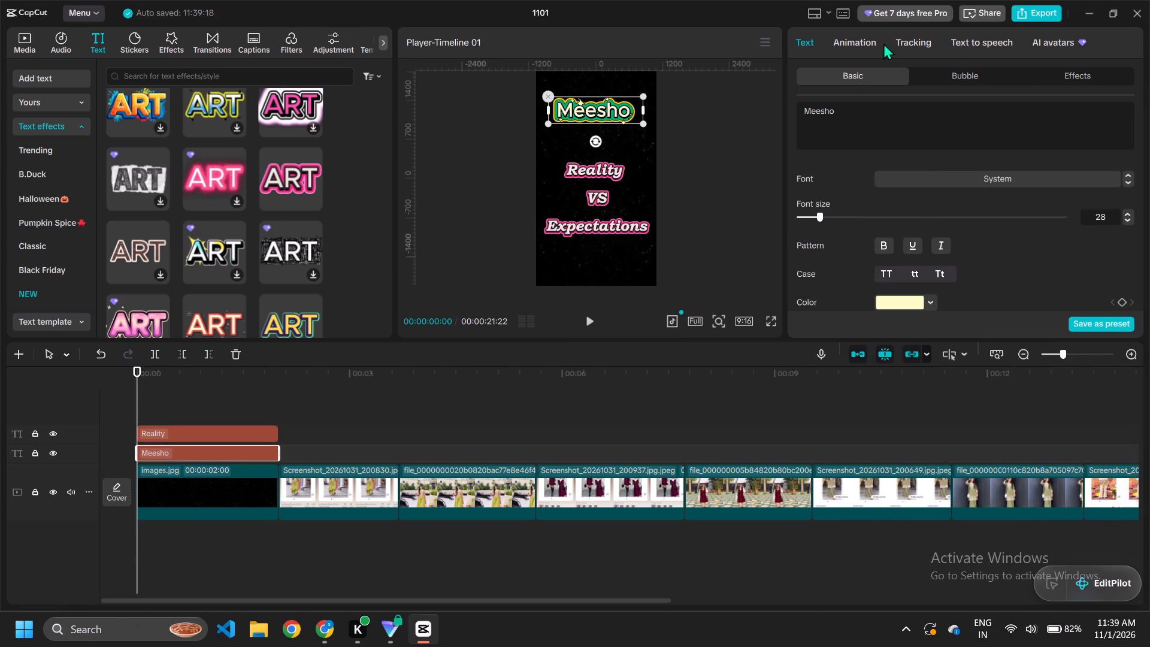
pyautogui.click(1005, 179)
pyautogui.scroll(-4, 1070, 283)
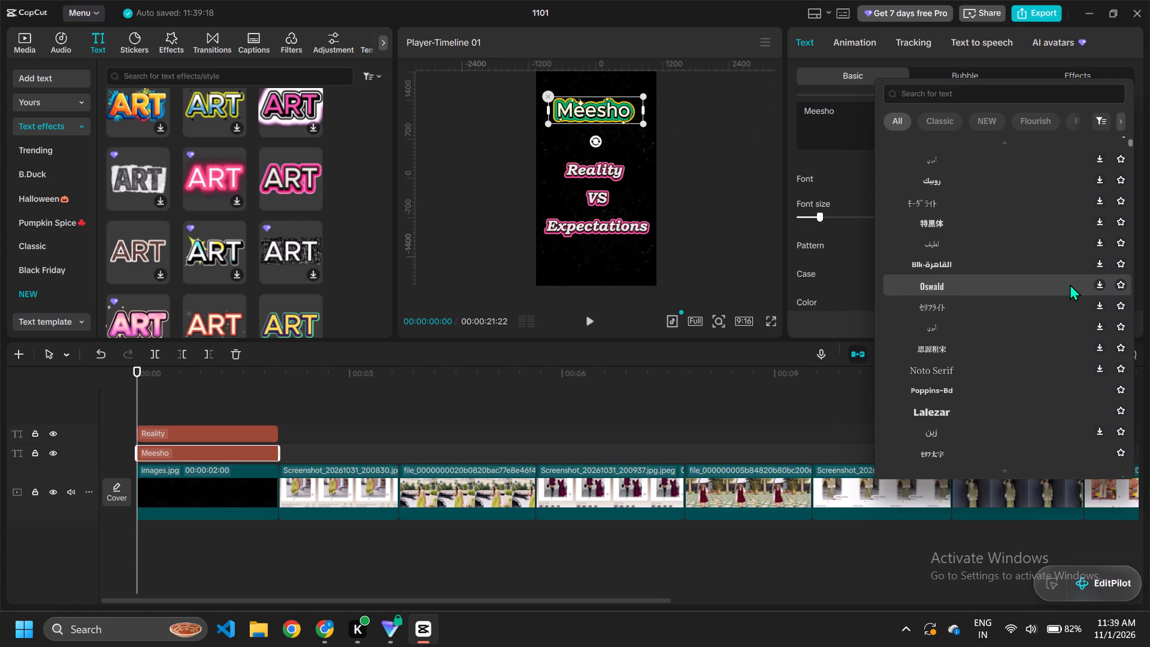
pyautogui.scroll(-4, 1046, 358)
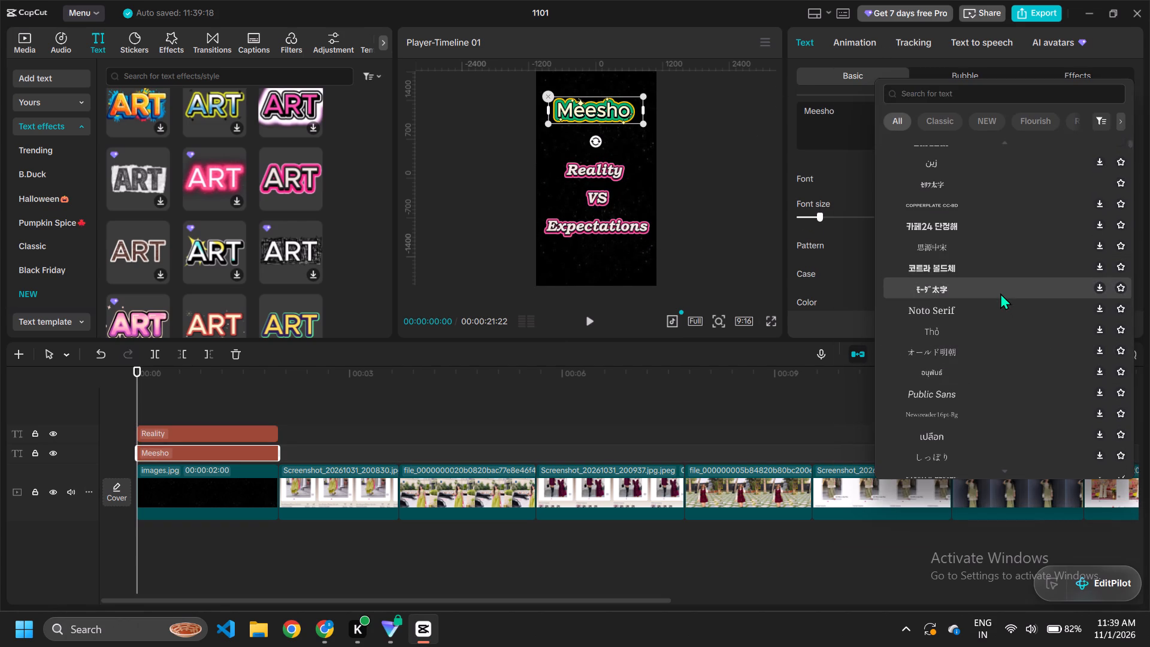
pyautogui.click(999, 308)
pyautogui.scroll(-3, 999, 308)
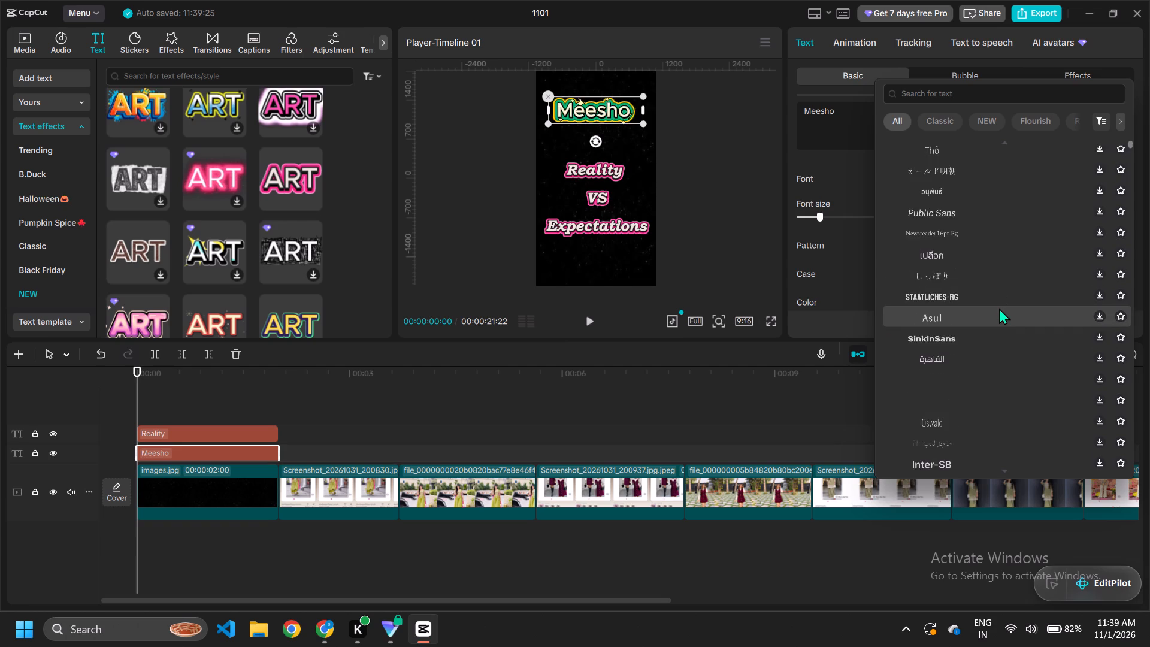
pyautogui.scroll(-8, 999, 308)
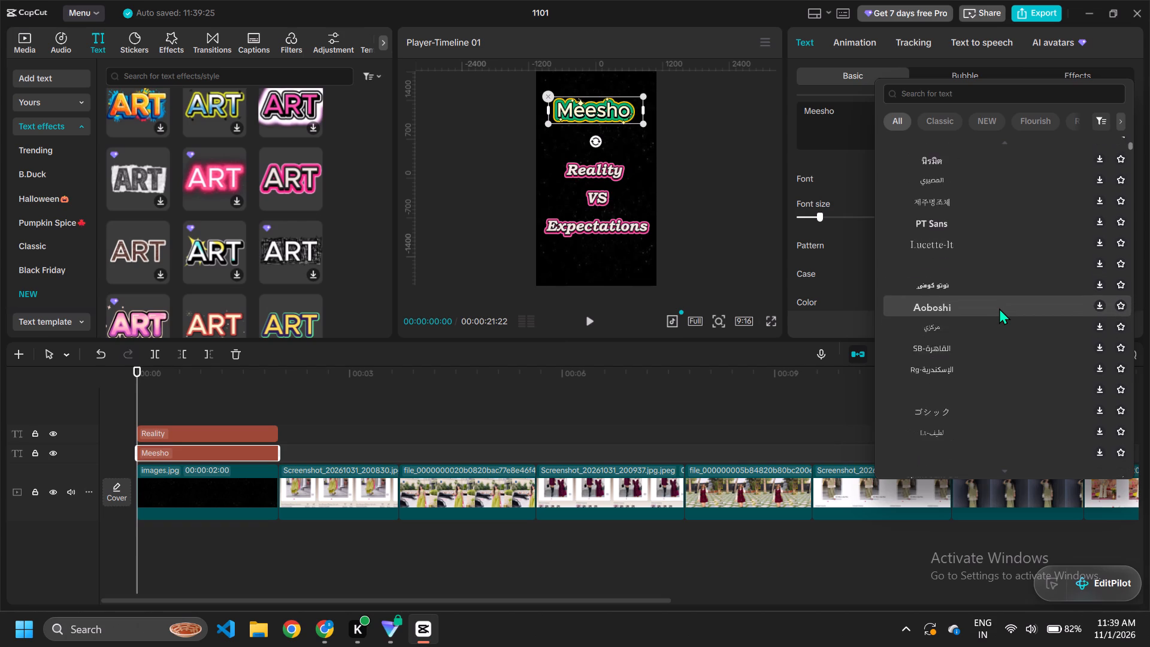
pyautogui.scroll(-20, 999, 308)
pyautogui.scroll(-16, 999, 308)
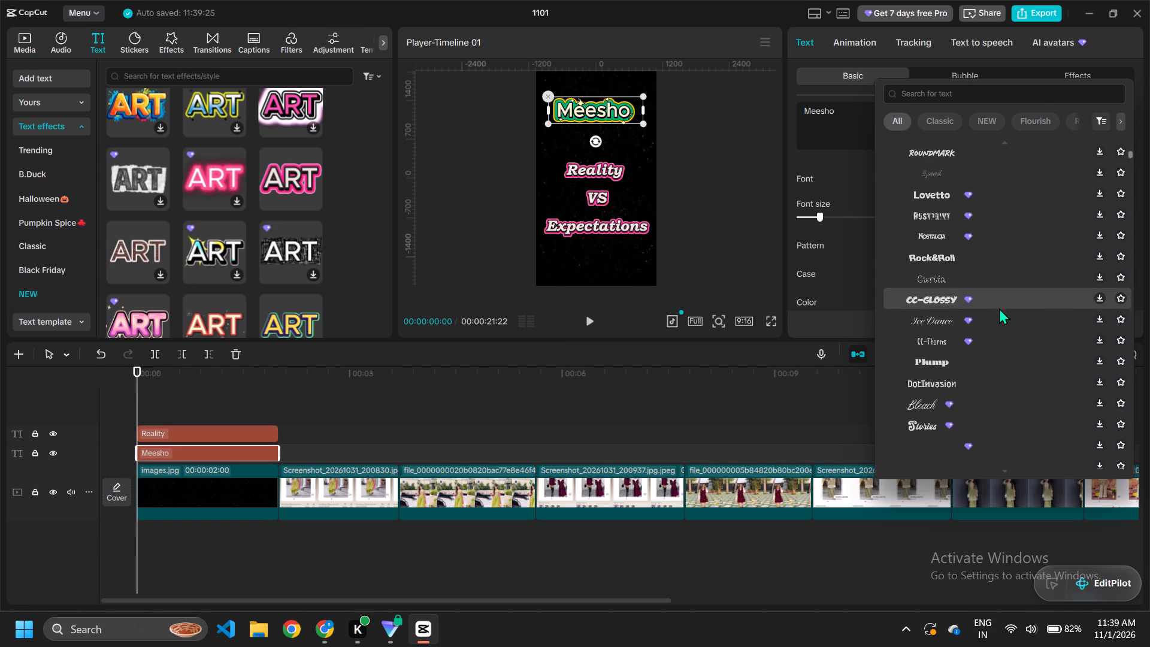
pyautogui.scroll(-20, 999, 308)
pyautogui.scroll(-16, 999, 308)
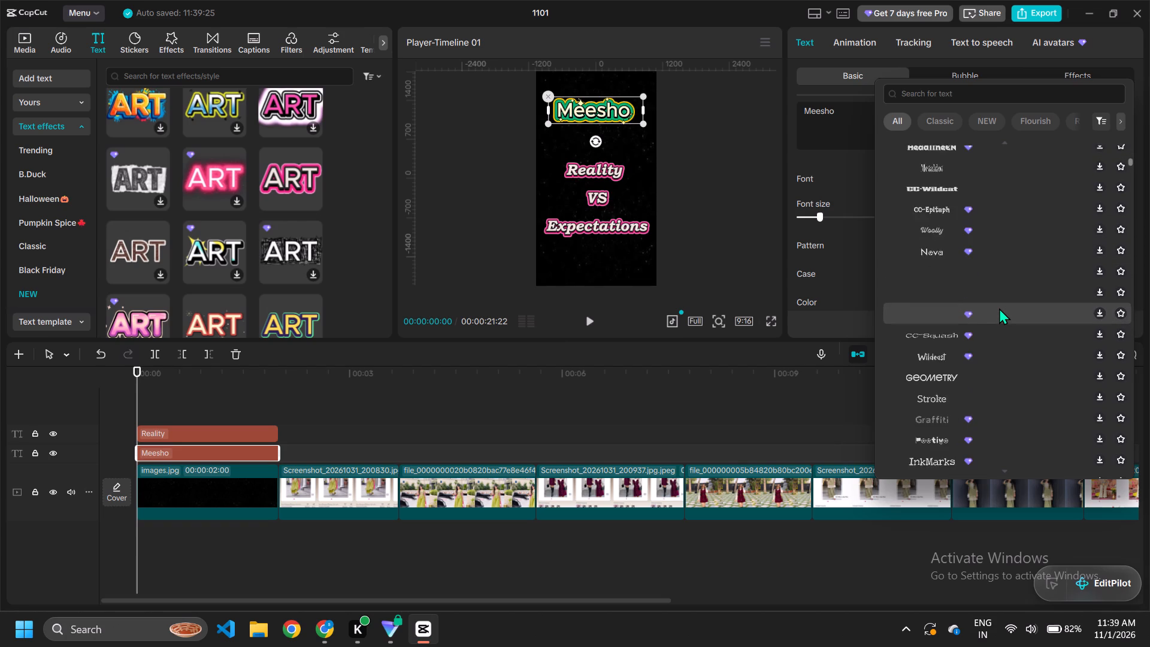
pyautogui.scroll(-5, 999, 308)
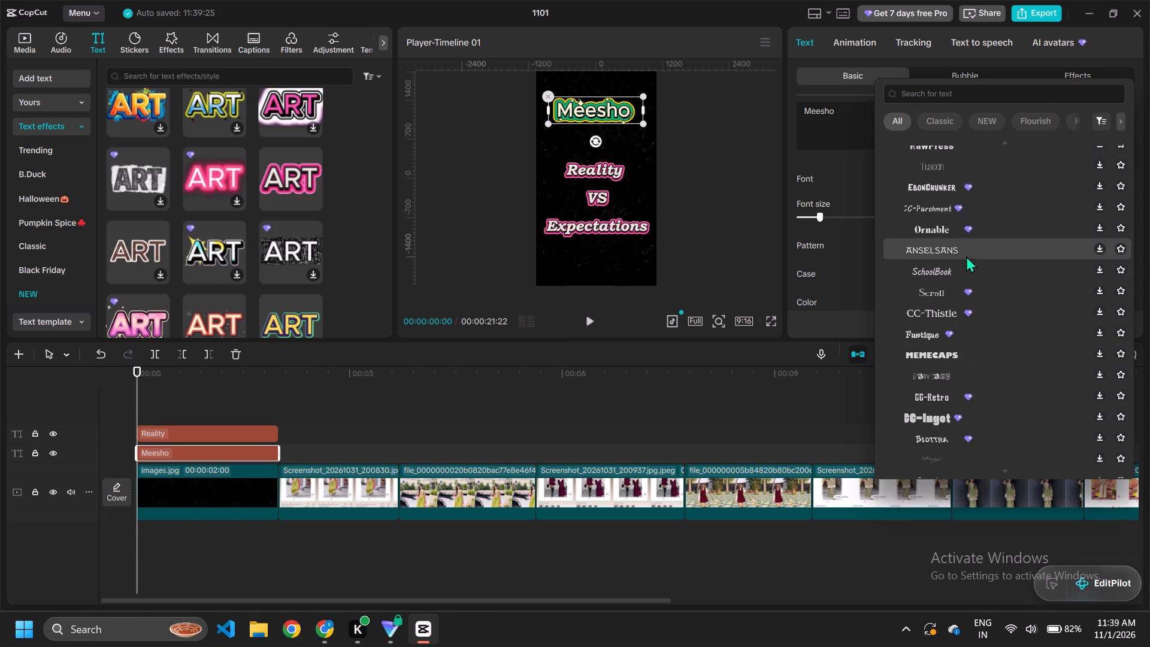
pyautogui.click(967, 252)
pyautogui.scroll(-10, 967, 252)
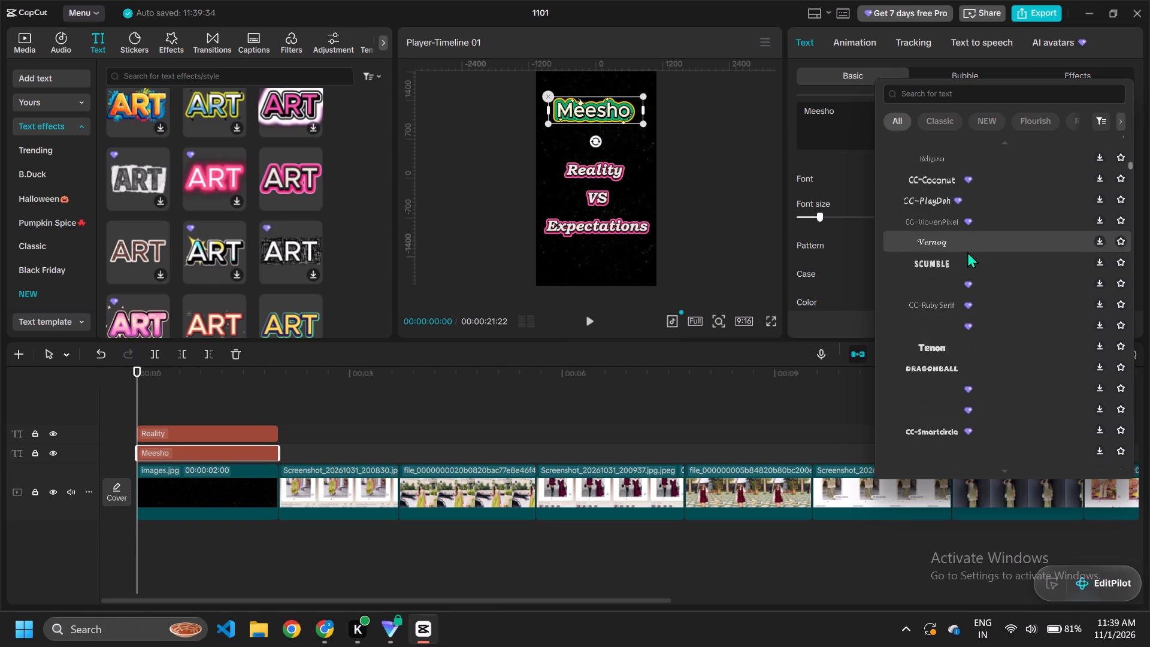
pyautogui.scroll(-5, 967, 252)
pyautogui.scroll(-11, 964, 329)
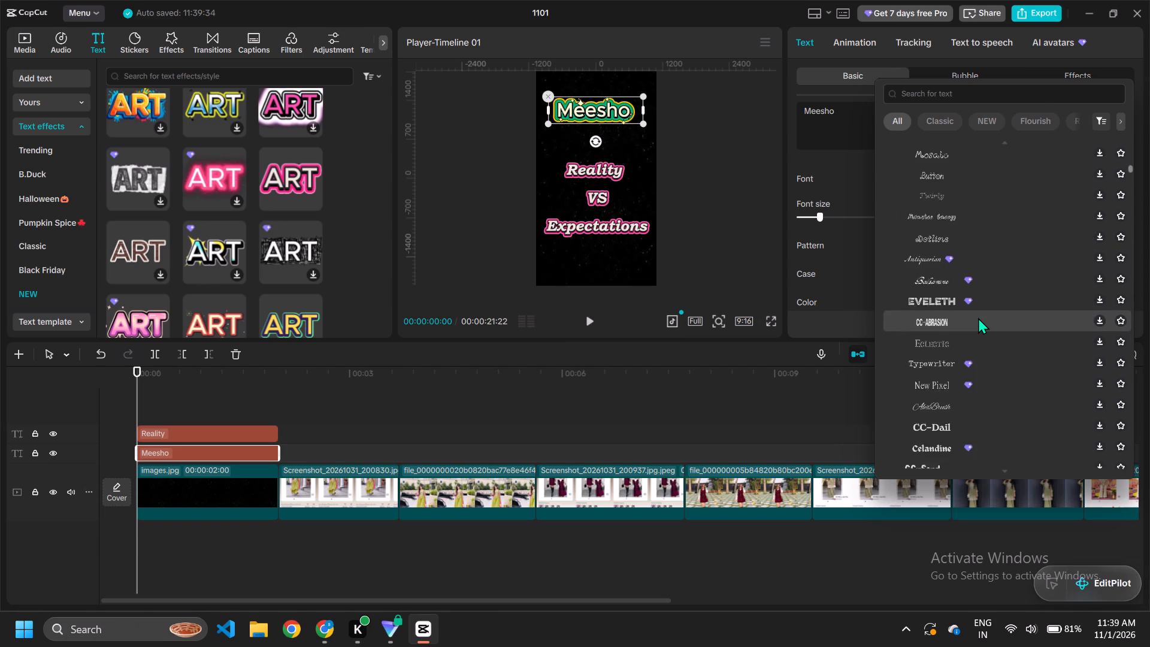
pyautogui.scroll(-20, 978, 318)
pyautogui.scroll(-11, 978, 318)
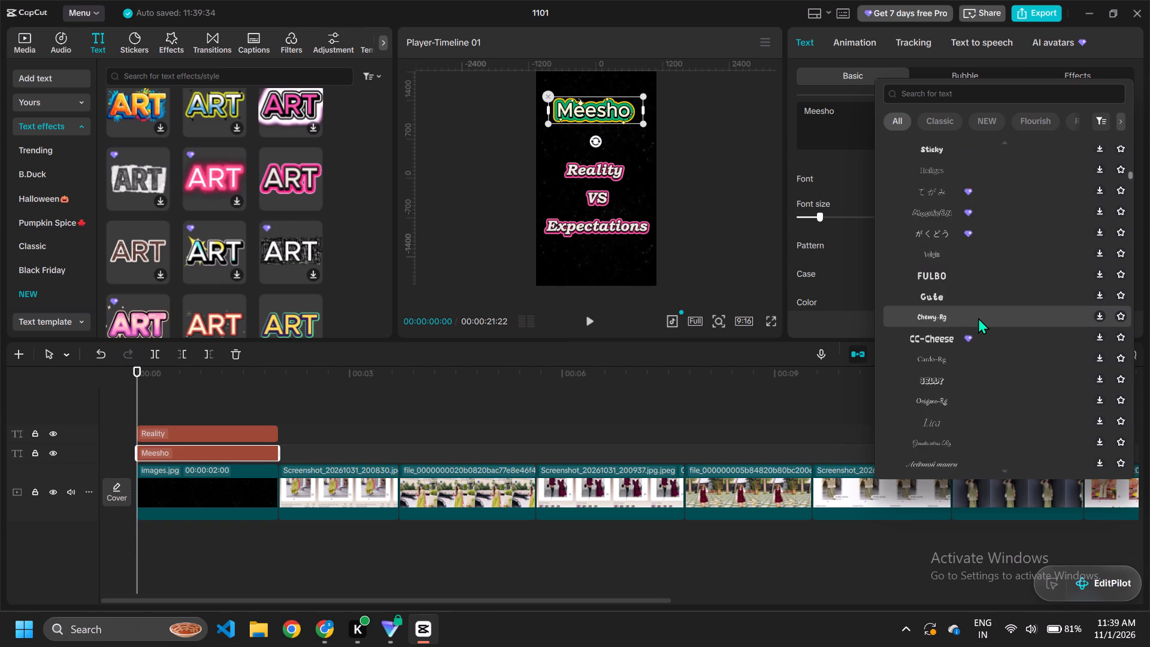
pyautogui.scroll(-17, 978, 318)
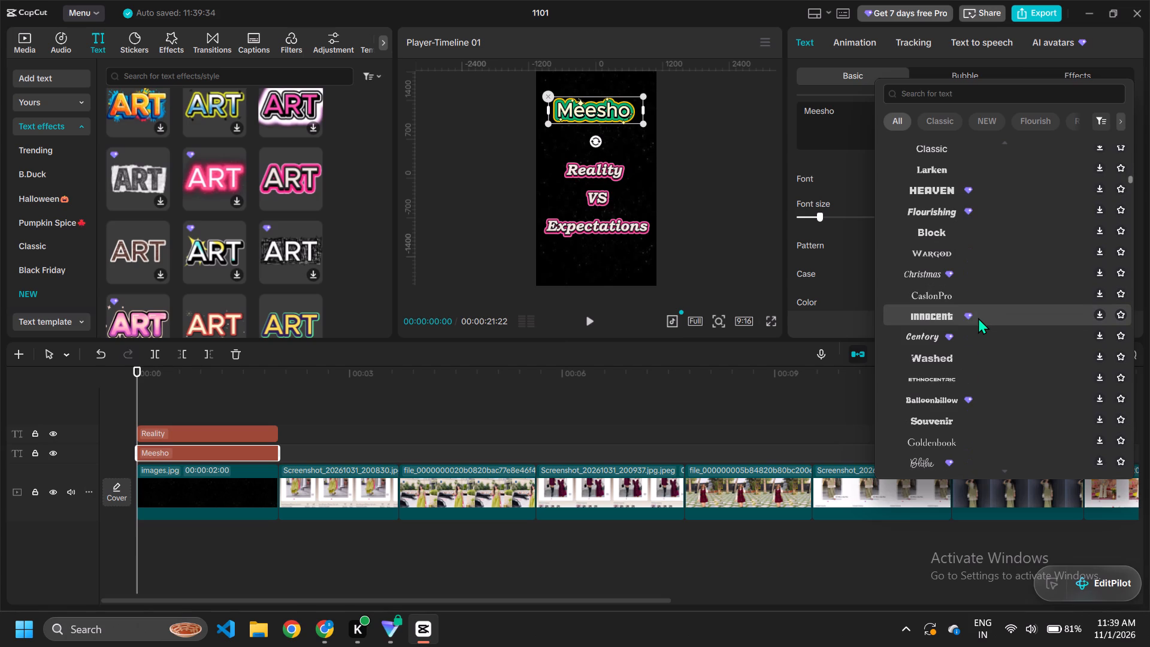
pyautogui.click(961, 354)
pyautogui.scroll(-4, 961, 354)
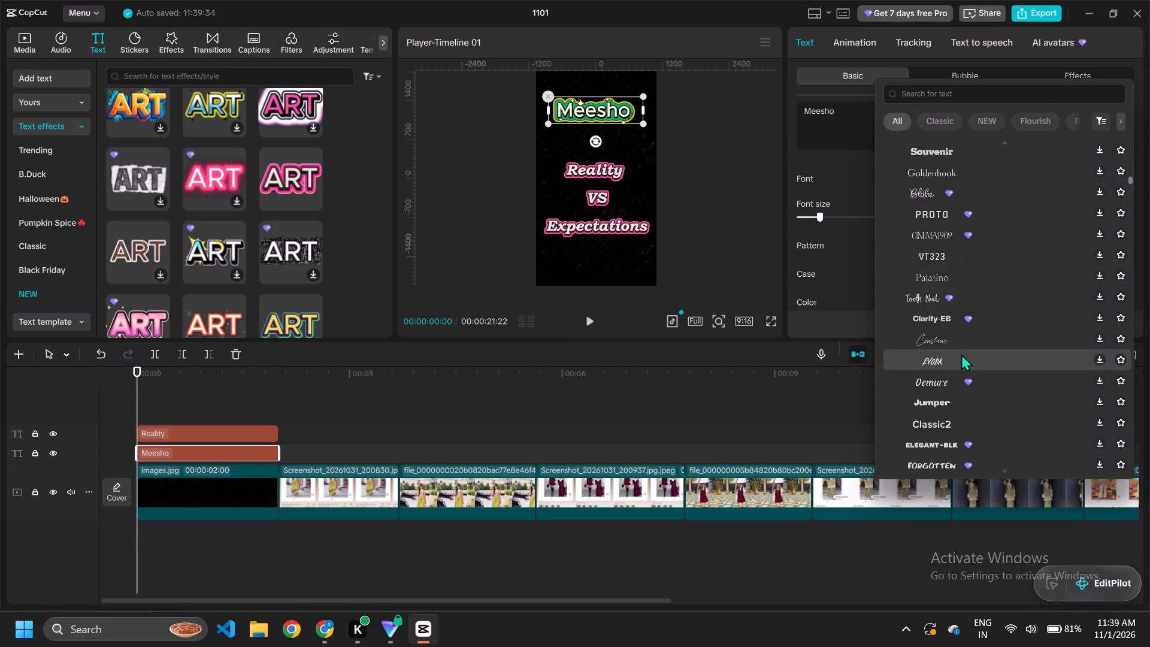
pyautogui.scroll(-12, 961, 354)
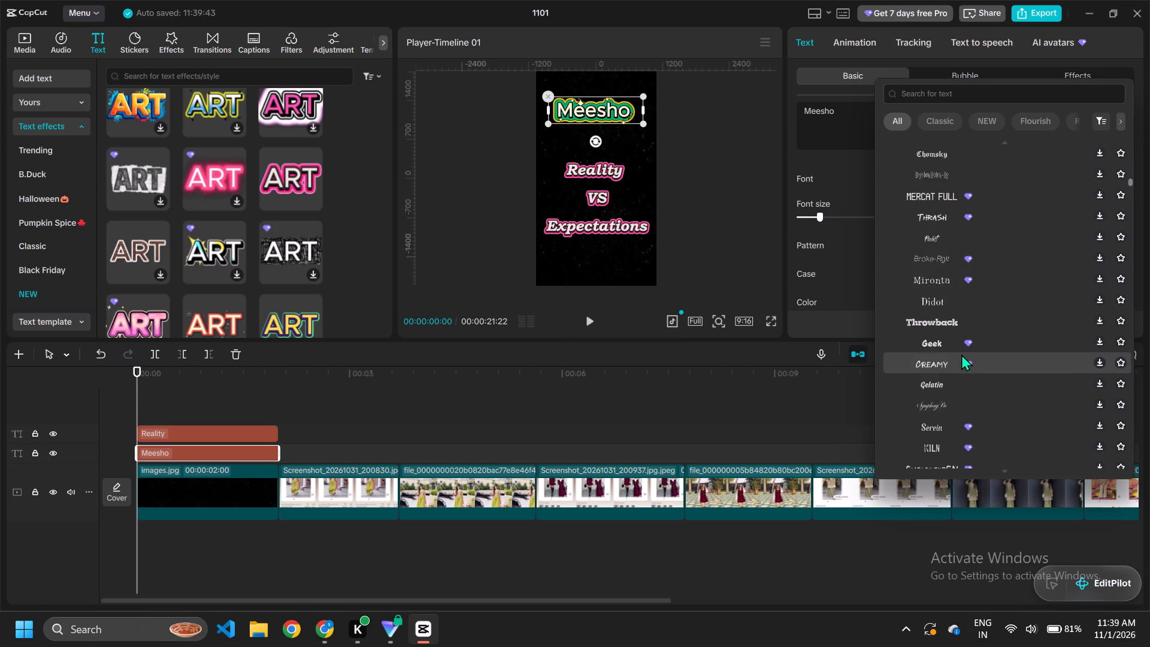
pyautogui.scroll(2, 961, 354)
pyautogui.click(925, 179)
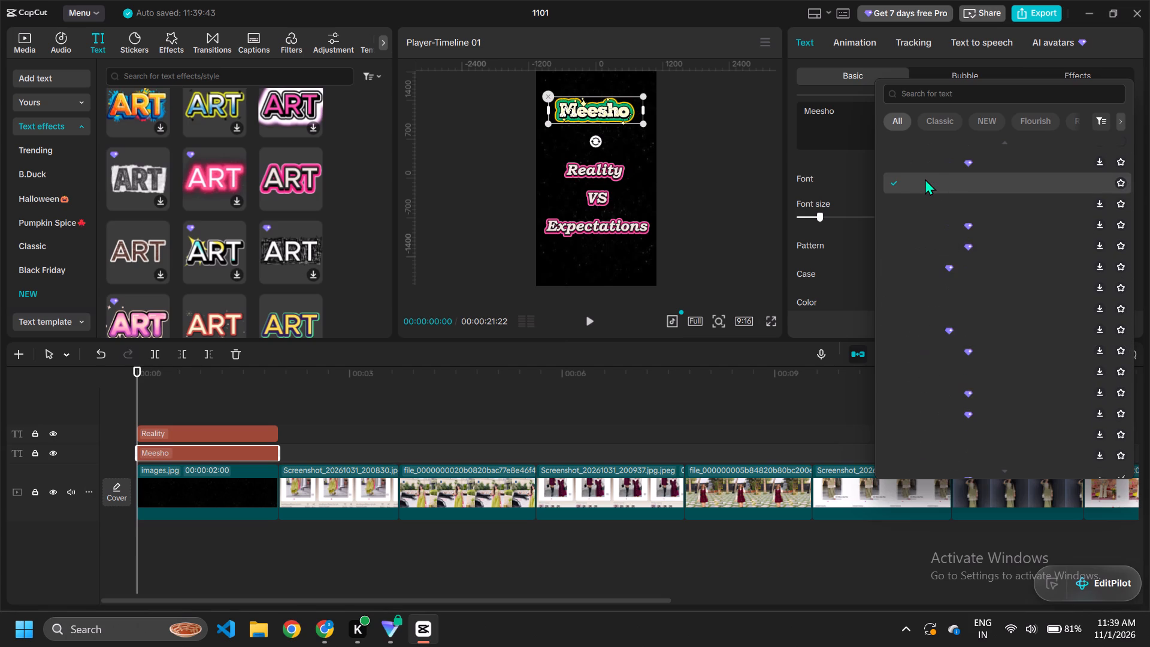
# Set the Meesho title's font to Unutterable.
pyautogui.scroll(-4, 1004, 368)
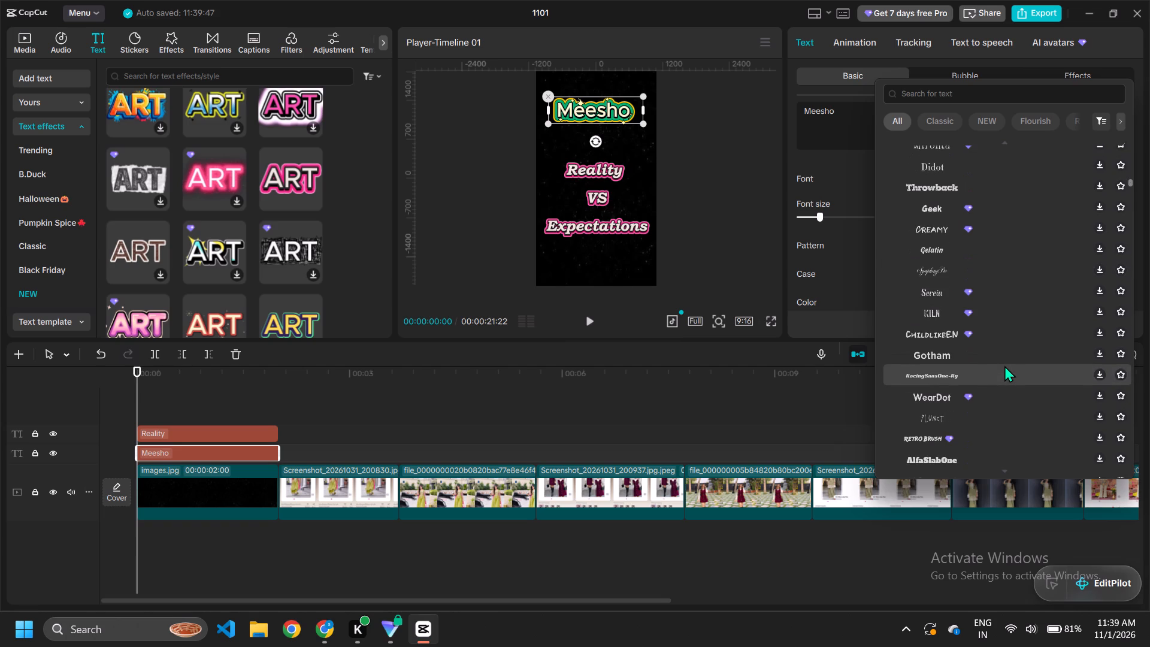
pyautogui.scroll(-8, 960, 362)
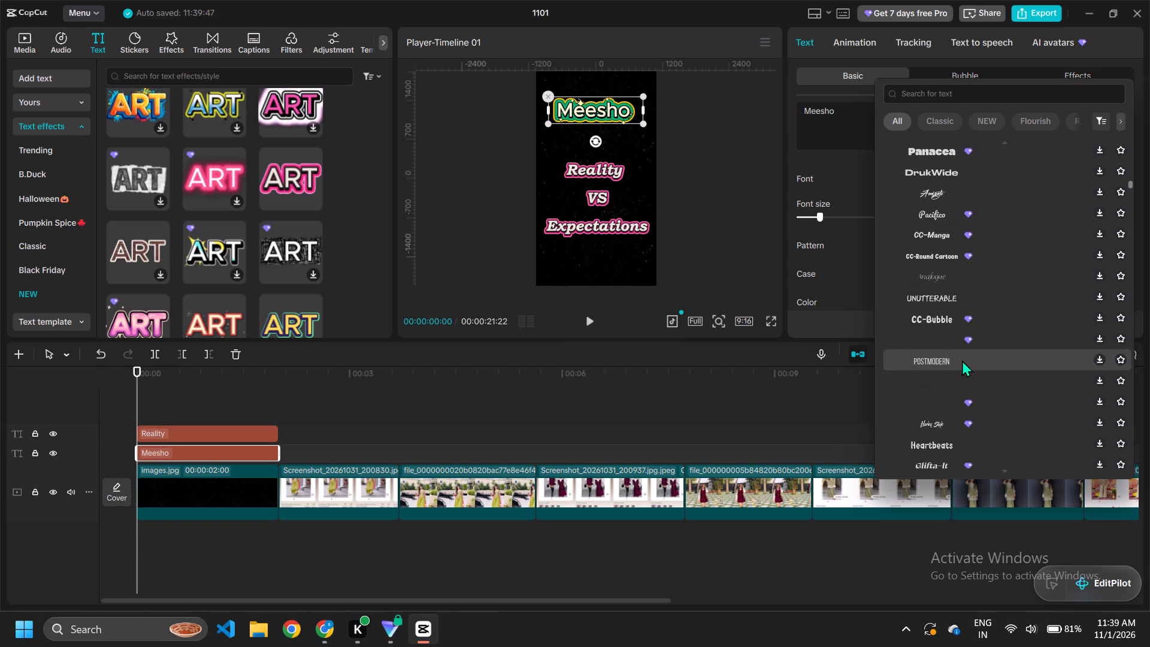
pyautogui.scroll(-8, 962, 360)
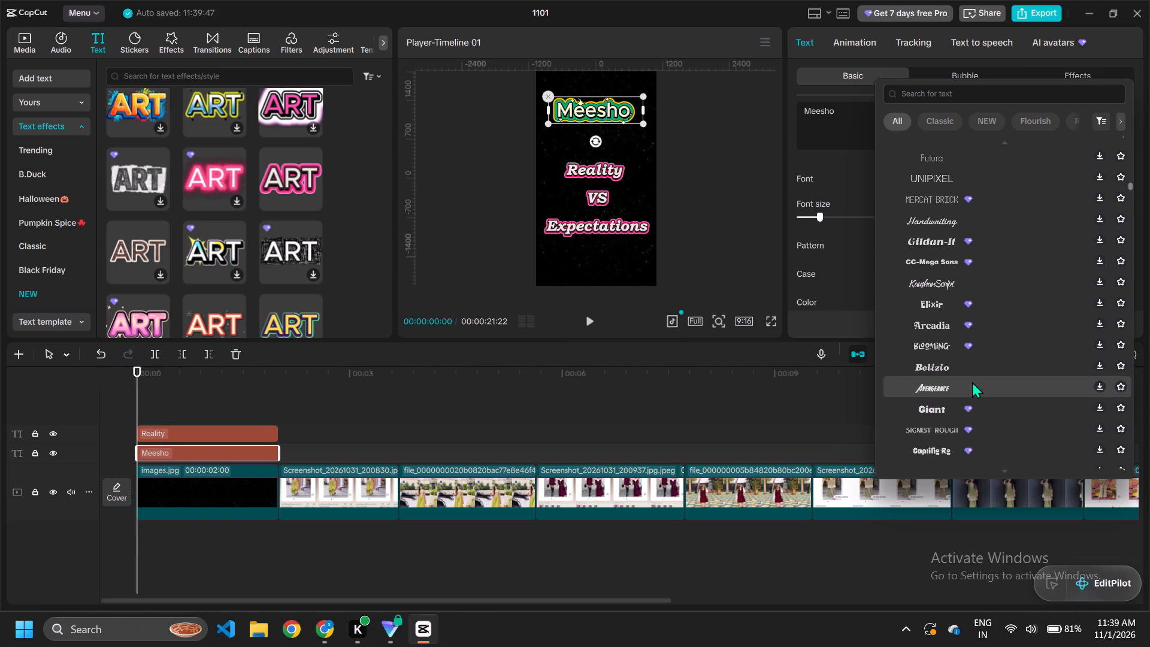
pyautogui.scroll(-11, 972, 382)
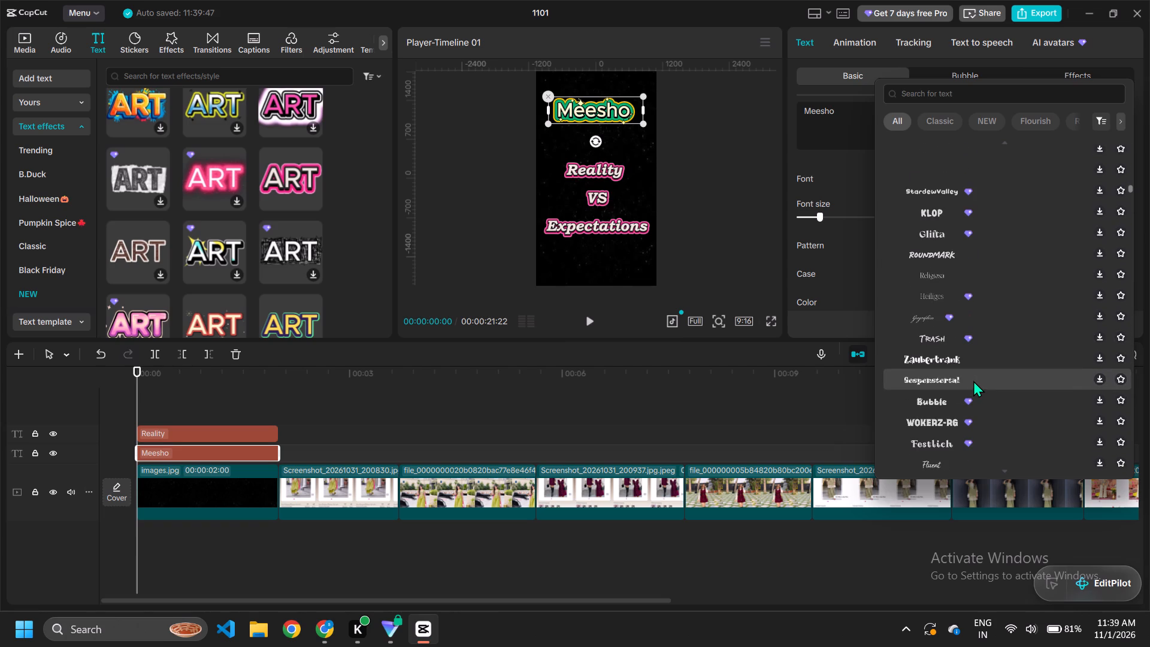
pyautogui.click(936, 117)
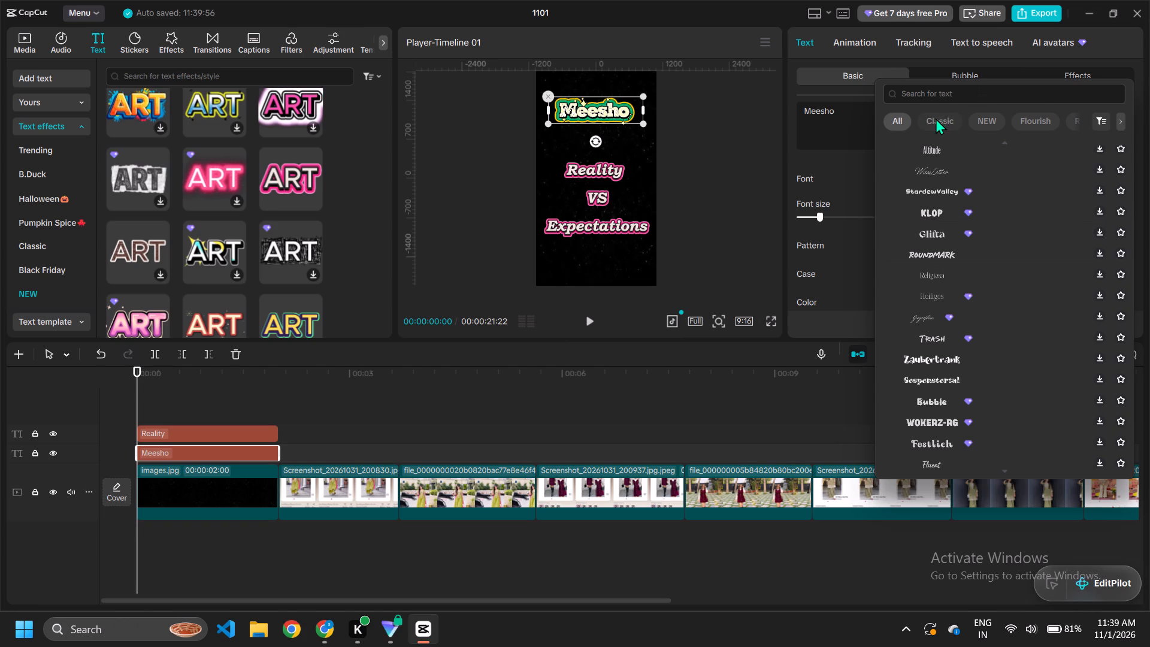
pyautogui.click(939, 120)
pyautogui.click(894, 123)
pyautogui.scroll(7, 1002, 196)
pyautogui.scroll(-3, 1002, 196)
pyautogui.scroll(-4, 1022, 305)
pyautogui.scroll(-5, 921, 298)
pyautogui.click(964, 384)
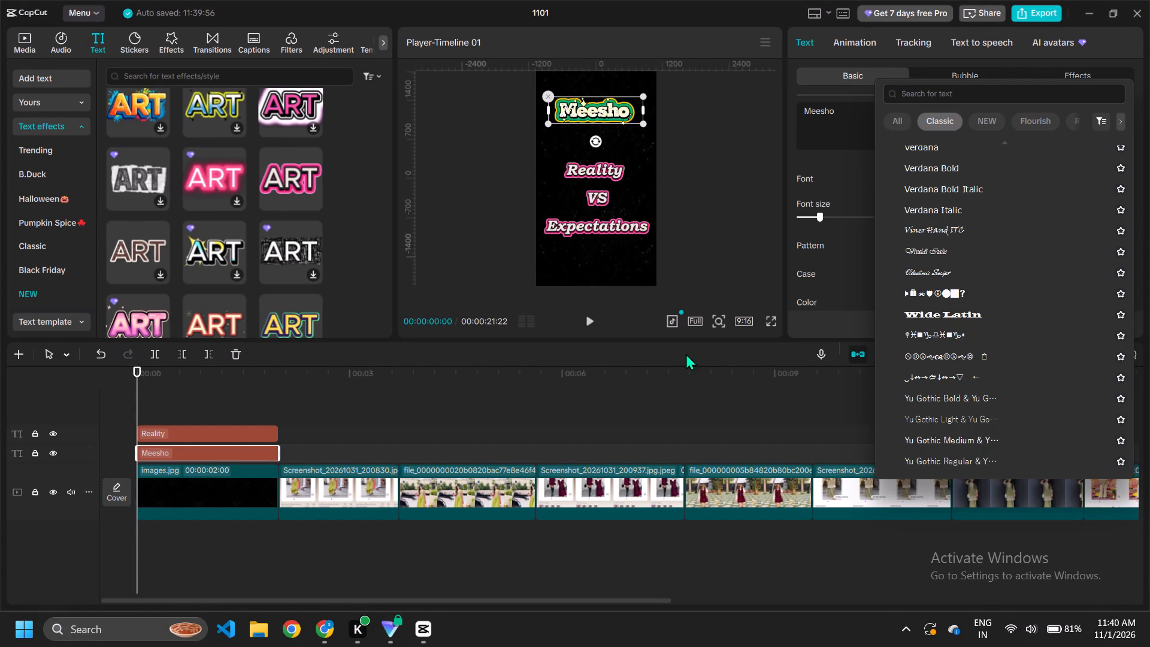
pyautogui.scroll(-13, 1030, 333)
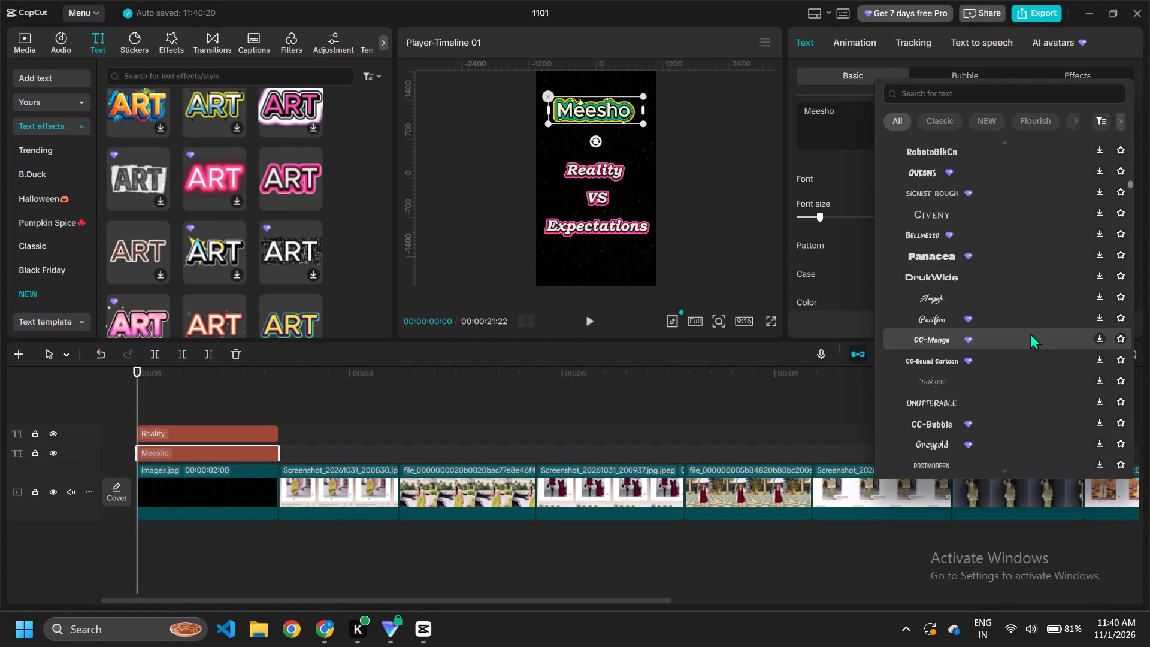
pyautogui.scroll(-2, 1030, 333)
pyautogui.scroll(1, 1030, 333)
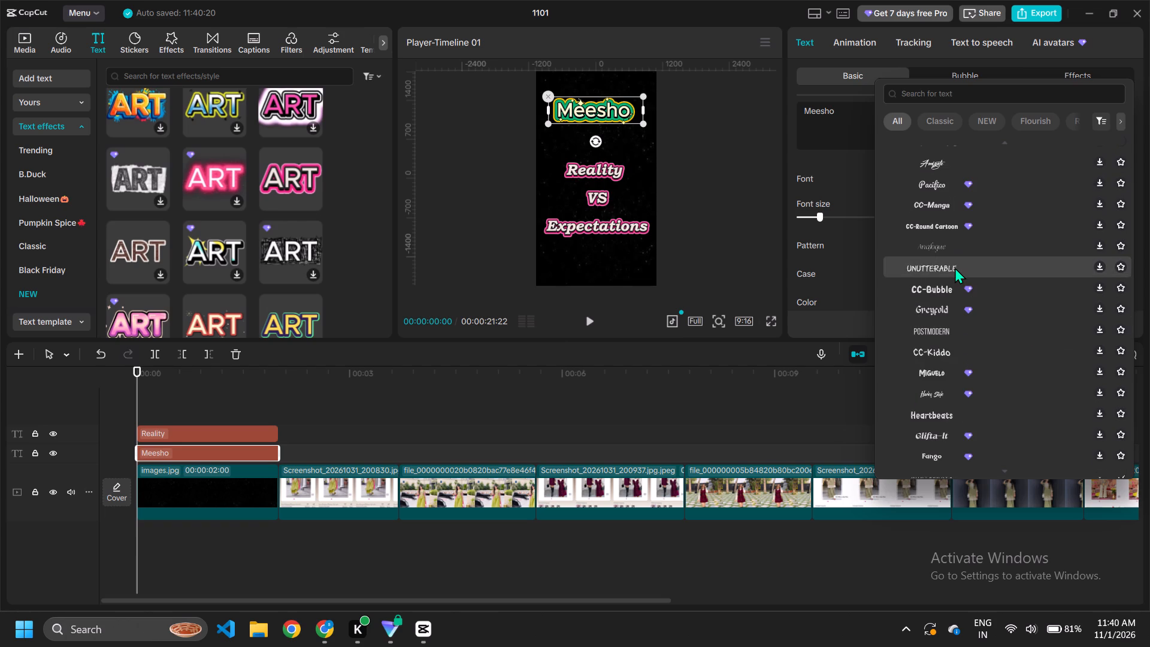
pyautogui.click(955, 267)
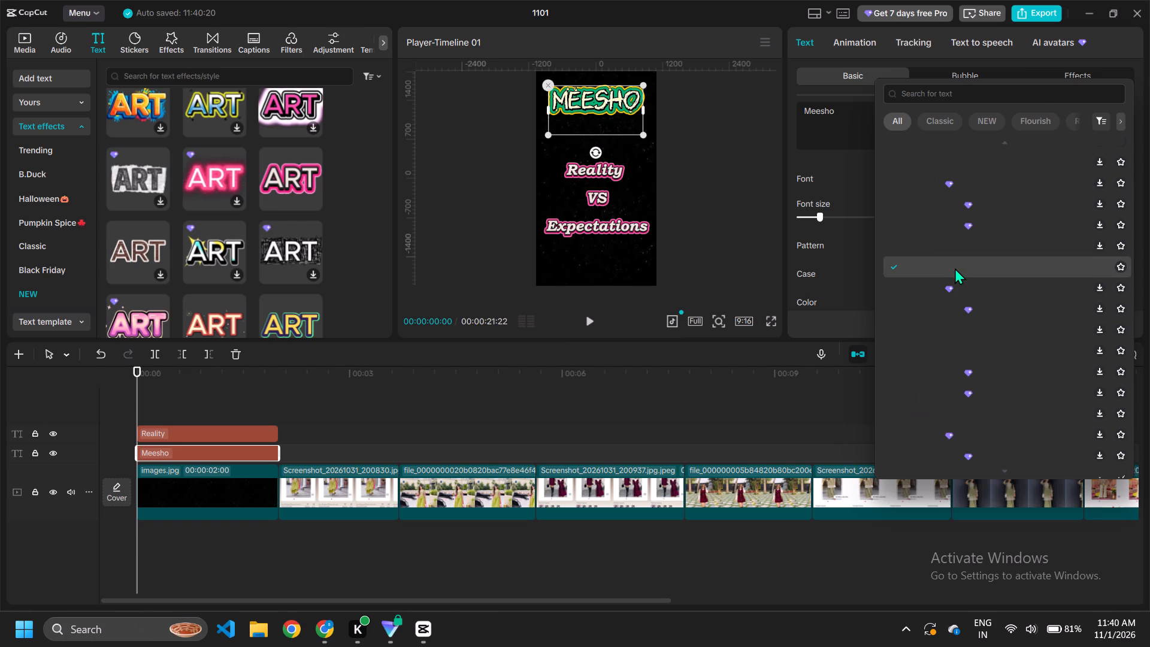
pyautogui.click(640, 140)
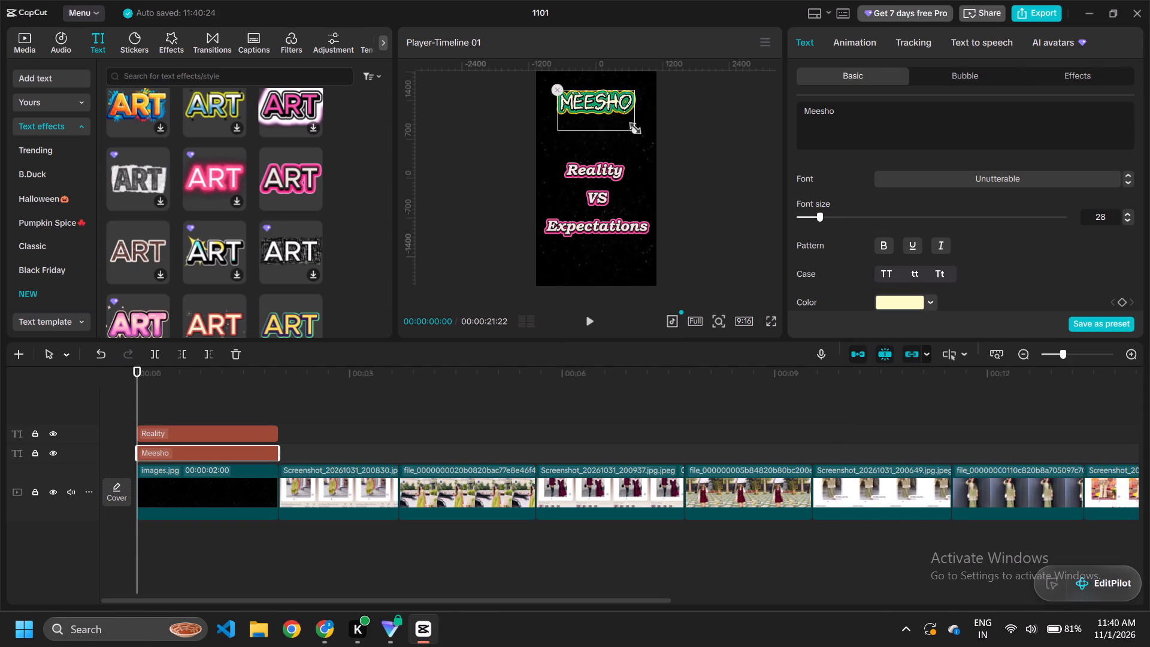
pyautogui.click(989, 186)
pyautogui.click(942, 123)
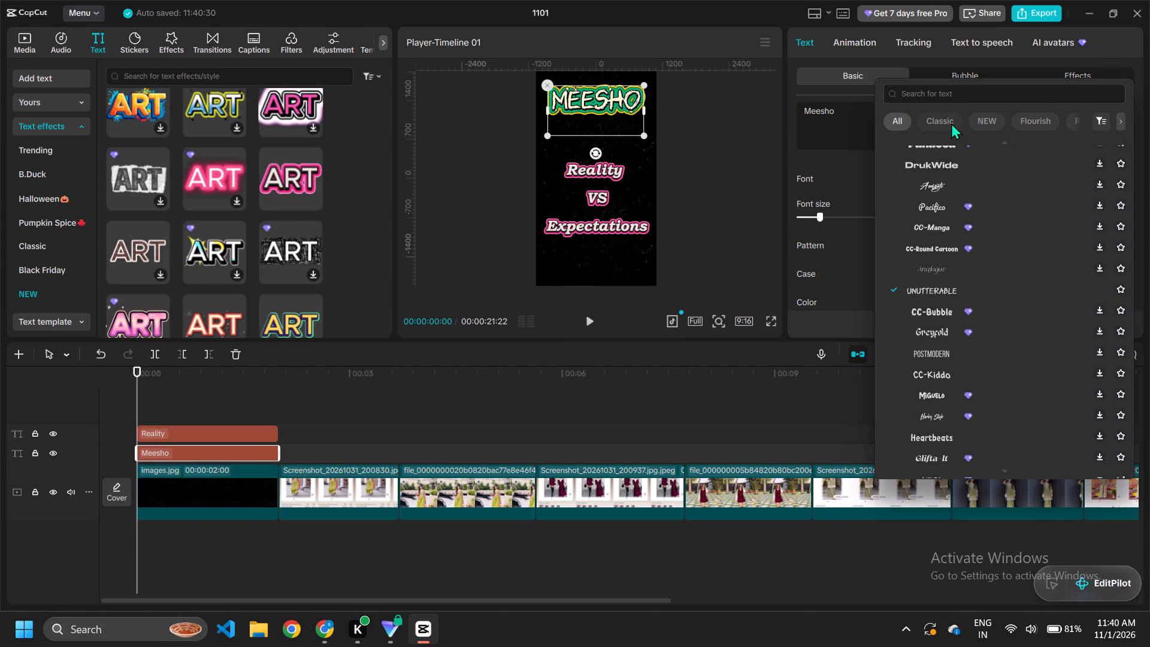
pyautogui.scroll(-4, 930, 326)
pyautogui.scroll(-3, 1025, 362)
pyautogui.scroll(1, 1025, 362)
# Play the video from the start through the opening title into the first screenshot clip, stopping about three seconds in.
pyautogui.click(587, 319)
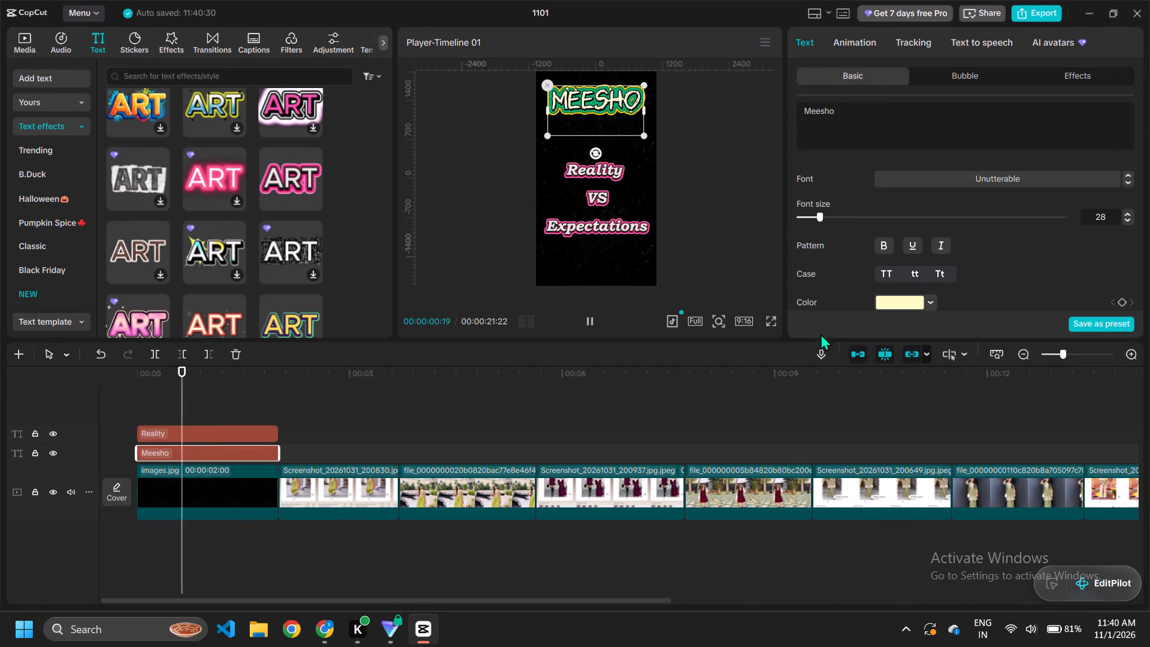
pyautogui.click(702, 208)
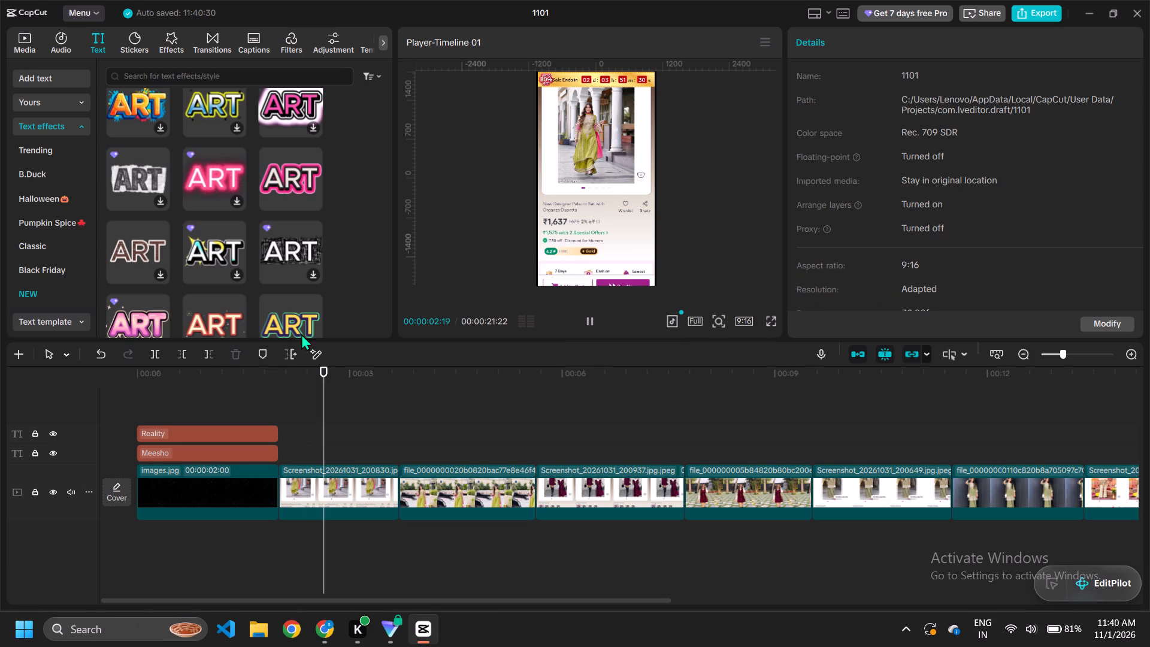
pyautogui.click(361, 423)
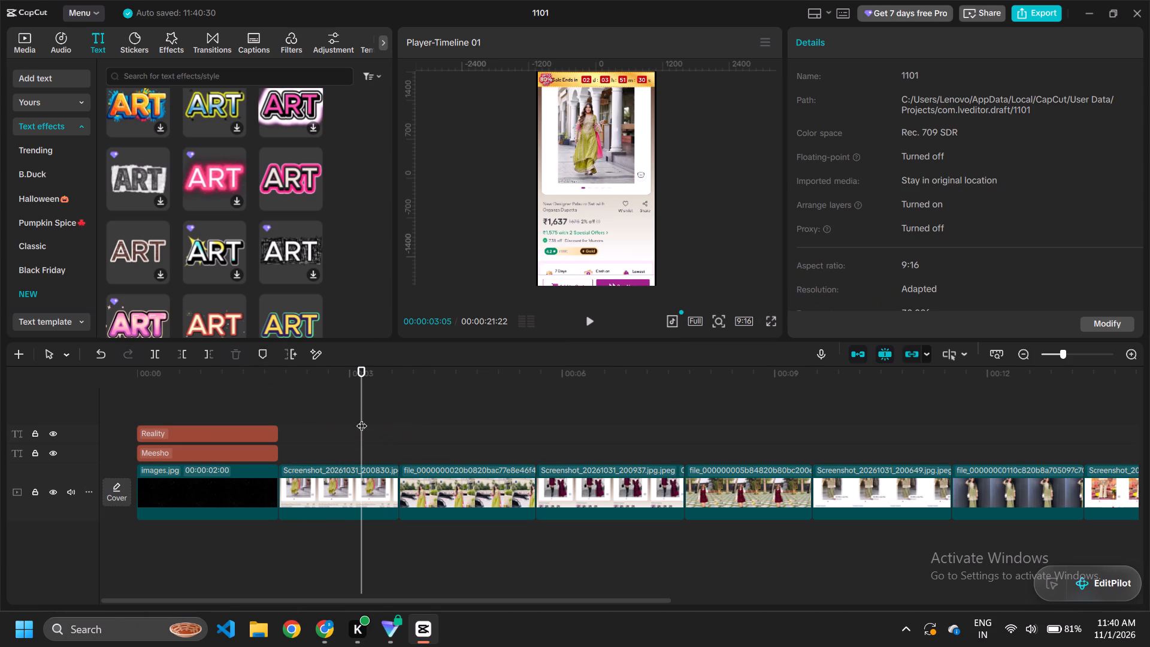
# Add the imported Dupatta Tera Nau Rang Da Partner song beneath the clips, starting at the beginning of the timeline.
pyautogui.moveTo(362, 418); pyautogui.dragTo(95, 422)
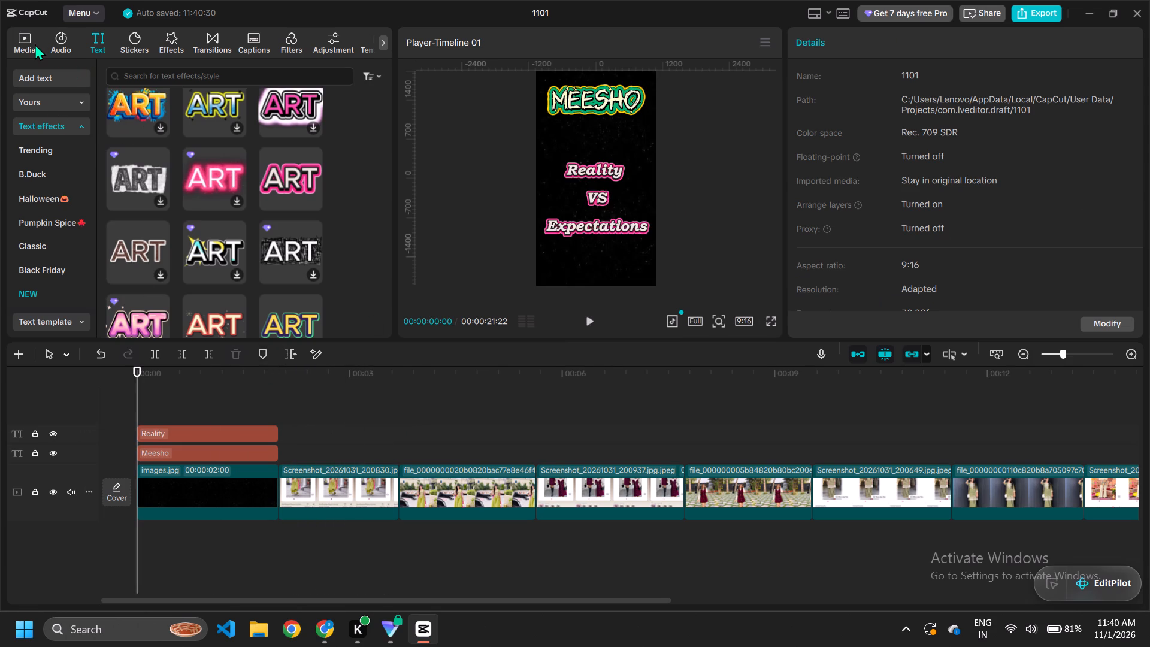
pyautogui.click(34, 44)
pyautogui.click(169, 288)
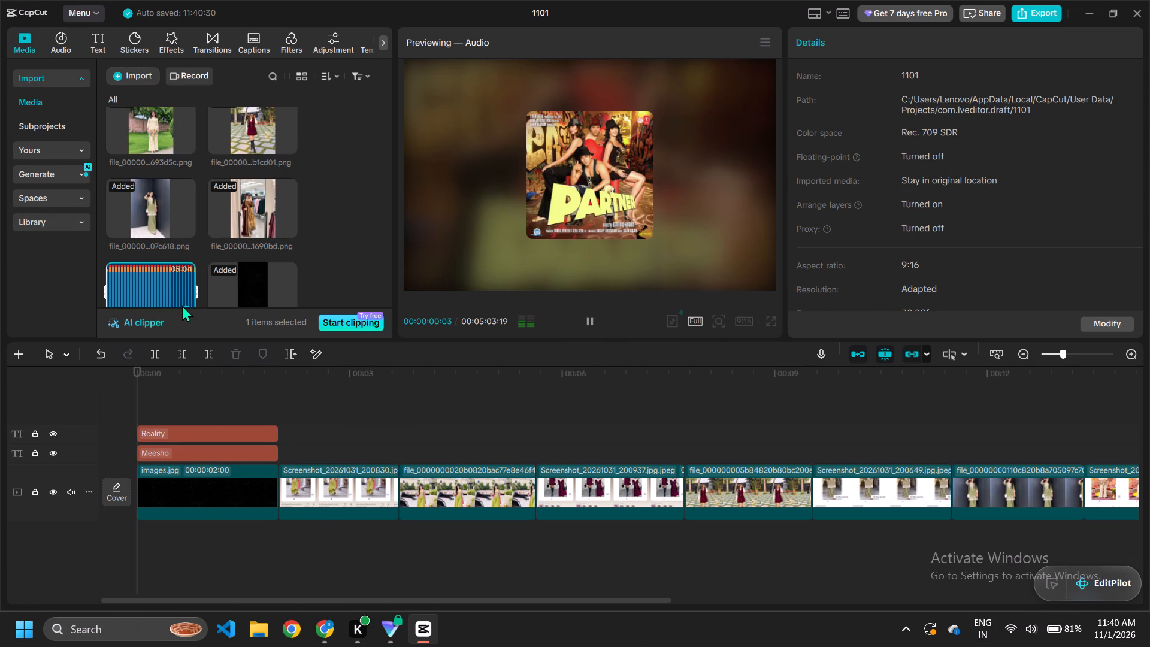
pyautogui.click(183, 305)
pyautogui.scroll(-2, 187, 278)
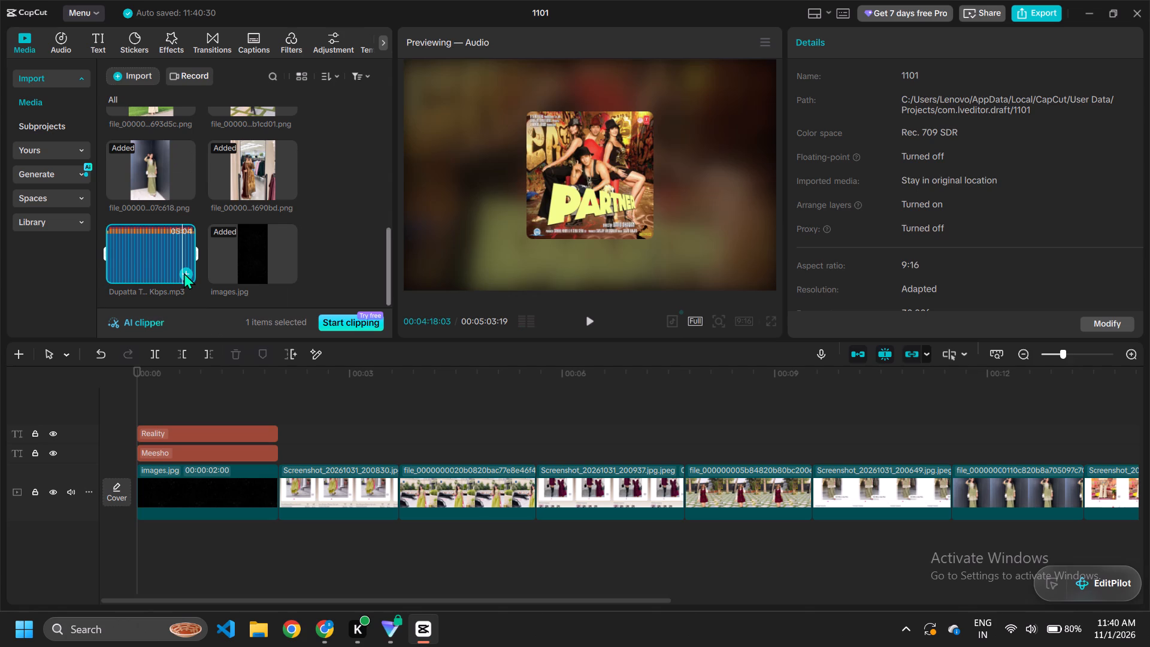
pyautogui.click(184, 273)
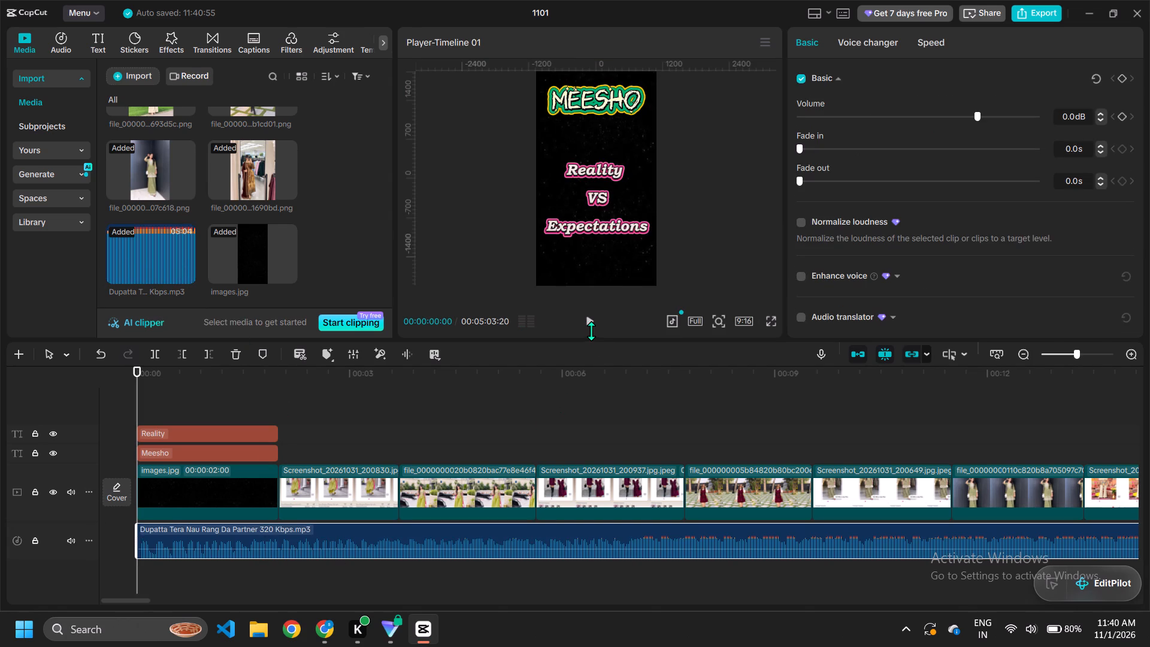
# Split the song at 00:00:09:16, delete its opening part, and move the remaining audio to the start of the timeline.
pyautogui.click(591, 331)
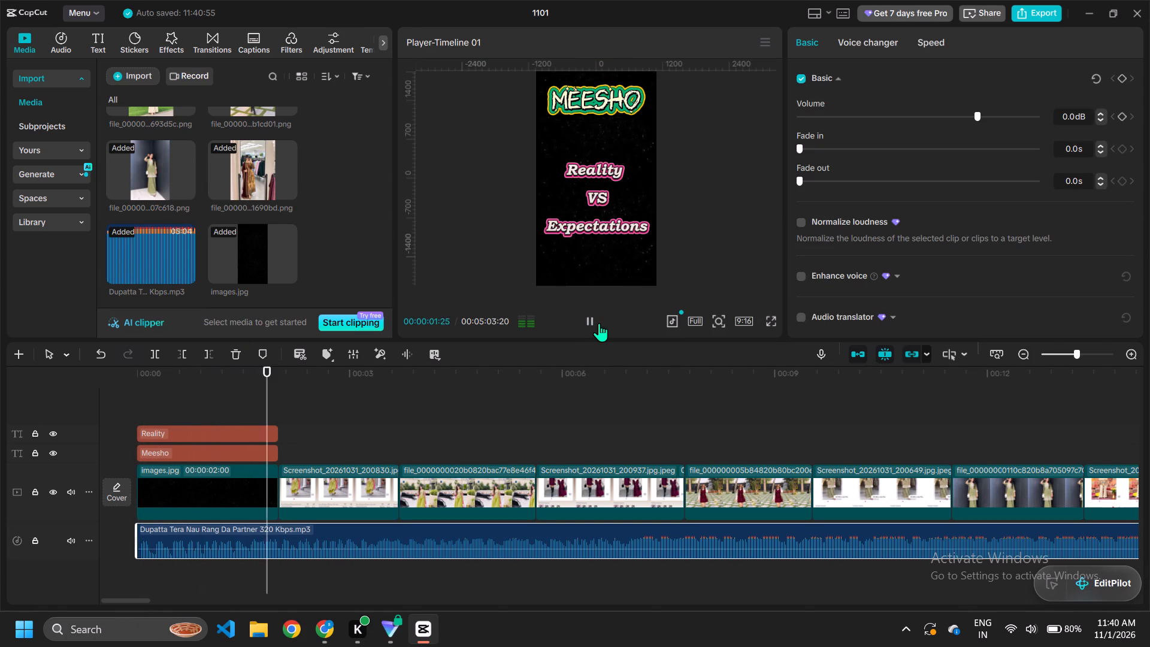
pyautogui.click(135, 540)
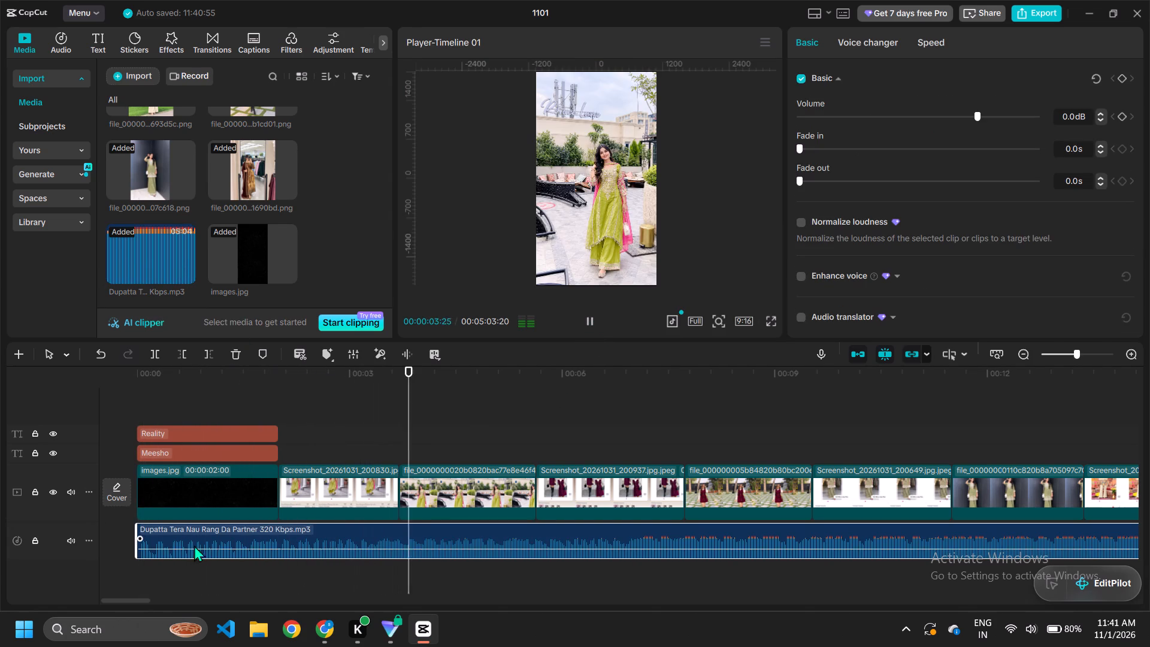
pyautogui.moveTo(694, 540); pyautogui.dragTo(460, 543)
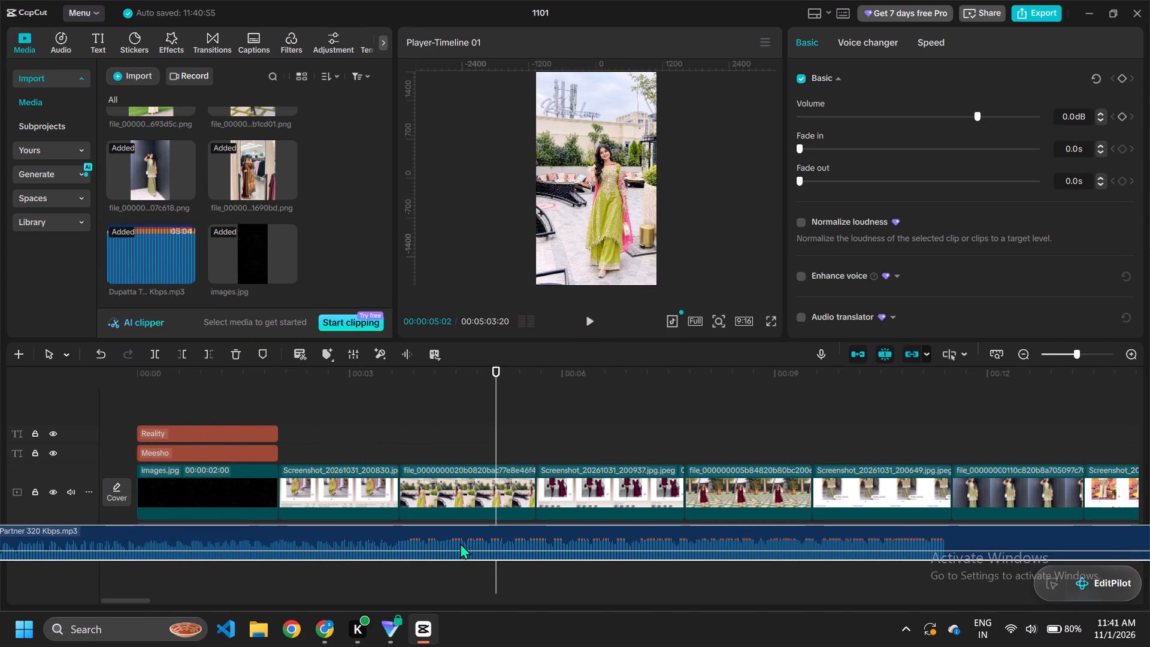
pyautogui.moveTo(460, 543); pyautogui.dragTo(341, 527)
pyautogui.hscroll(2, 487, 541)
pyautogui.moveTo(497, 453); pyautogui.dragTo(809, 455)
pyautogui.click(158, 353)
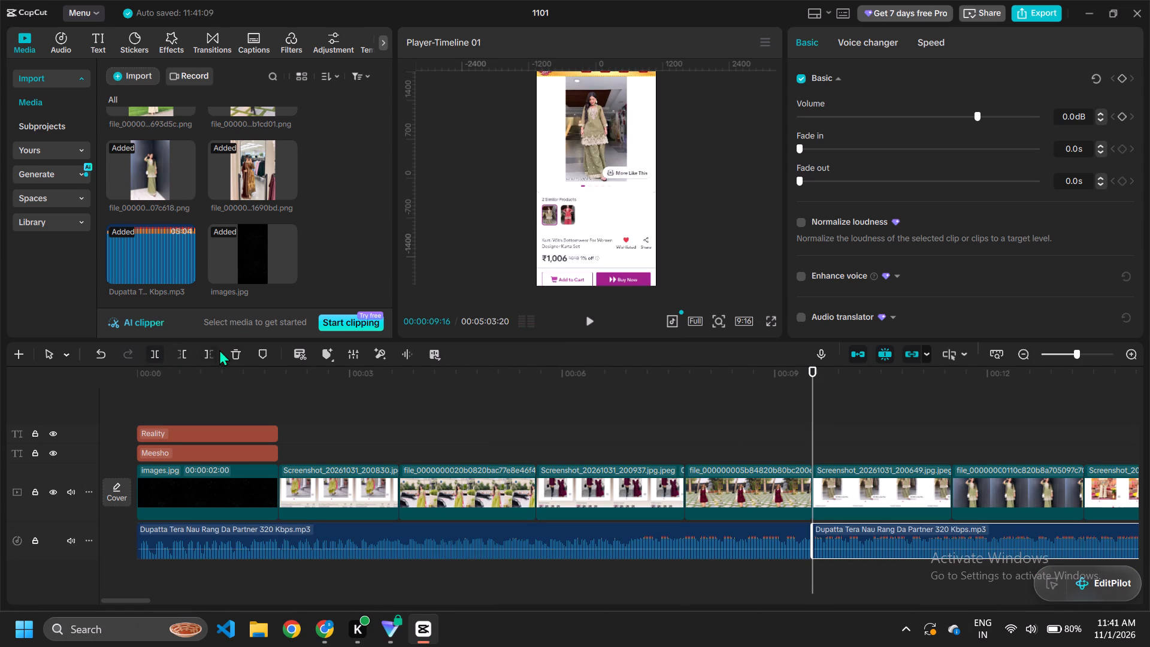
pyautogui.click(325, 555)
pyautogui.click(240, 352)
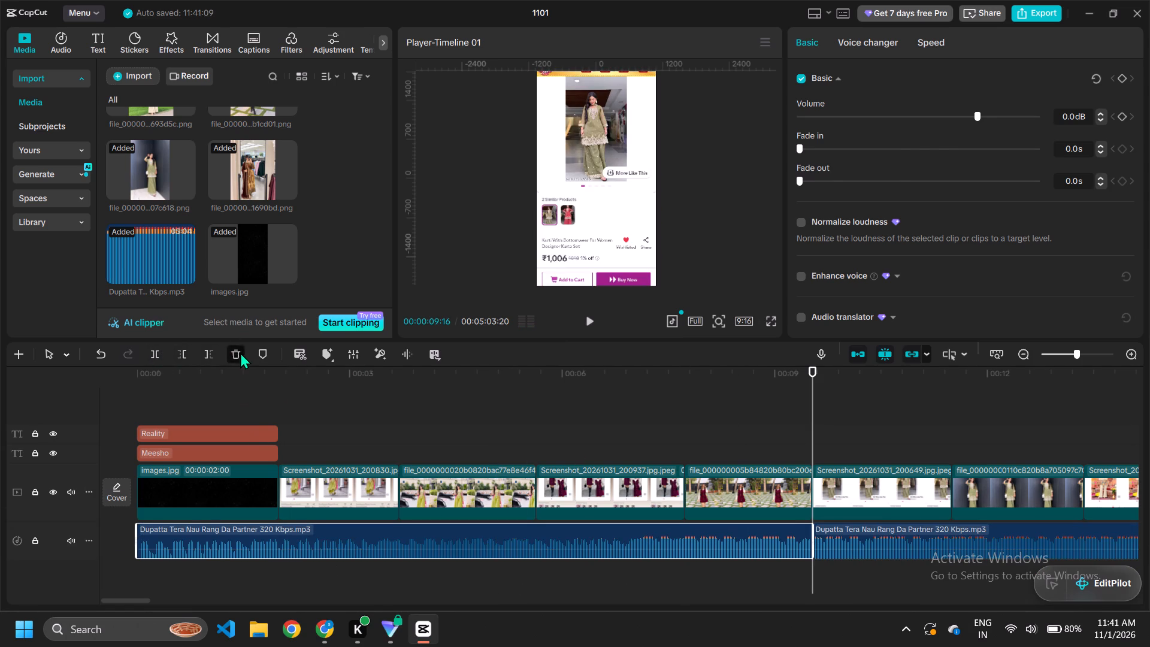
pyautogui.moveTo(915, 543); pyautogui.dragTo(292, 543)
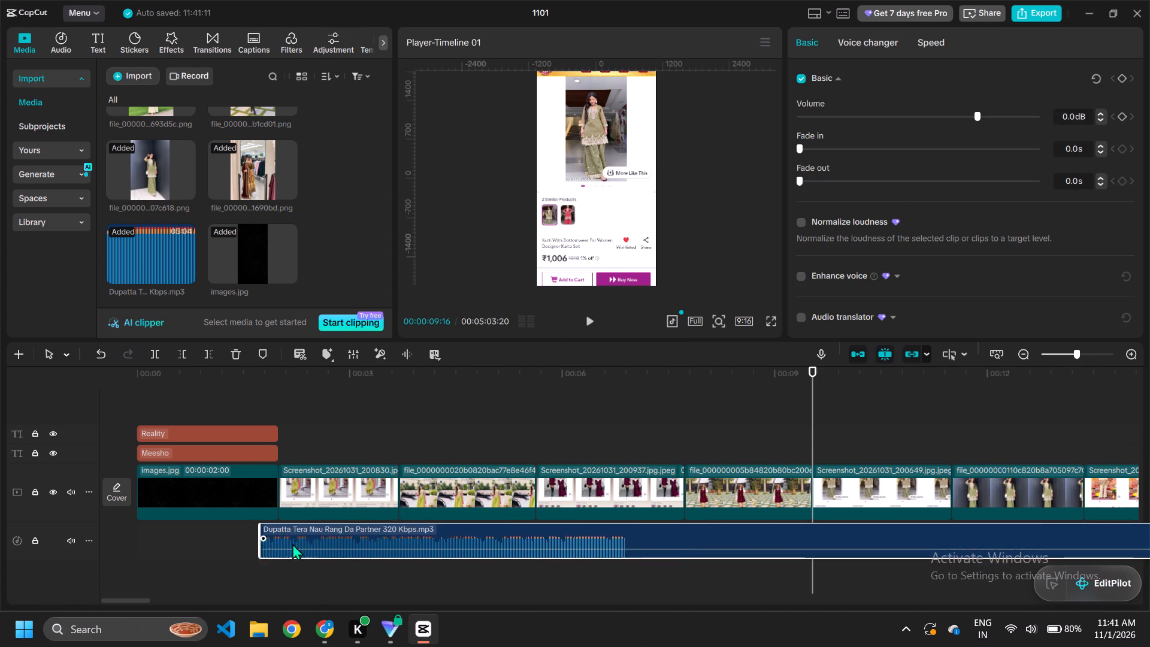
pyautogui.moveTo(292, 543); pyautogui.dragTo(232, 546)
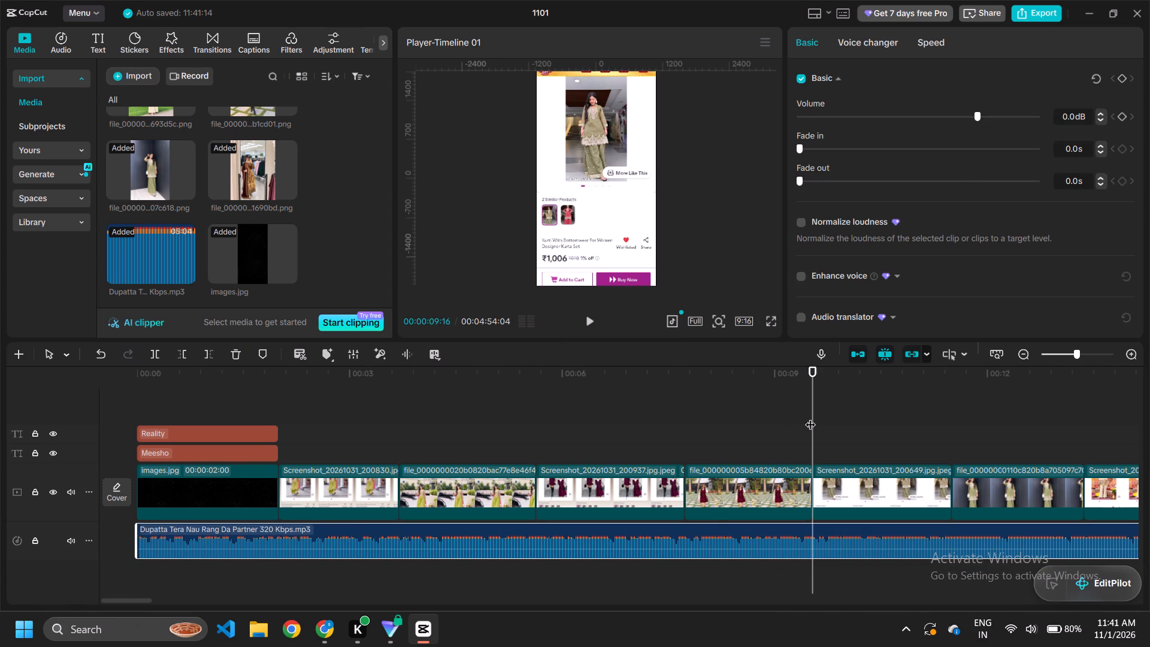
# Play the video from the start with the trimmed song, stopping about four seconds in.
pyautogui.moveTo(810, 417); pyautogui.dragTo(38, 442)
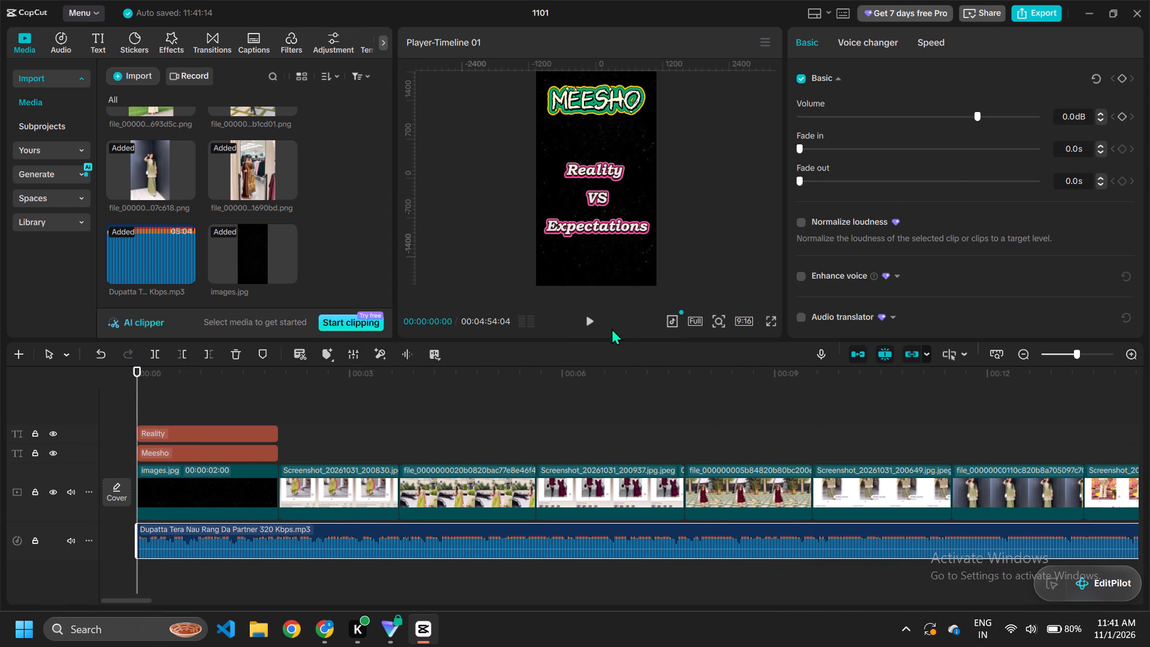
pyautogui.click(594, 325)
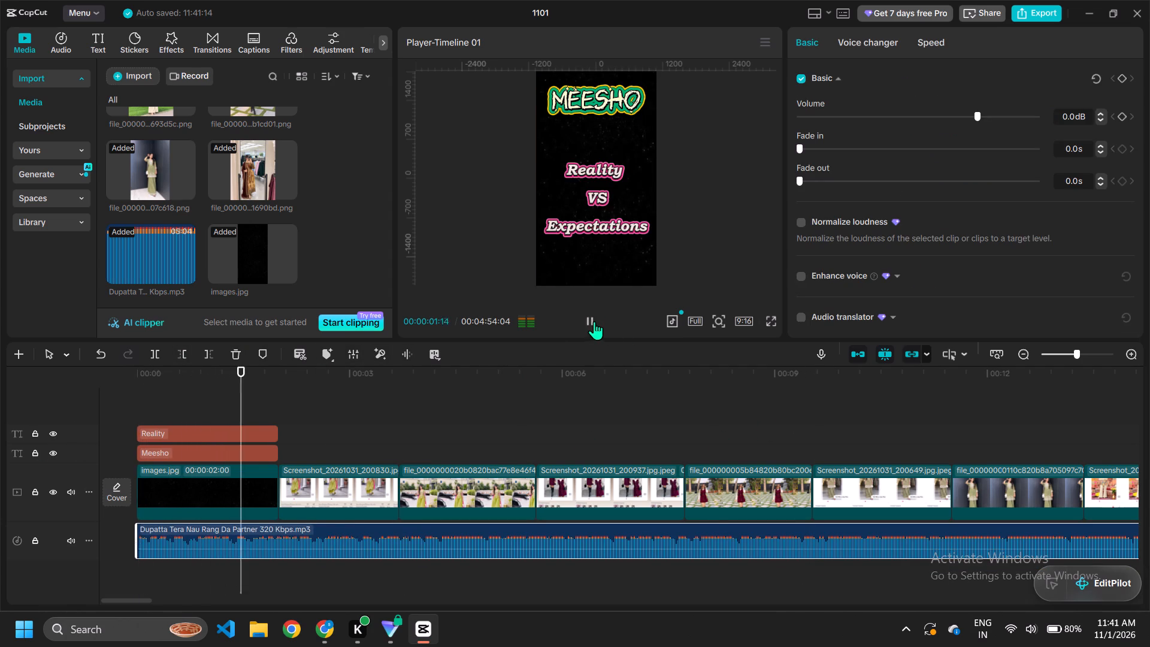
pyautogui.click(216, 436)
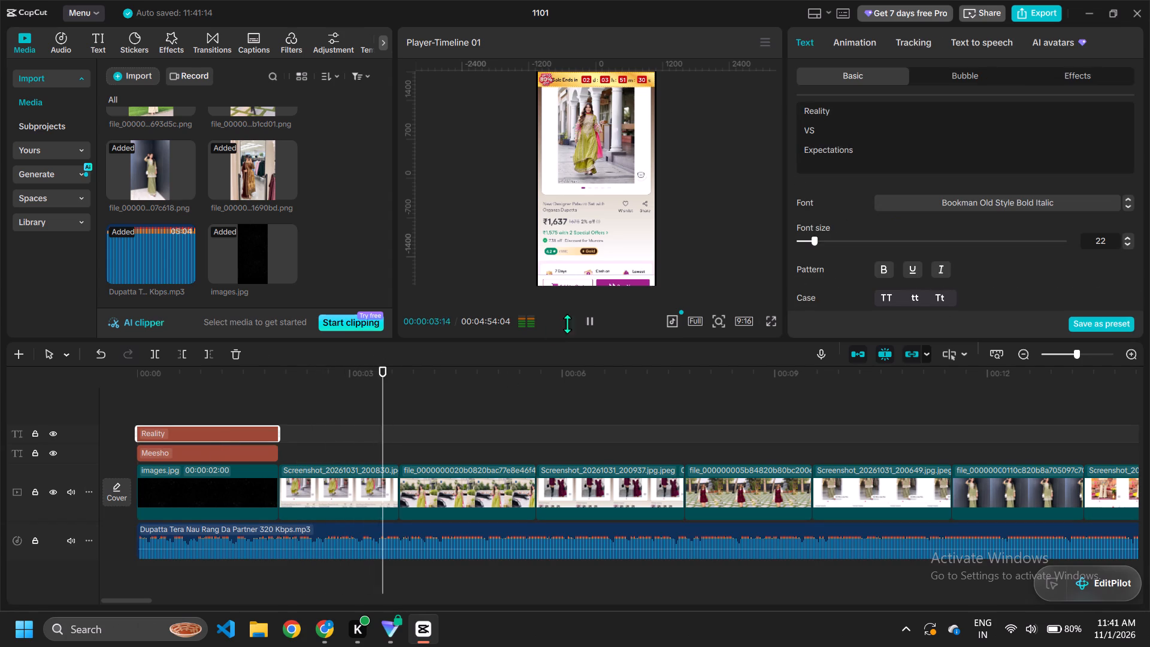
pyautogui.click(597, 317)
# Return to the opening title and move the Meesho text slightly lower, keeping it centred in the frame.
pyautogui.moveTo(428, 412); pyautogui.dragTo(343, 418)
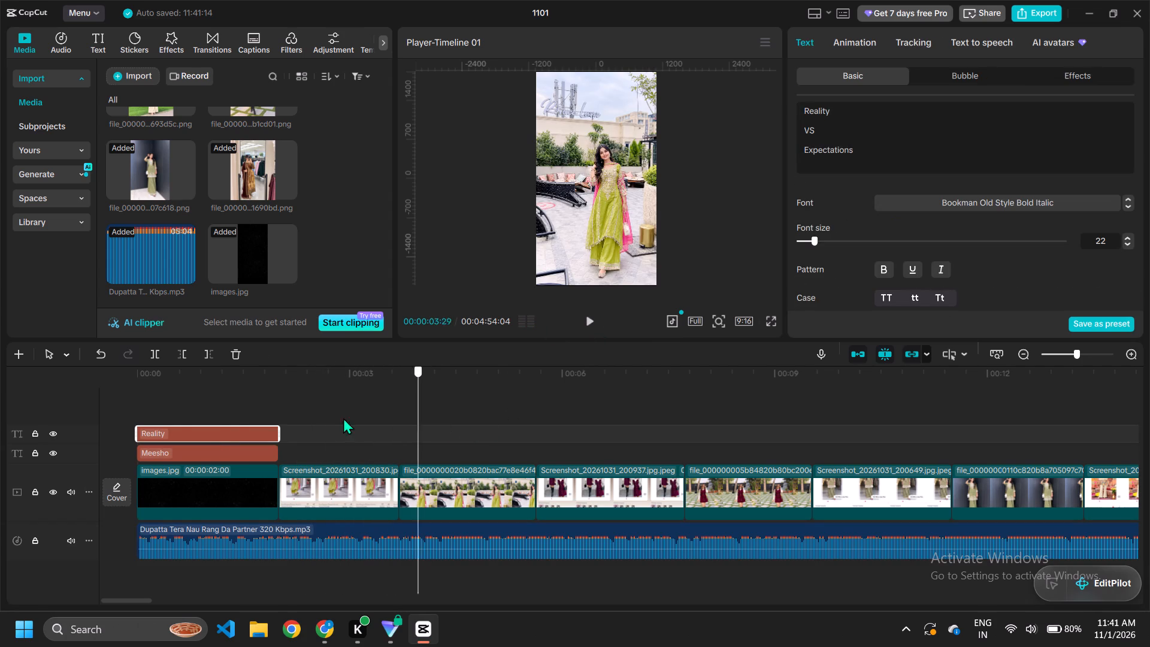
pyautogui.moveTo(343, 418); pyautogui.dragTo(150, 424)
pyautogui.click(605, 99)
pyautogui.moveTo(605, 99); pyautogui.dragTo(606, 105)
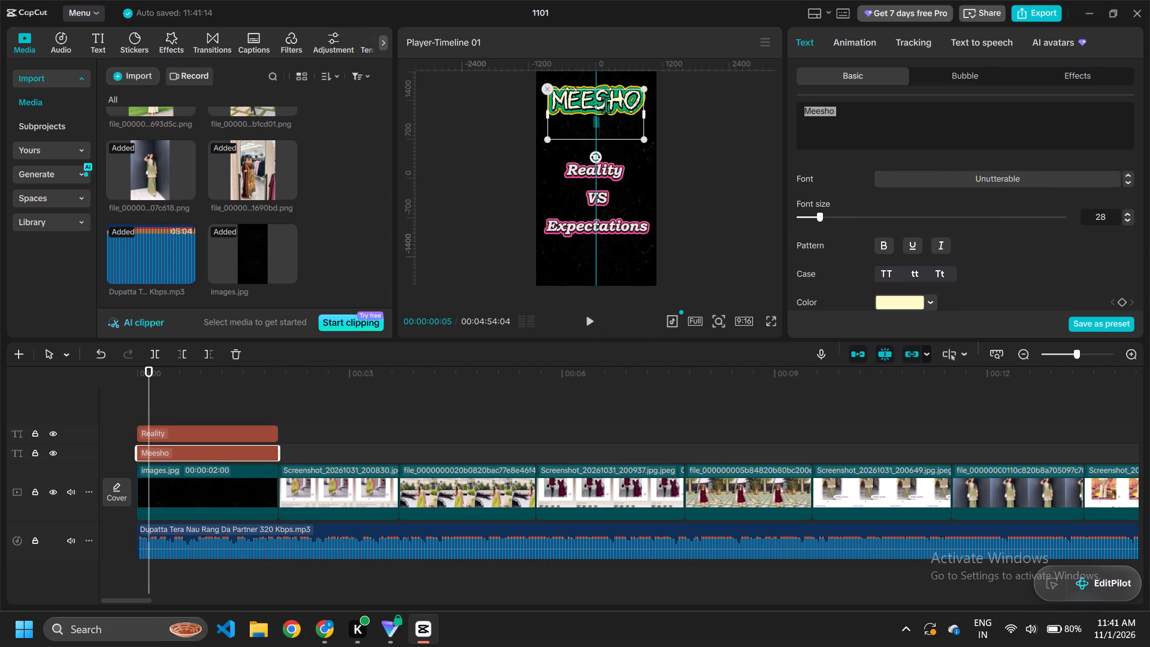
pyautogui.moveTo(606, 105); pyautogui.dragTo(606, 106)
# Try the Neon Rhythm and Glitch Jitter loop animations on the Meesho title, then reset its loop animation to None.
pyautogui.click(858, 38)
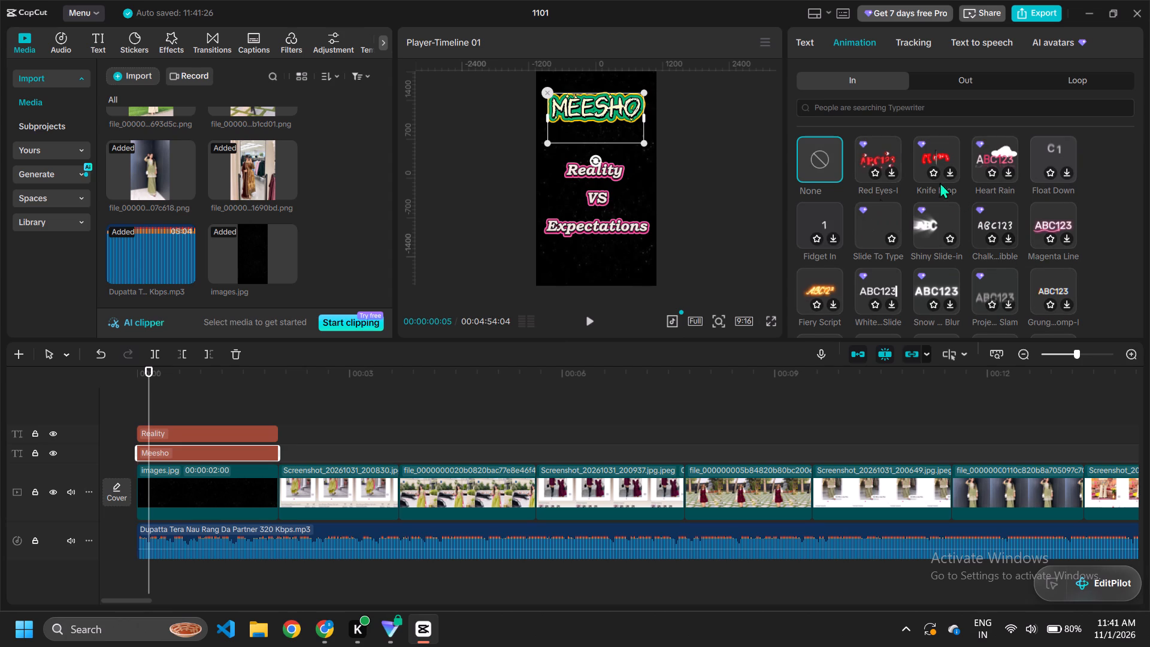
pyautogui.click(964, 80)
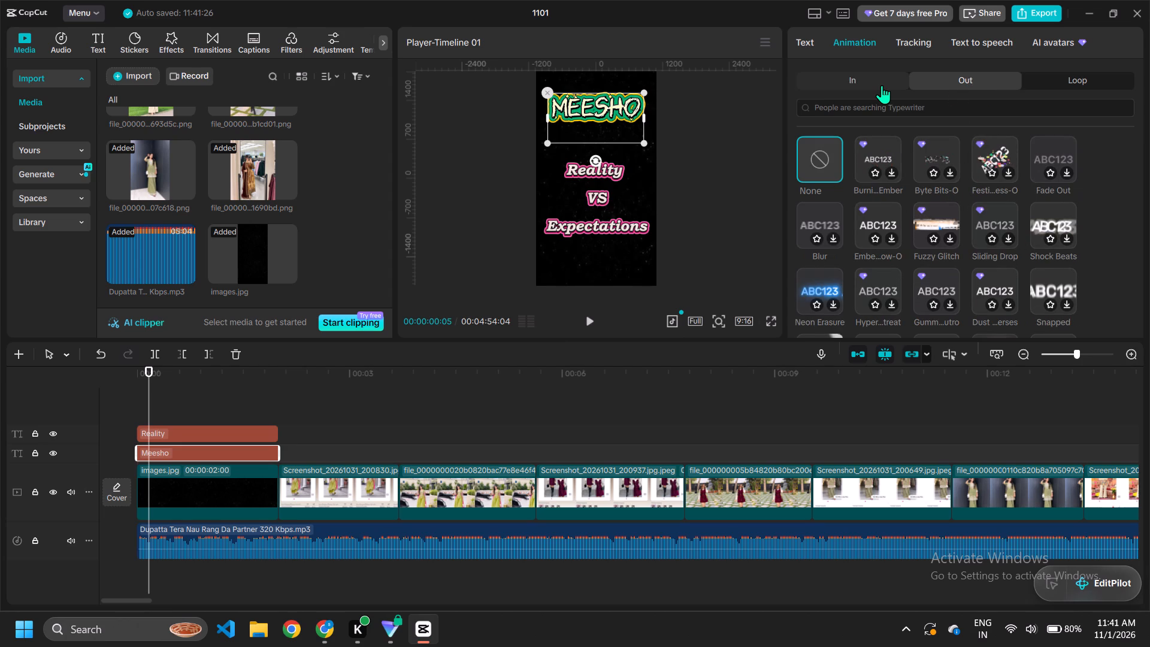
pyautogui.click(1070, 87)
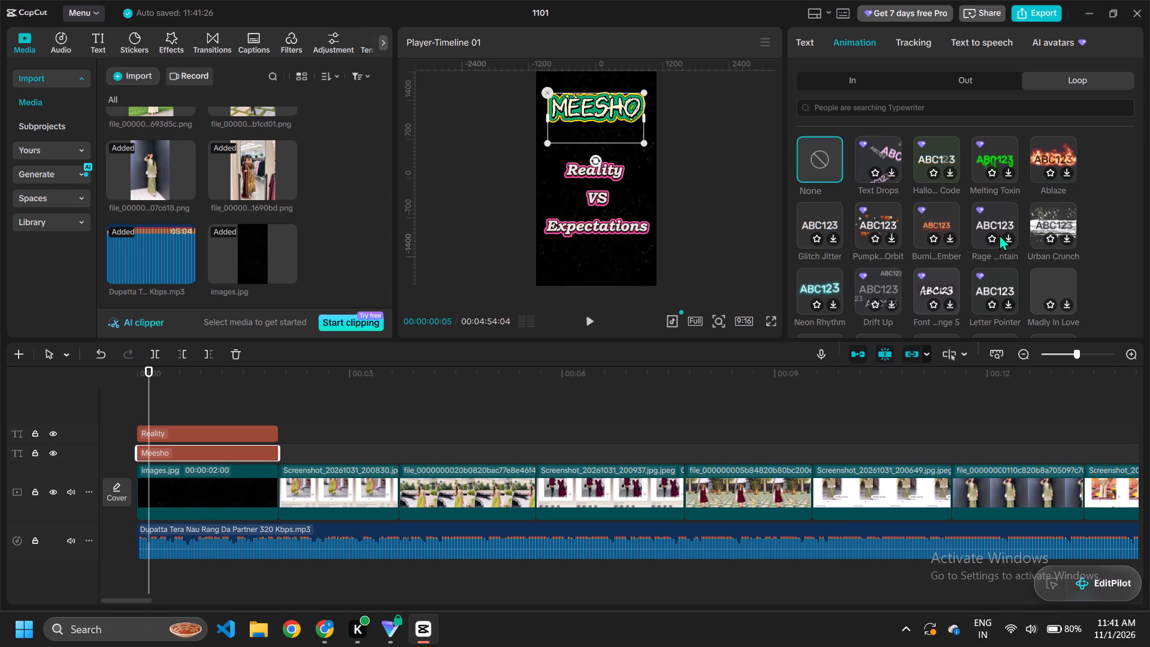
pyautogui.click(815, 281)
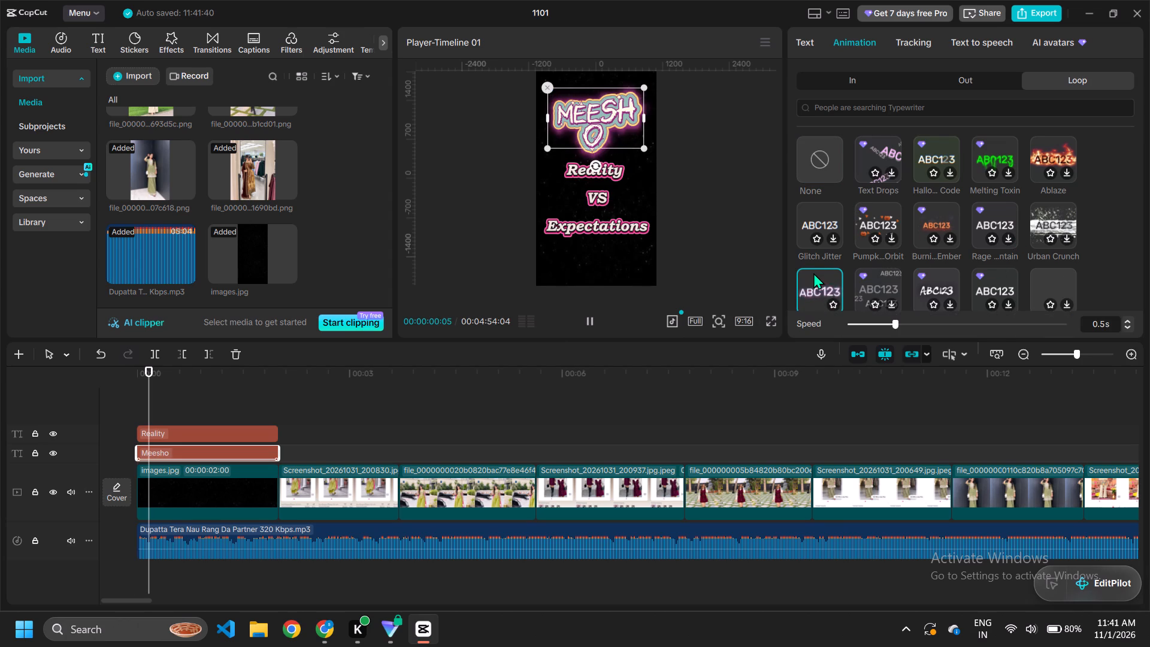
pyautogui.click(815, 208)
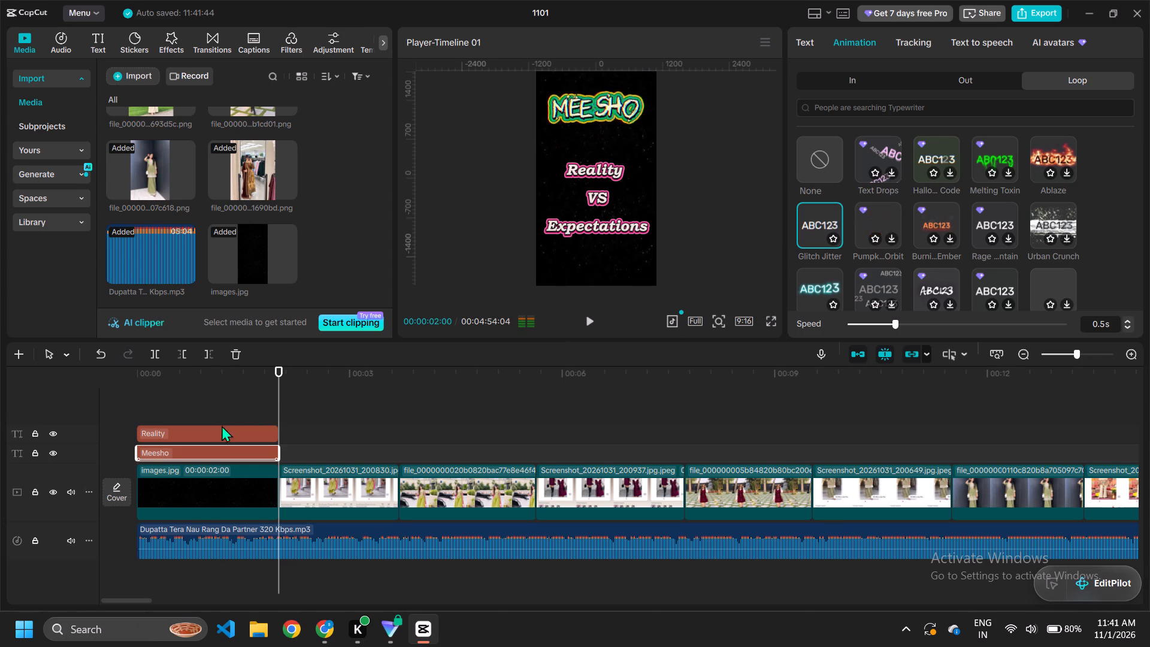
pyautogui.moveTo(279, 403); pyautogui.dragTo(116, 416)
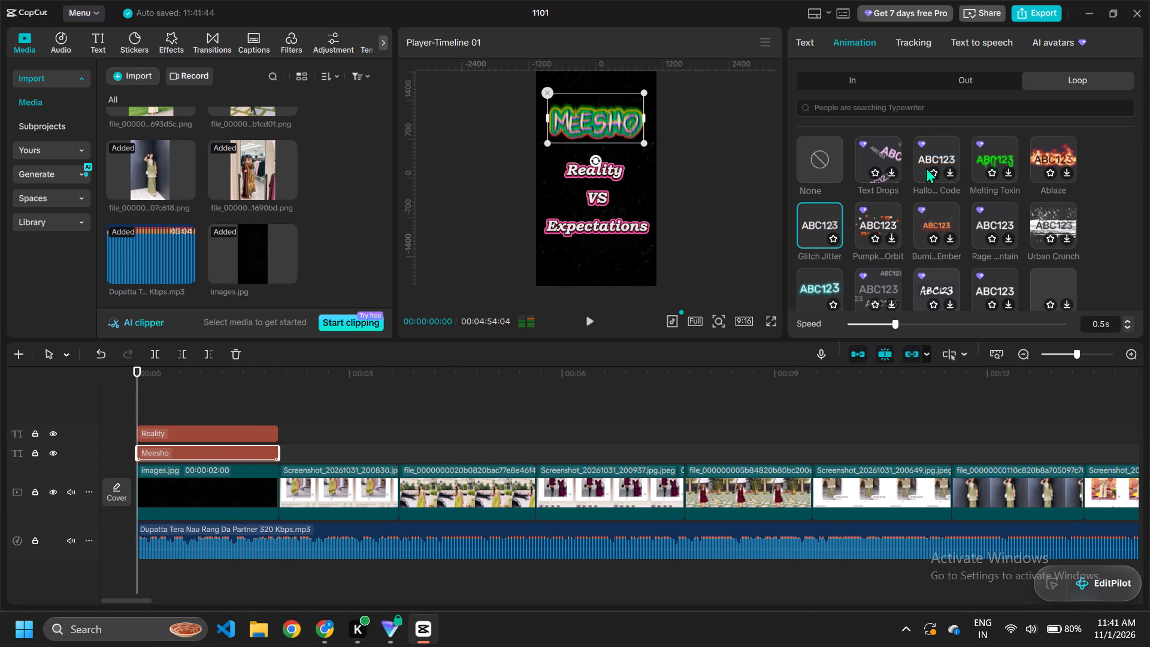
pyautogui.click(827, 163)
# Browse the entrance animations available for the Meesho title.
pyautogui.click(865, 88)
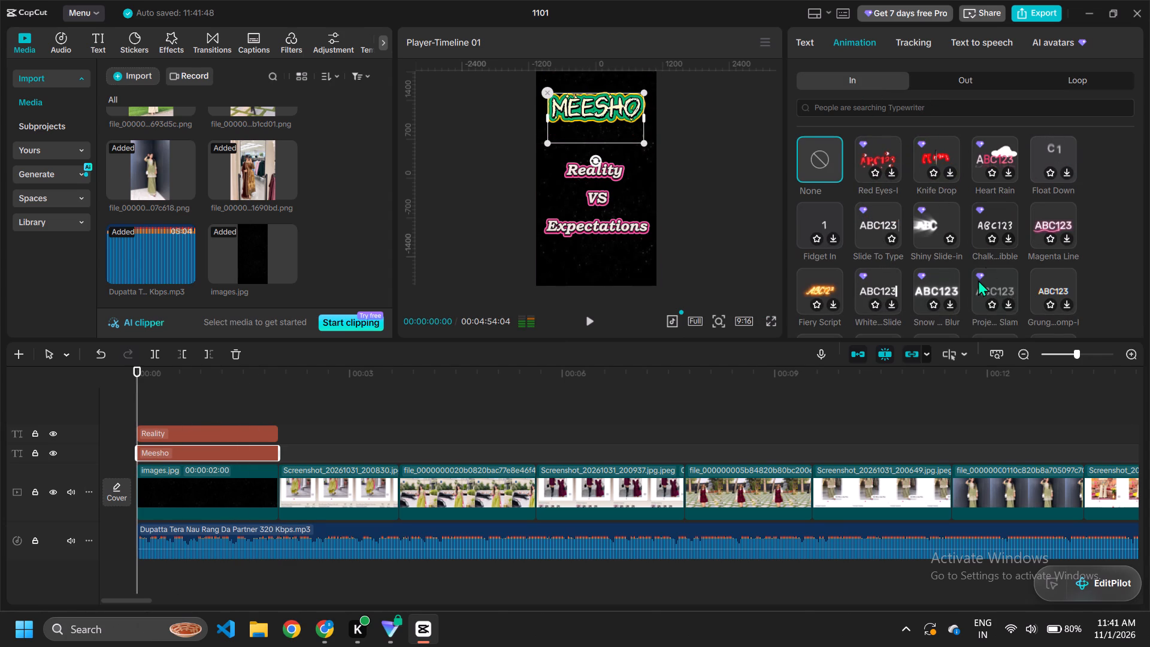
pyautogui.scroll(1, 1015, 238)
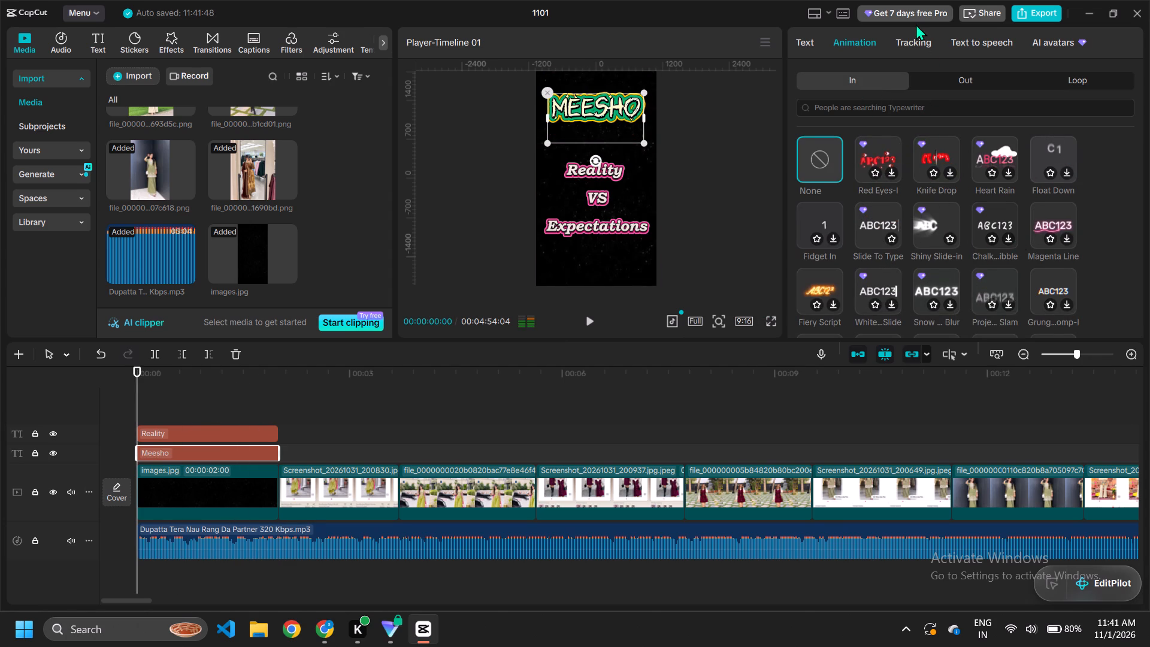
pyautogui.click(915, 34)
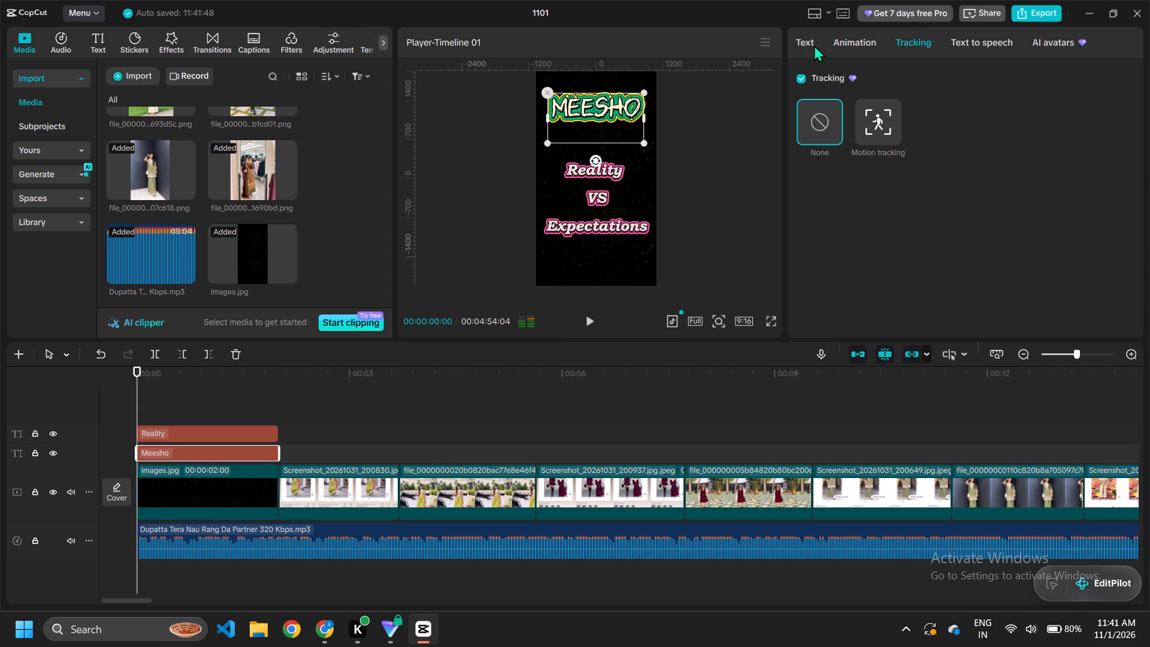
pyautogui.click(814, 45)
pyautogui.click(876, 45)
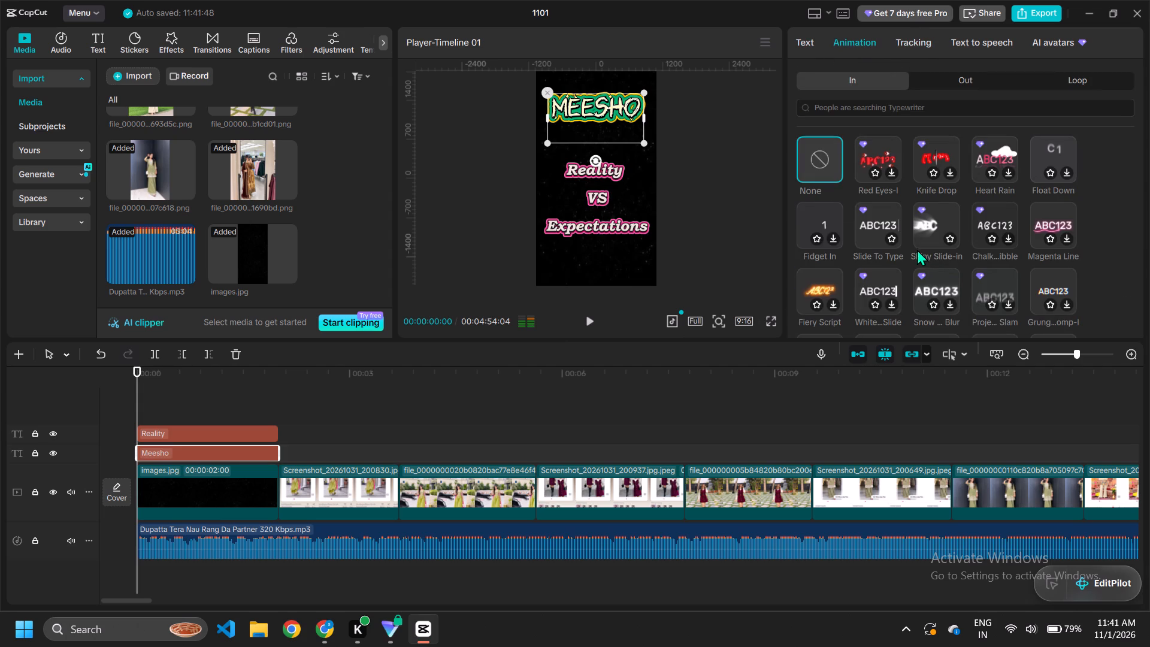
pyautogui.scroll(-5, 917, 247)
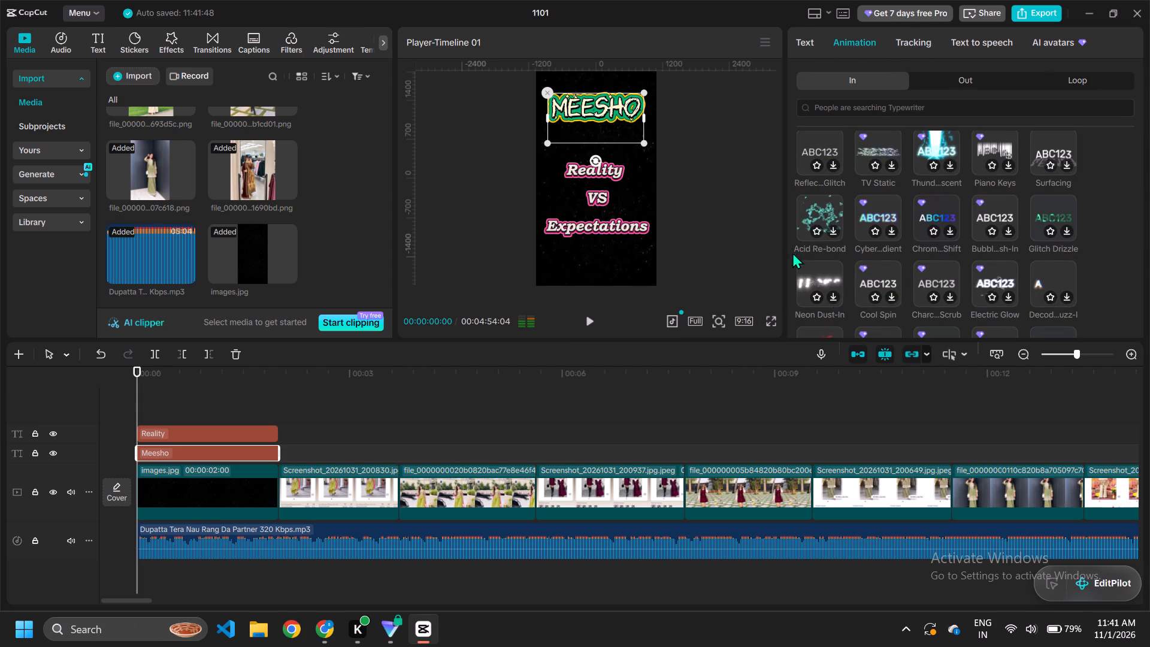
pyautogui.scroll(-1, 973, 282)
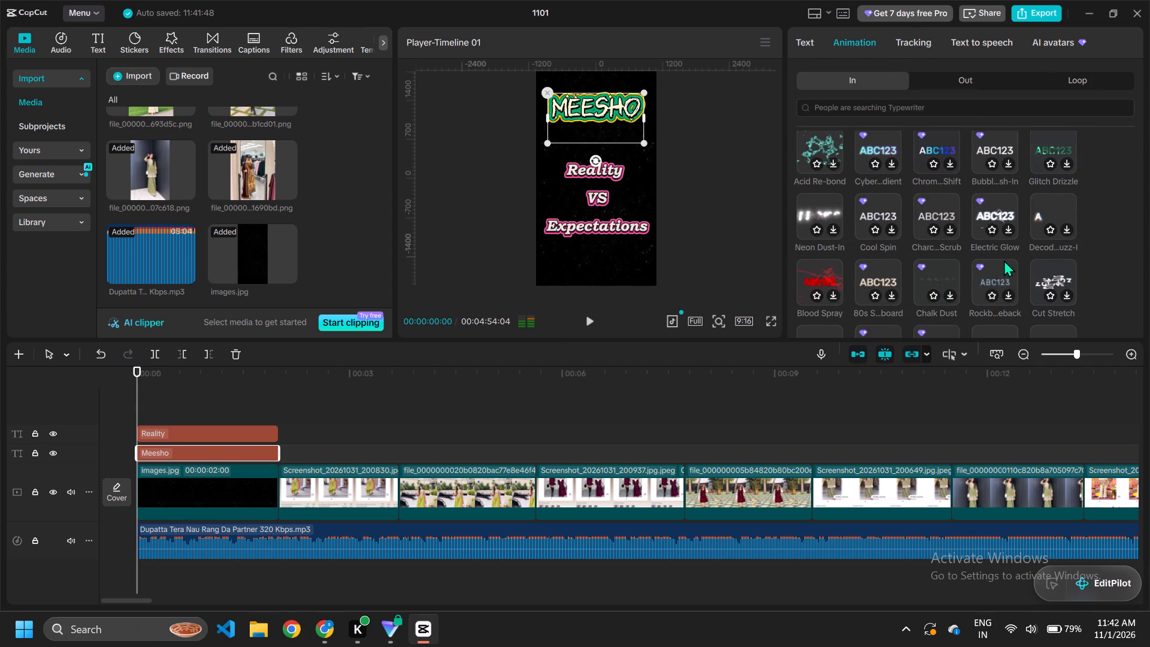
pyautogui.scroll(10, 1004, 260)
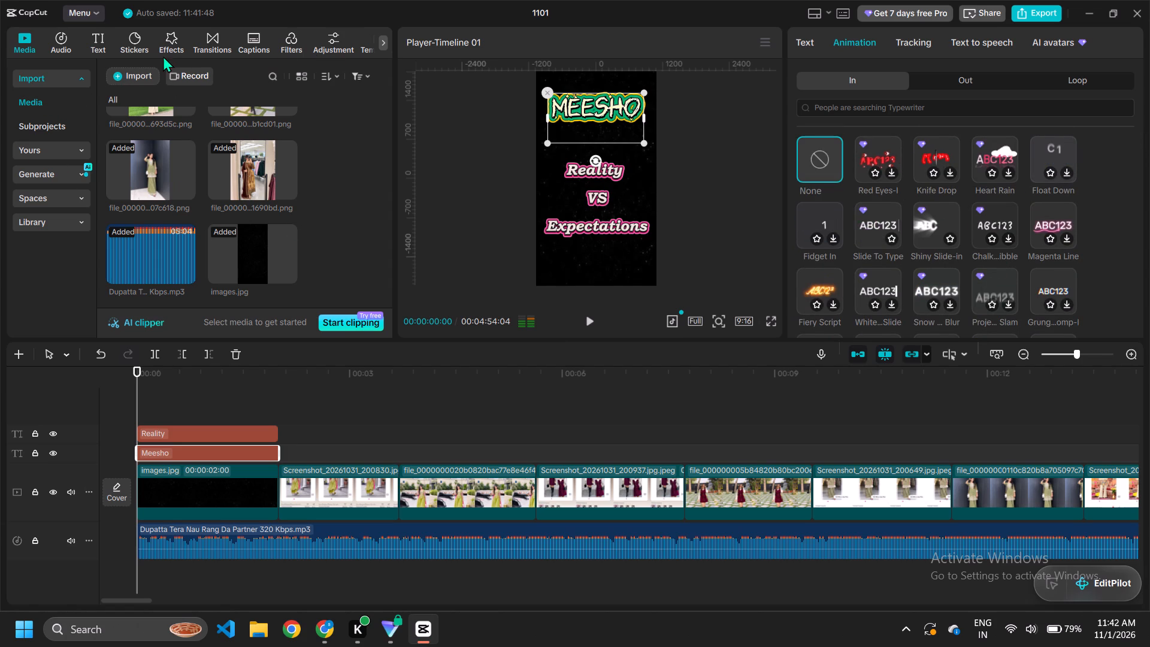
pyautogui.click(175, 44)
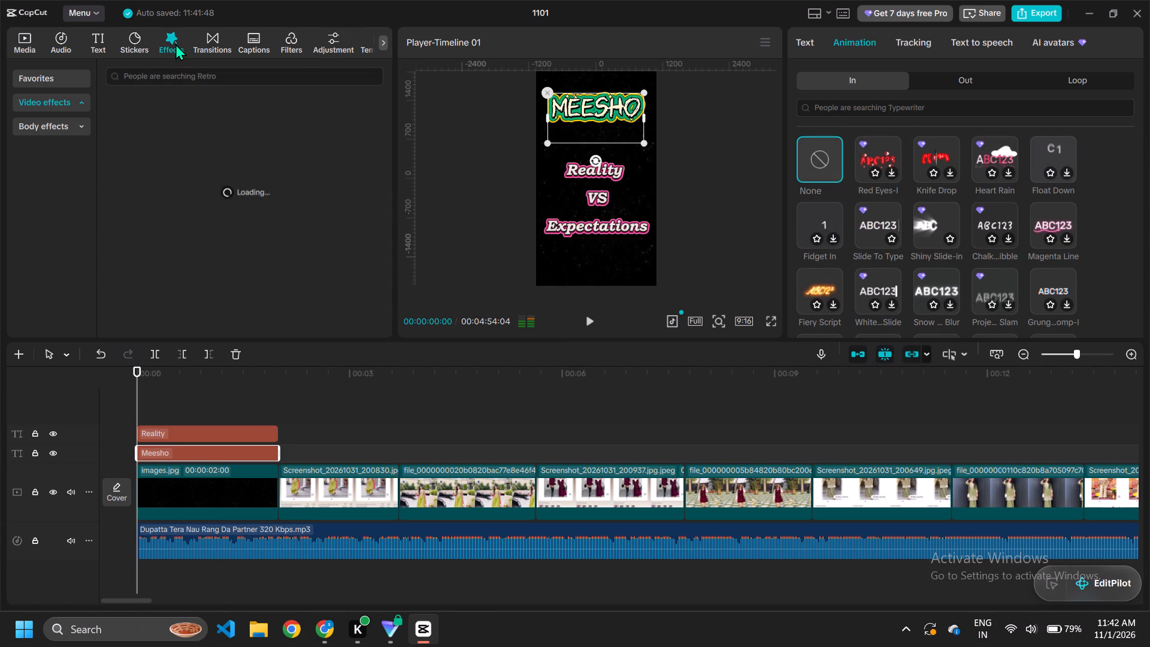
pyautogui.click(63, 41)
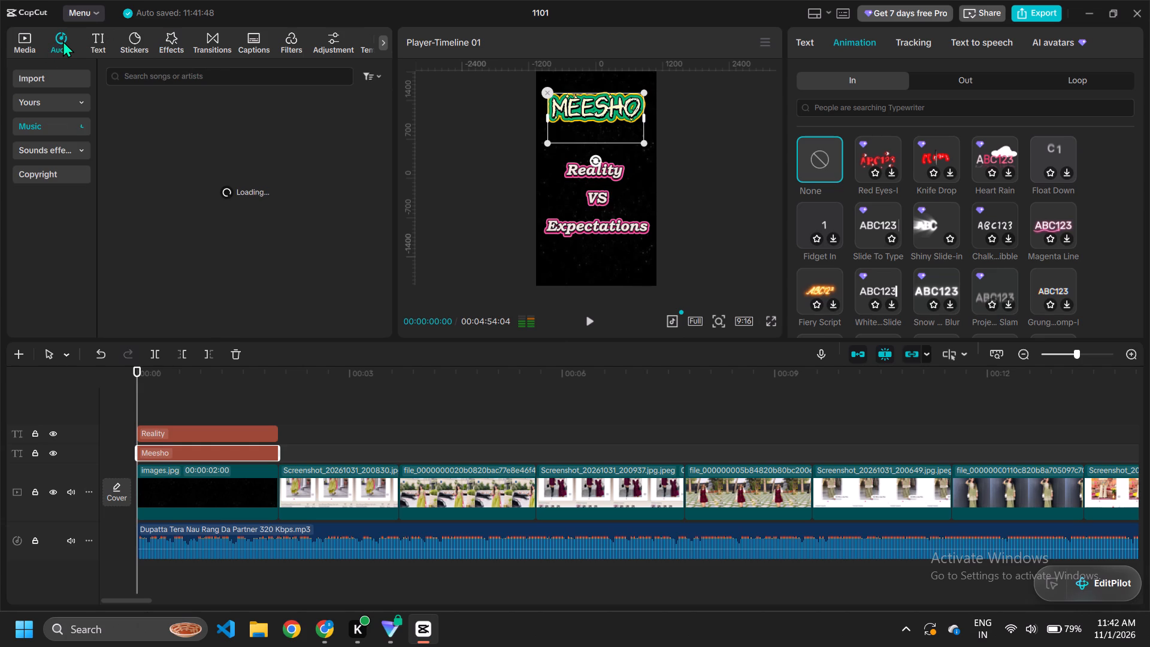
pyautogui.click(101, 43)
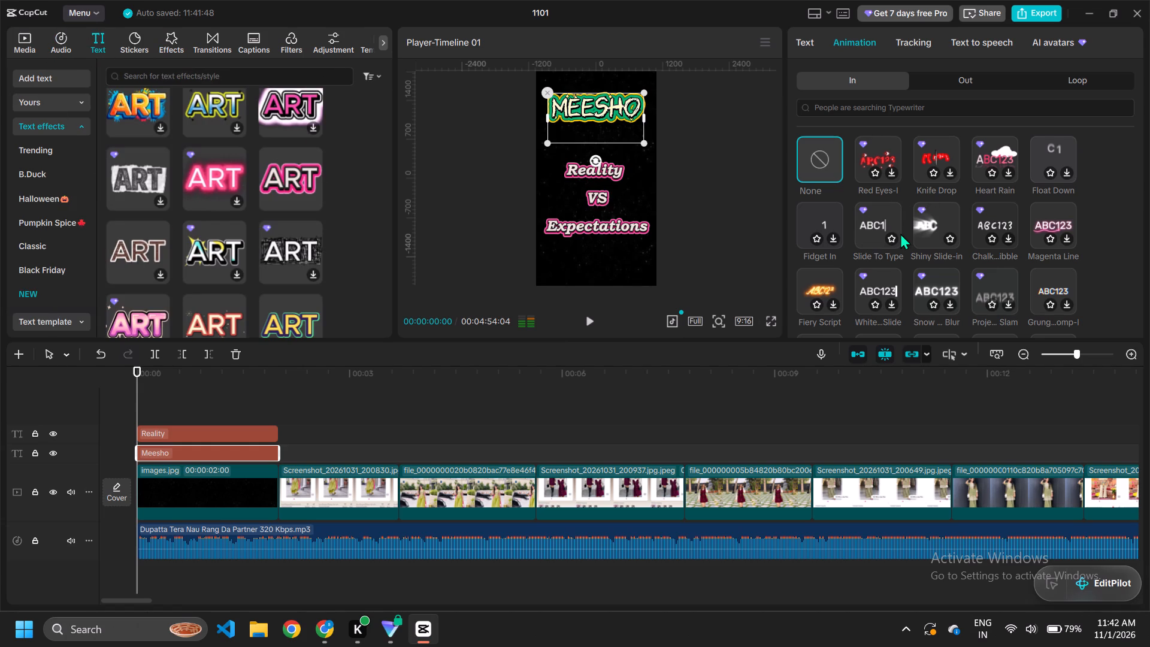
# Apply the Magenta Line entrance animation to the Meesho title.
pyautogui.click(1051, 221)
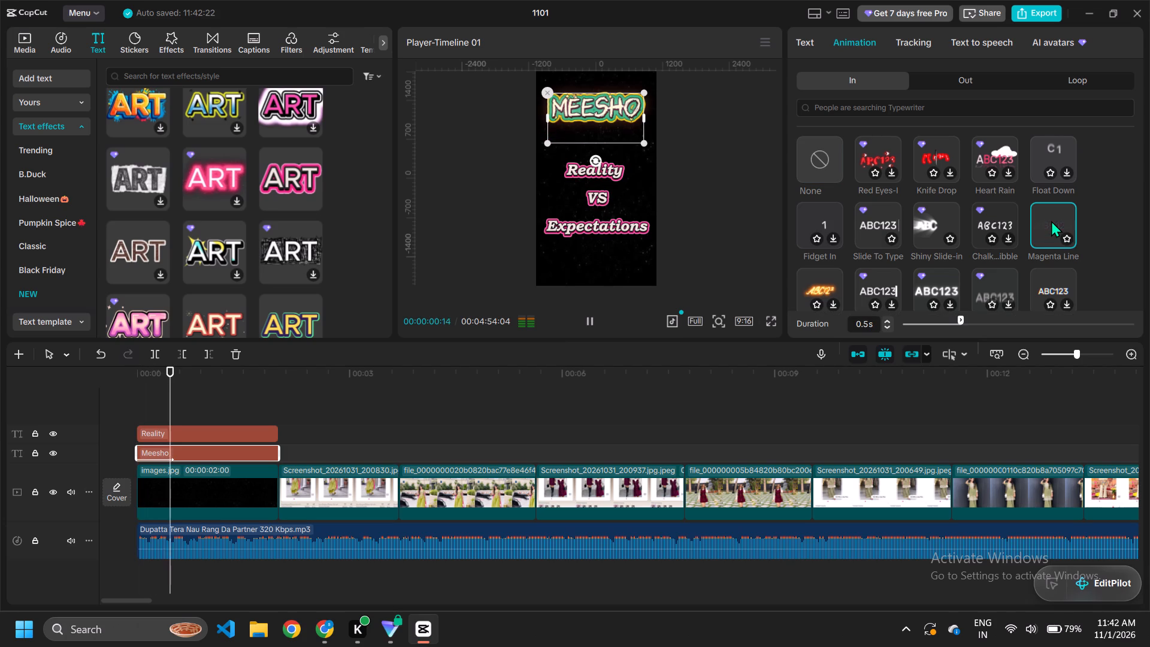
# Replace the Meesho title's entrance animation with Phant...lur-I, set its duration to 0.7 s, and preview it from the start.
pyautogui.scroll(-3, 1034, 241)
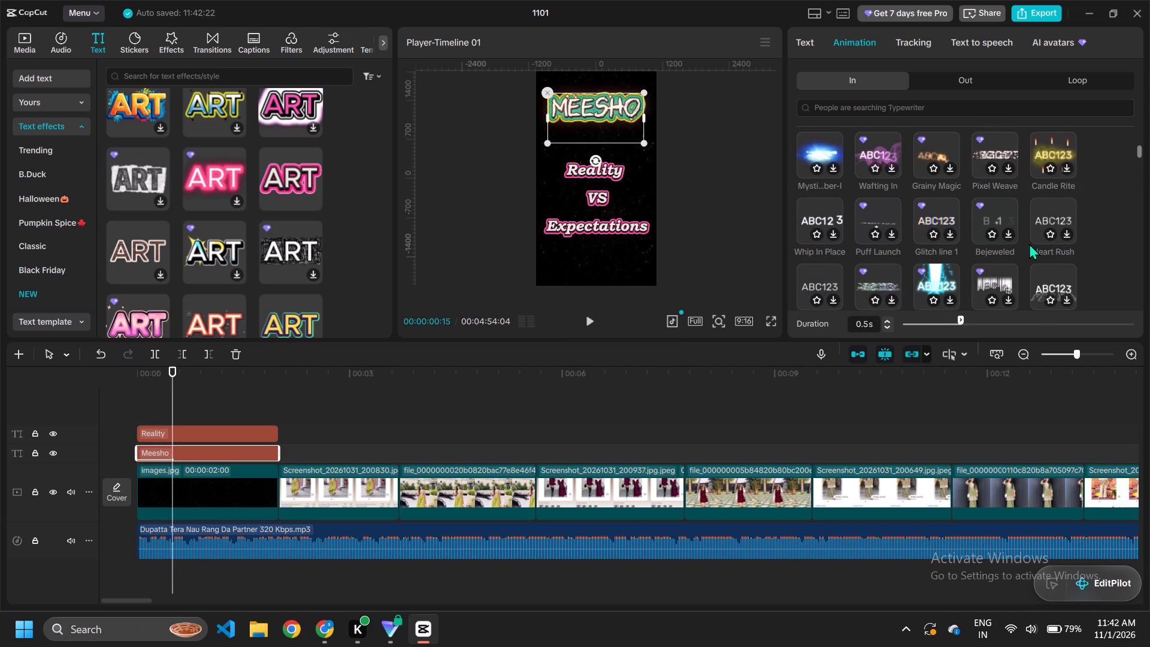
pyautogui.scroll(-1, 1009, 251)
pyautogui.scroll(-8, 1050, 209)
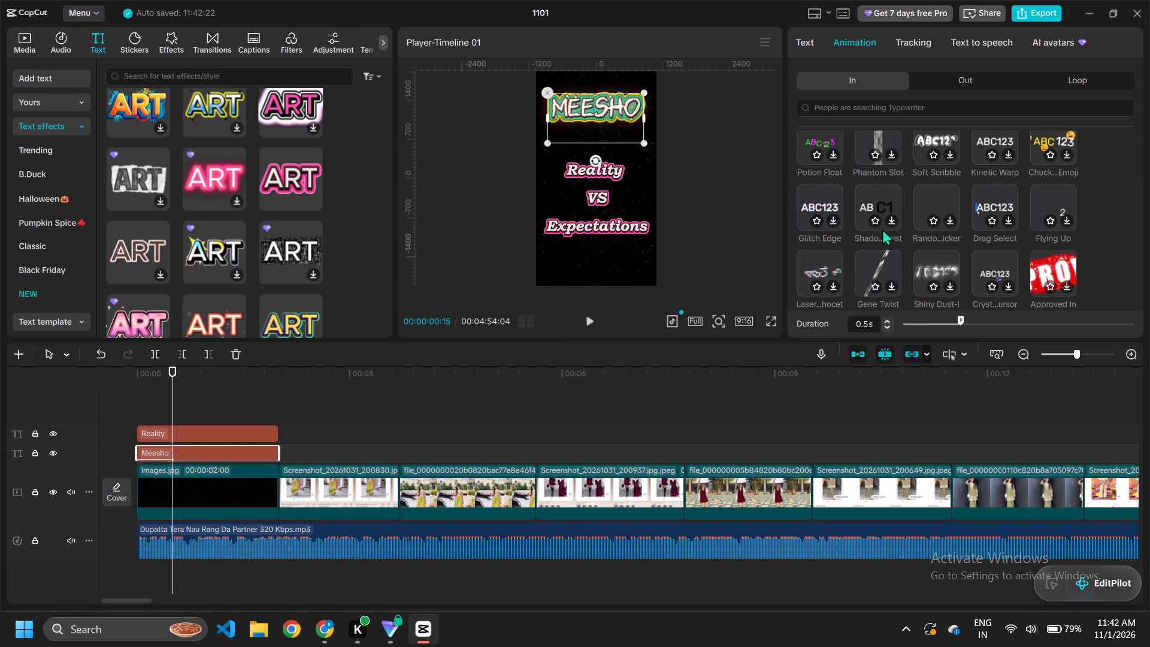
pyautogui.scroll(-2, 932, 261)
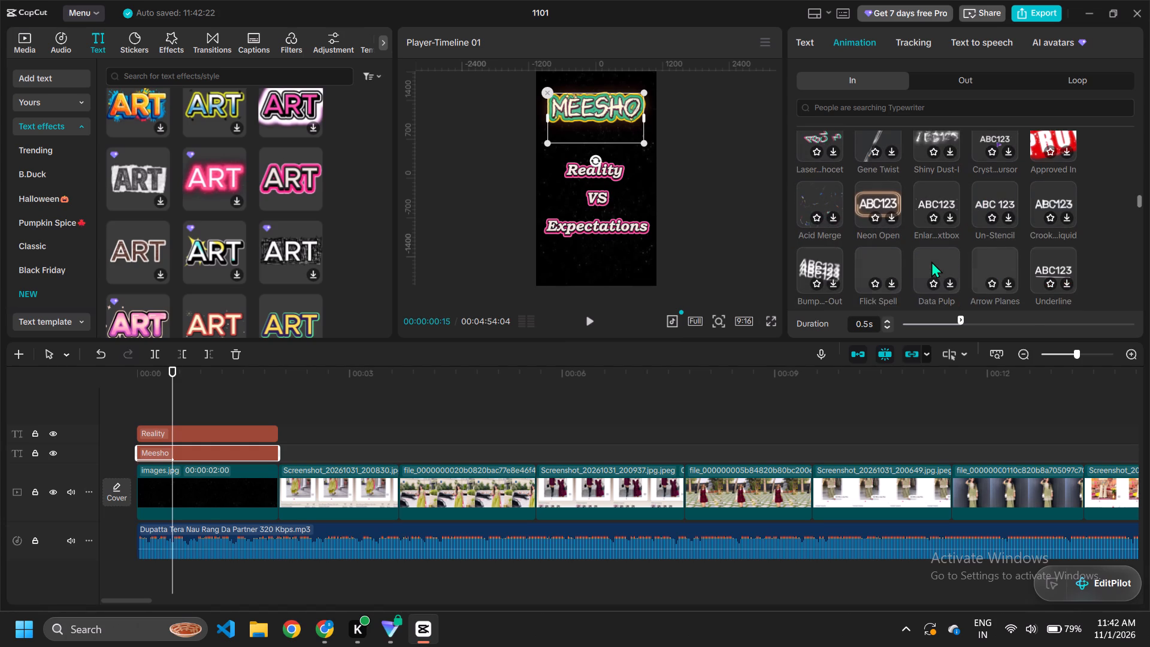
pyautogui.scroll(-2, 949, 247)
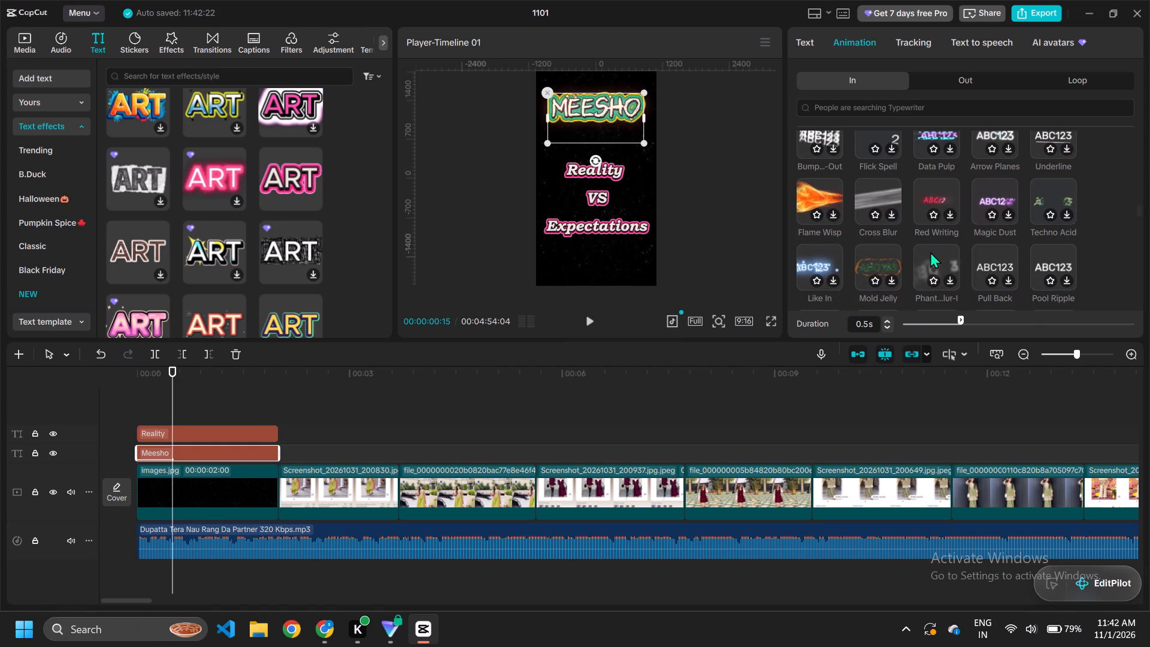
pyautogui.click(934, 259)
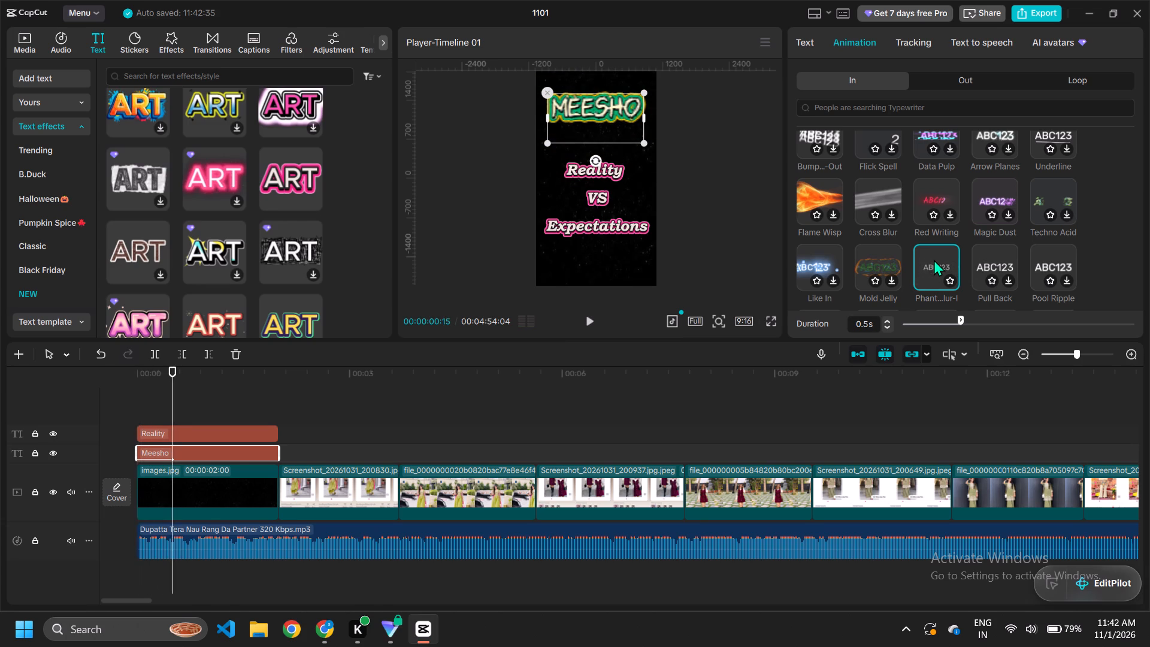
pyautogui.moveTo(961, 319); pyautogui.dragTo(985, 327)
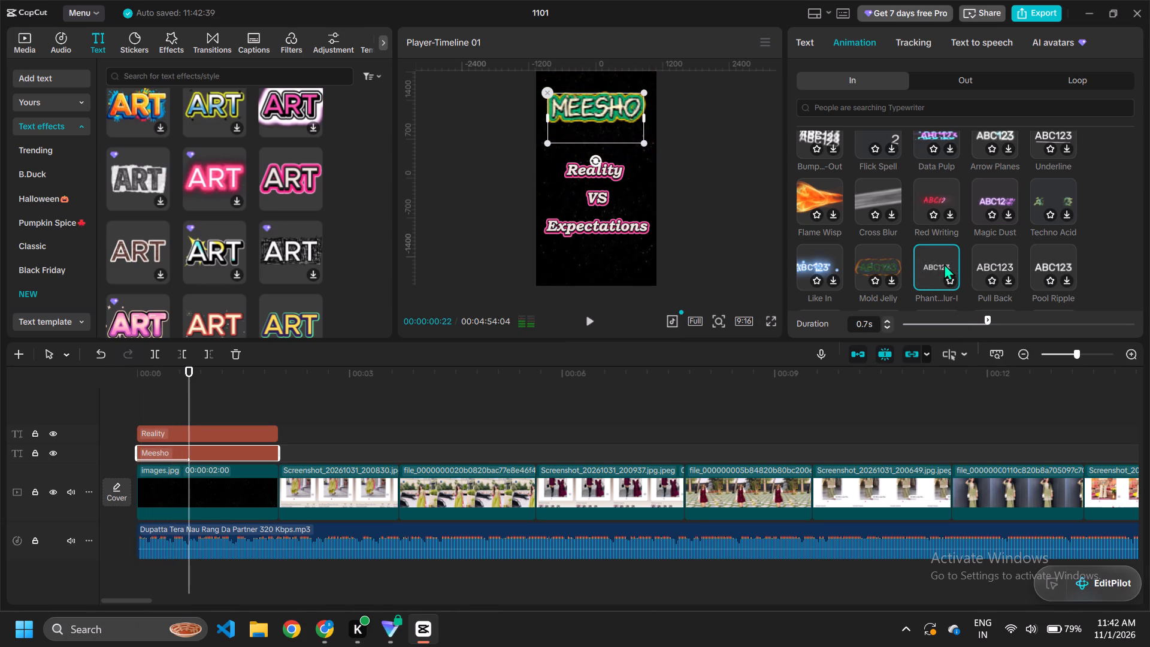
pyautogui.click(590, 327)
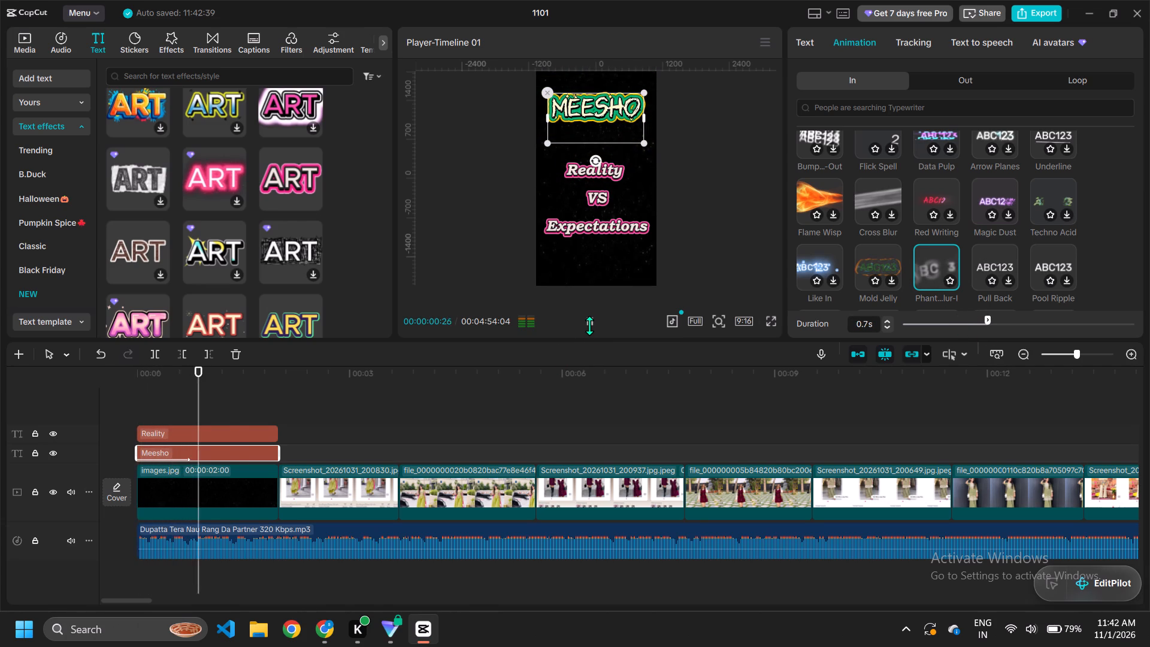
pyautogui.click(589, 321)
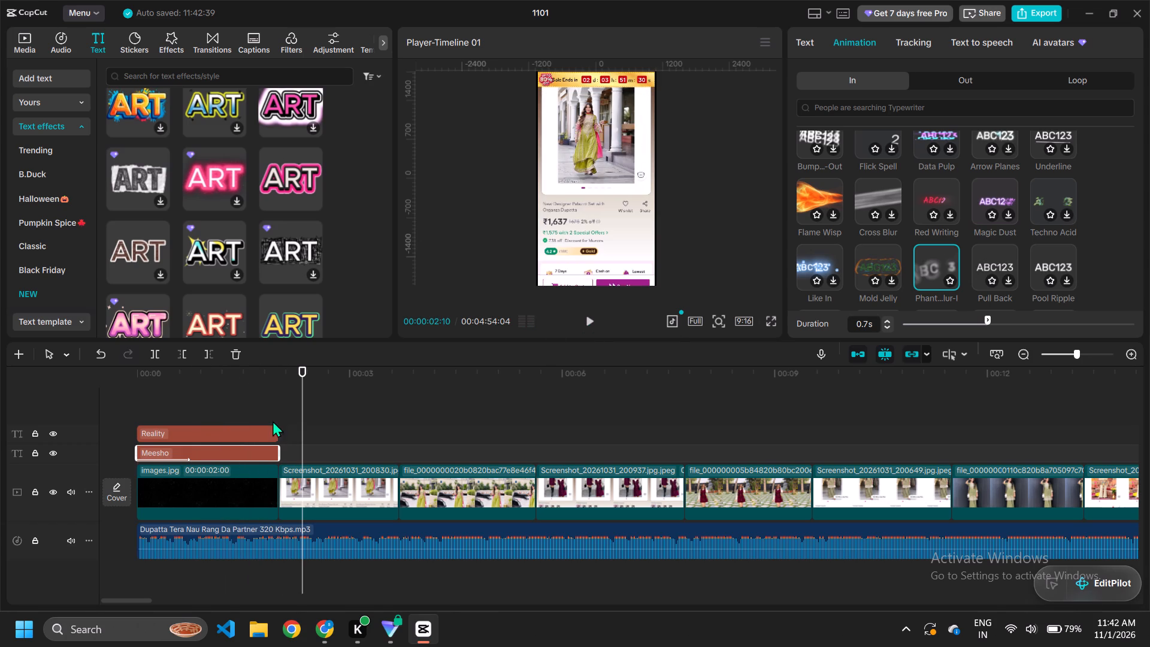
pyautogui.moveTo(299, 415); pyautogui.dragTo(80, 437)
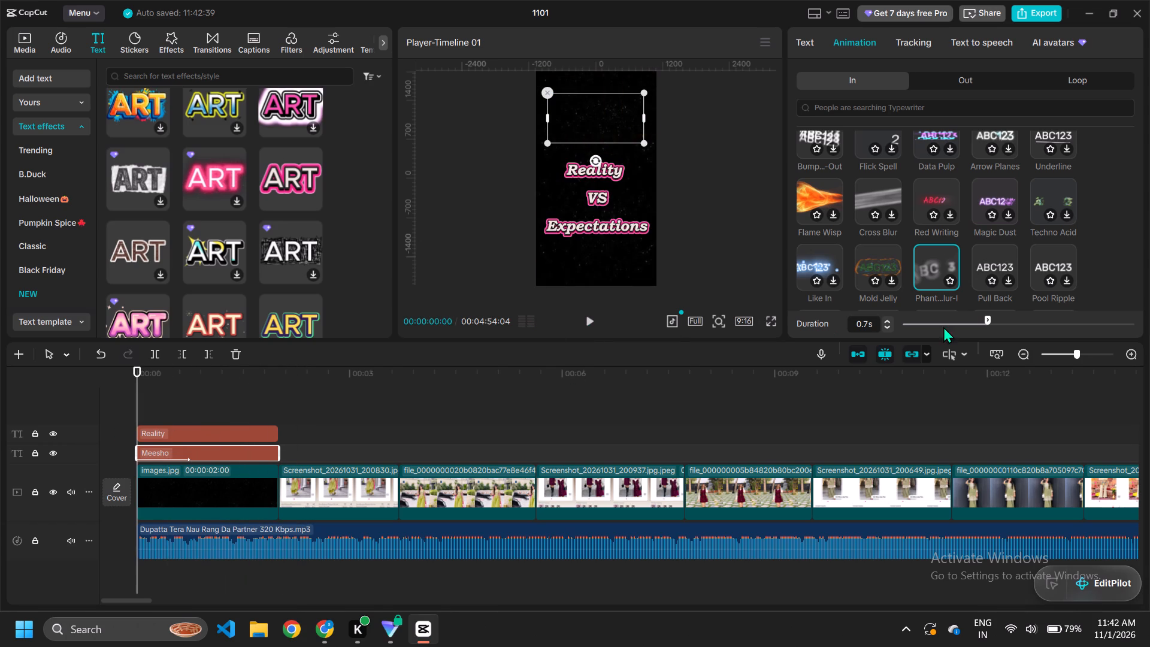
pyautogui.click(928, 268)
# Try the Writing entrance animation on the Reality VS Expectations text, settle on Color...Hop-I, and set its duration to 0.9 s.
pyautogui.click(612, 216)
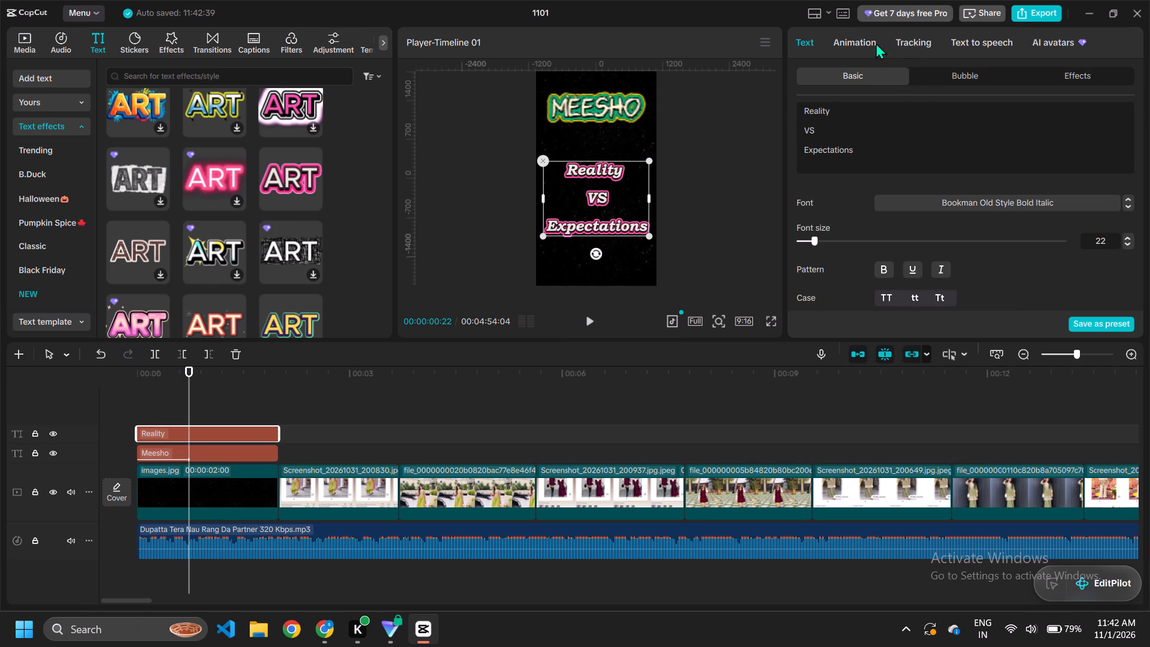
pyautogui.click(851, 41)
pyautogui.scroll(-4, 949, 273)
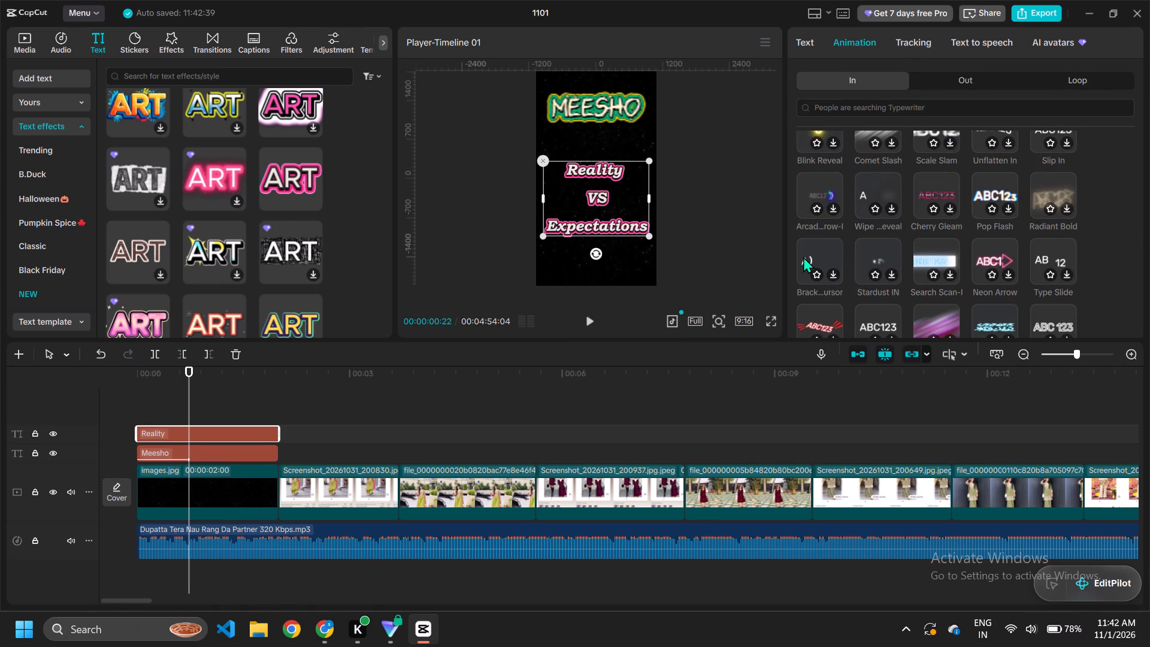
pyautogui.scroll(-2, 906, 300)
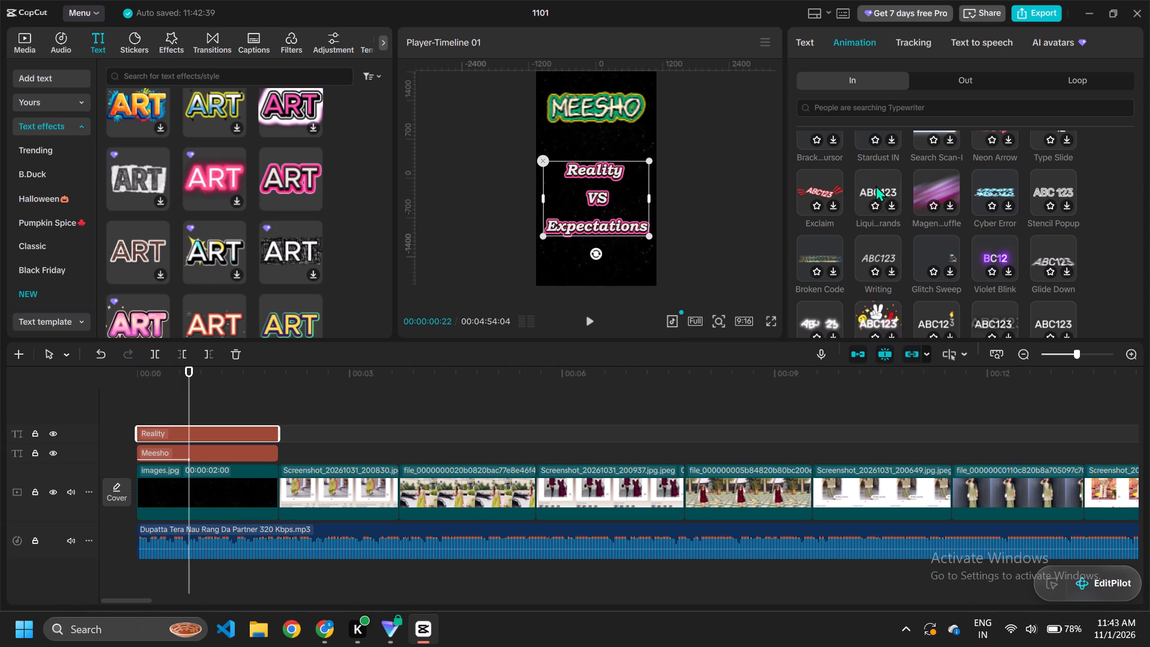
pyautogui.click(880, 246)
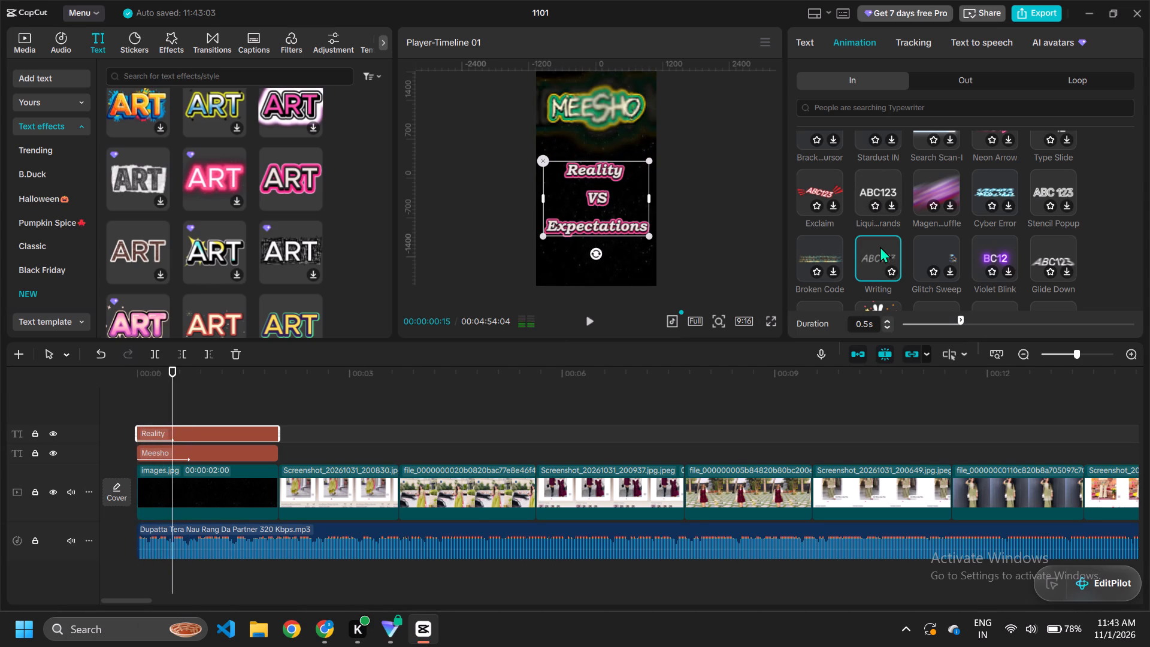
pyautogui.scroll(-2, 1057, 255)
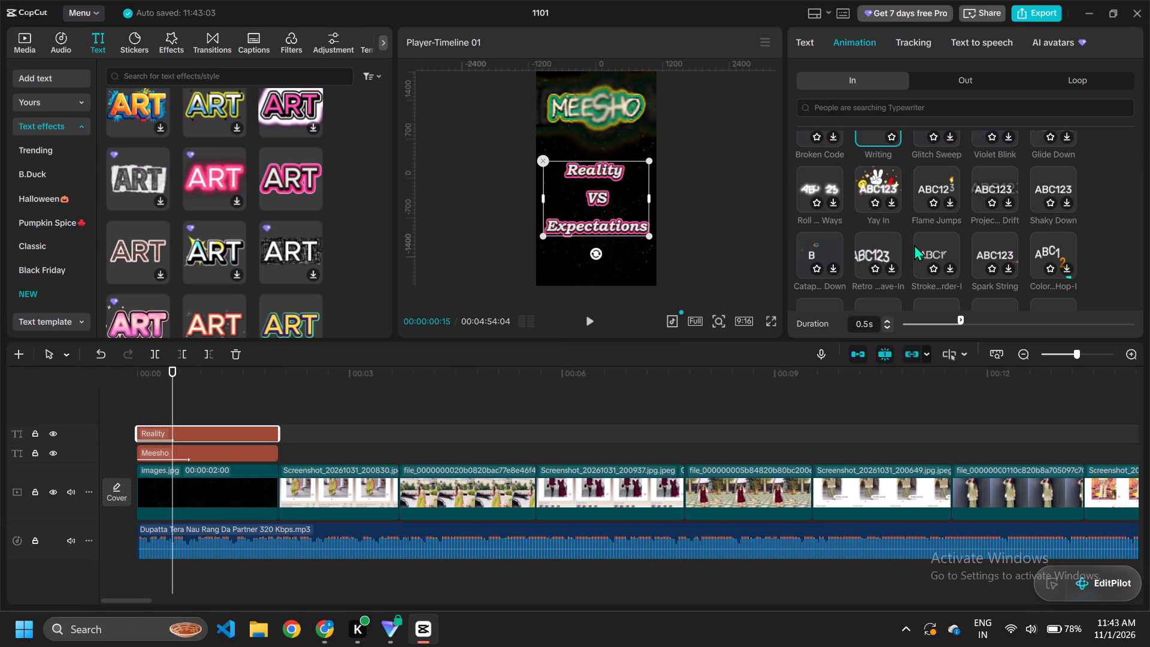
pyautogui.click(1050, 249)
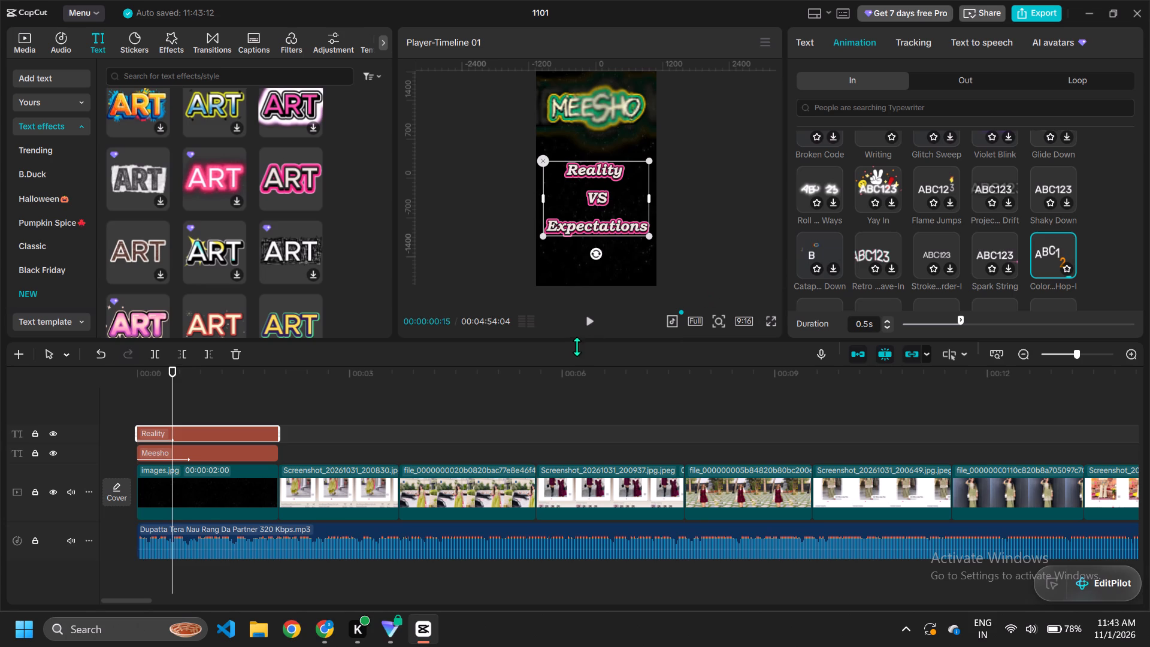
pyautogui.moveTo(966, 324); pyautogui.dragTo(1118, 317)
pyautogui.moveTo(1118, 317); pyautogui.dragTo(1149, 315)
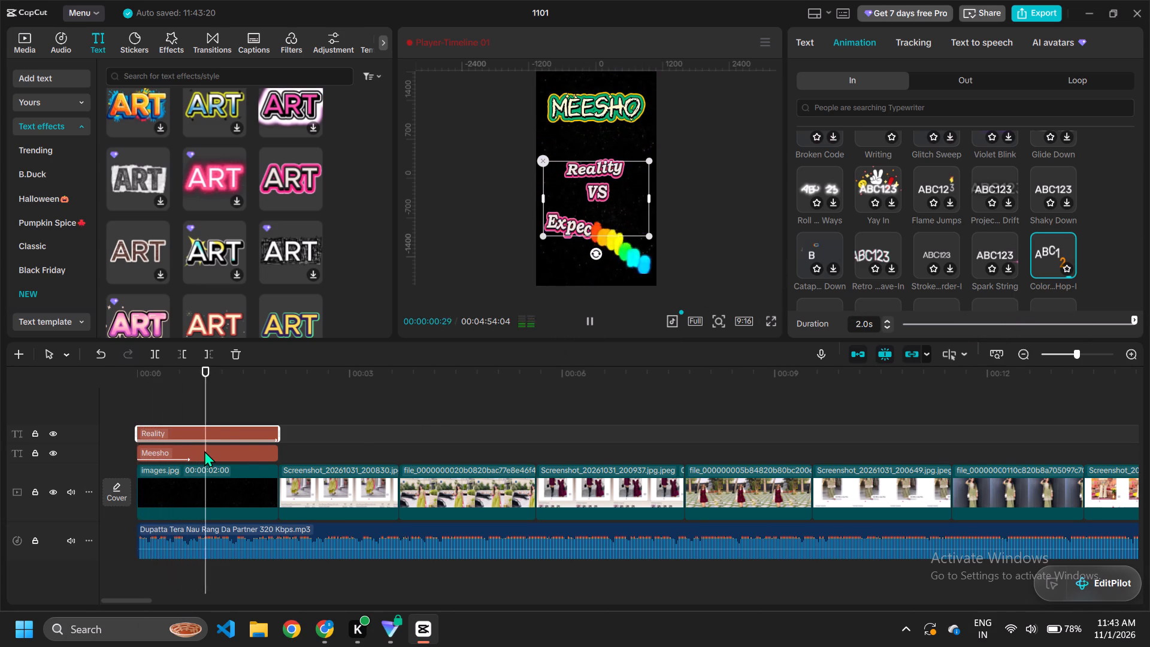
pyautogui.click(1003, 321)
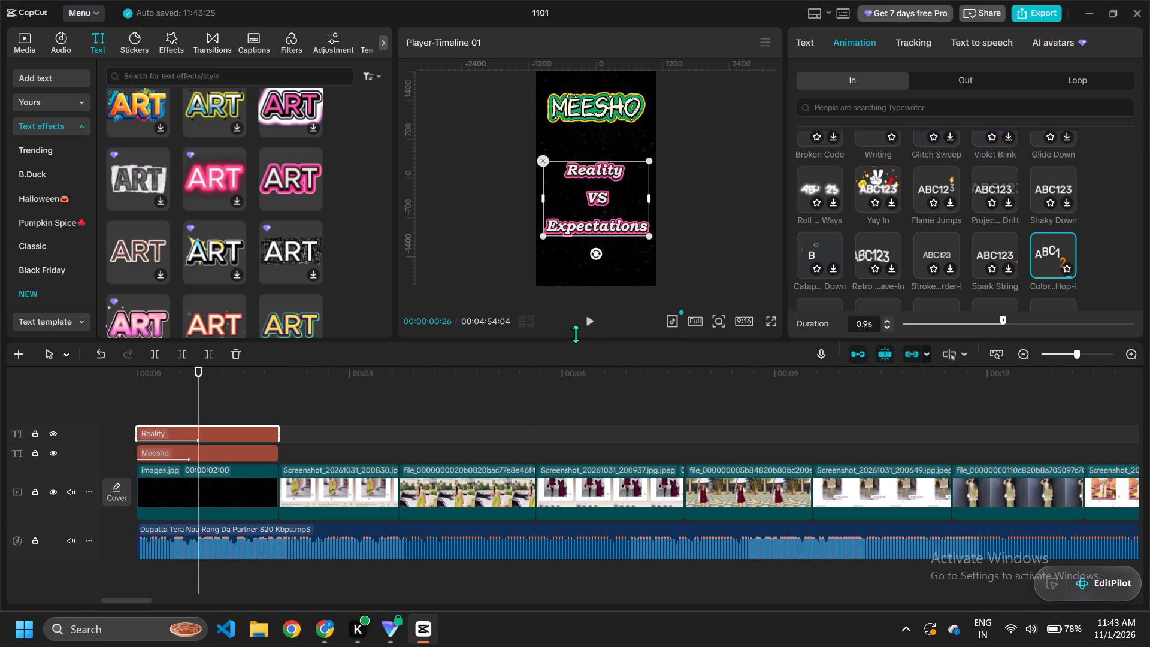
# Play the opening title from the beginning to check both text animations together with the music.
pyautogui.click(592, 323)
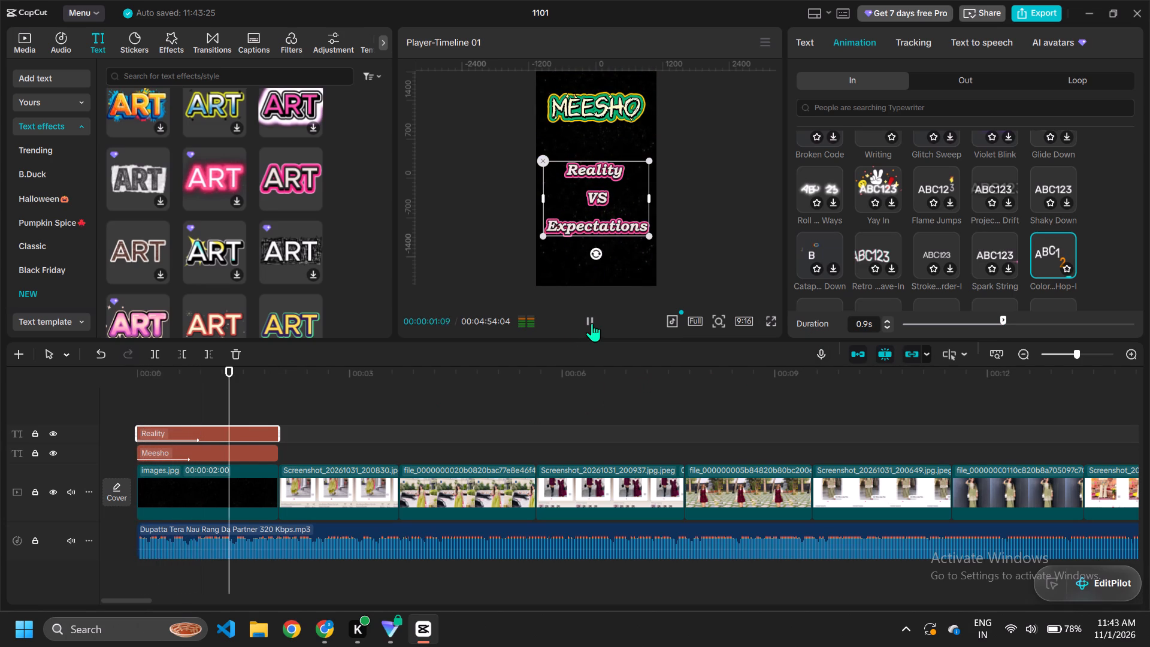
pyautogui.click(592, 323)
pyautogui.moveTo(267, 407); pyautogui.dragTo(207, 419)
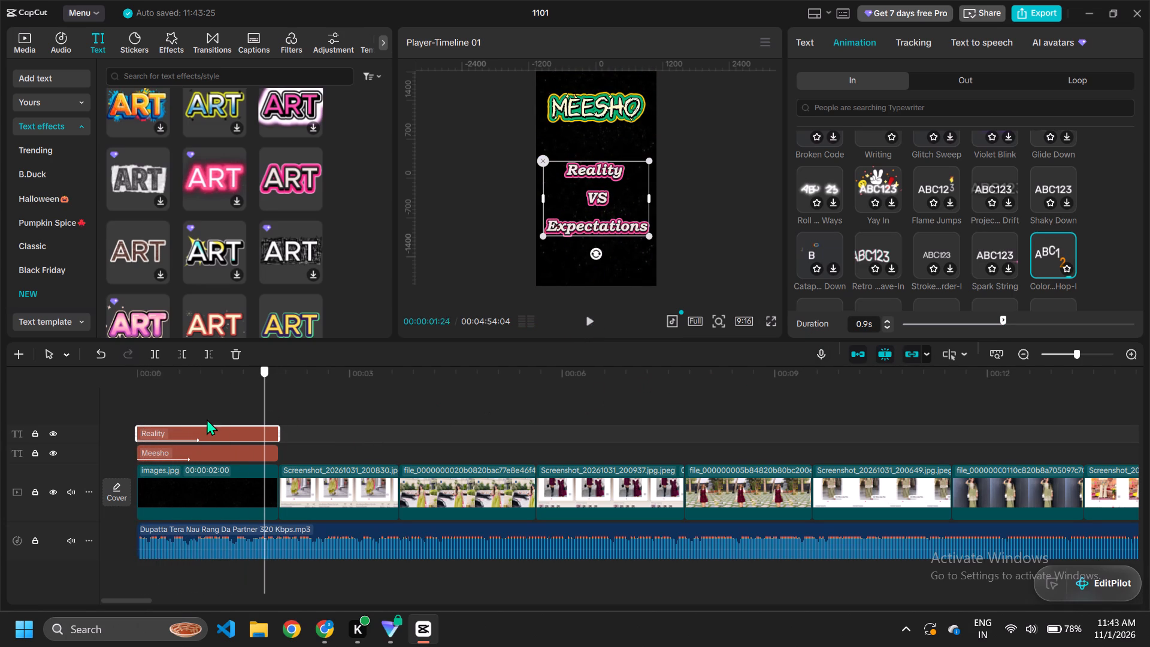
pyautogui.moveTo(207, 419); pyautogui.dragTo(37, 436)
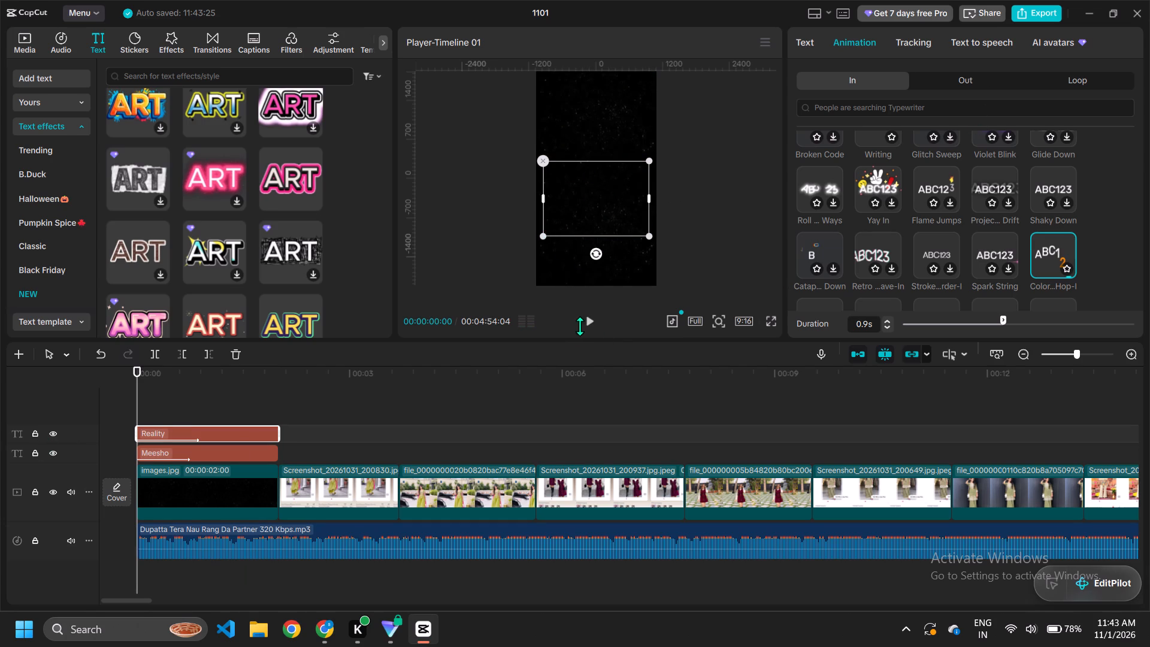
pyautogui.click(504, 544)
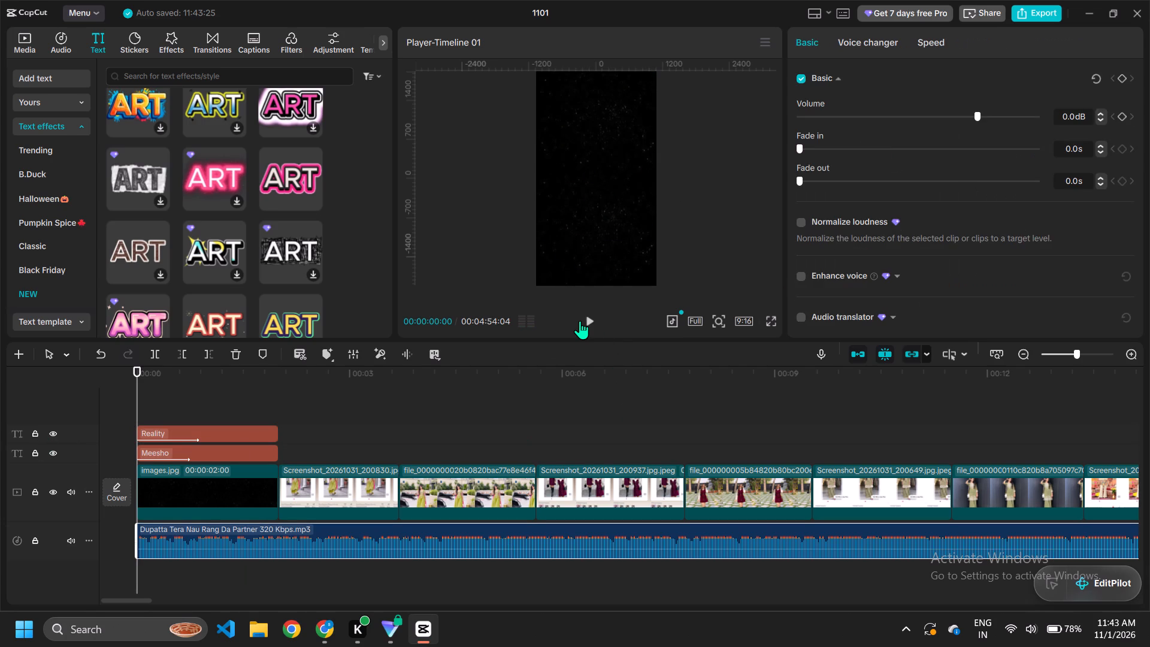
pyautogui.click(583, 319)
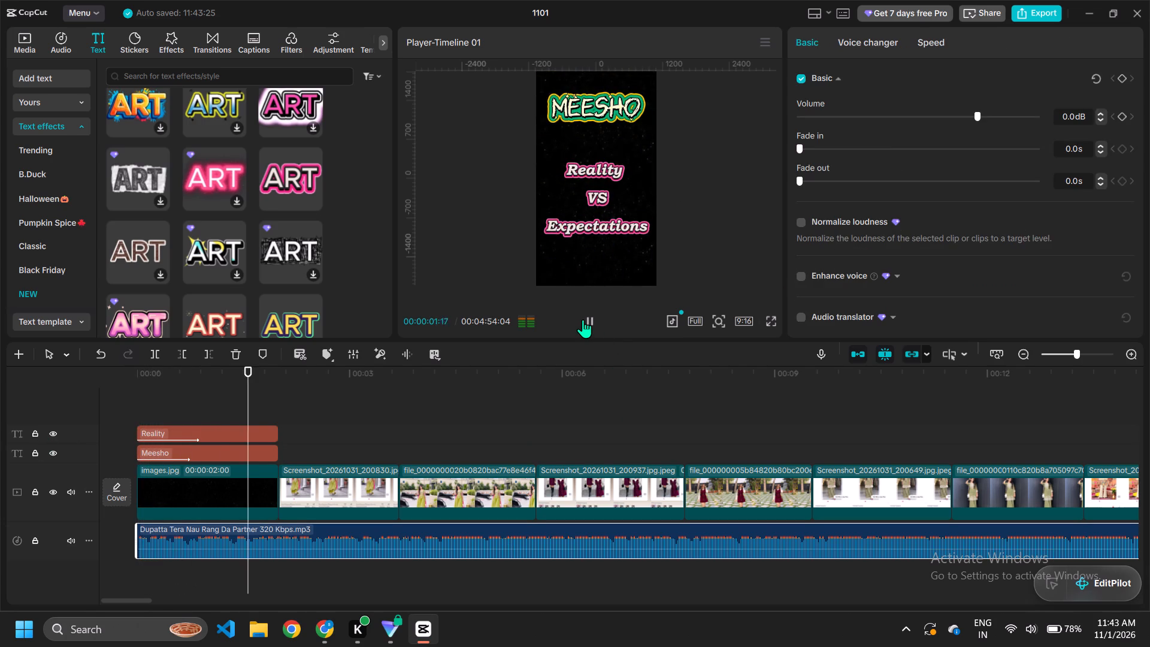
pyautogui.click(583, 319)
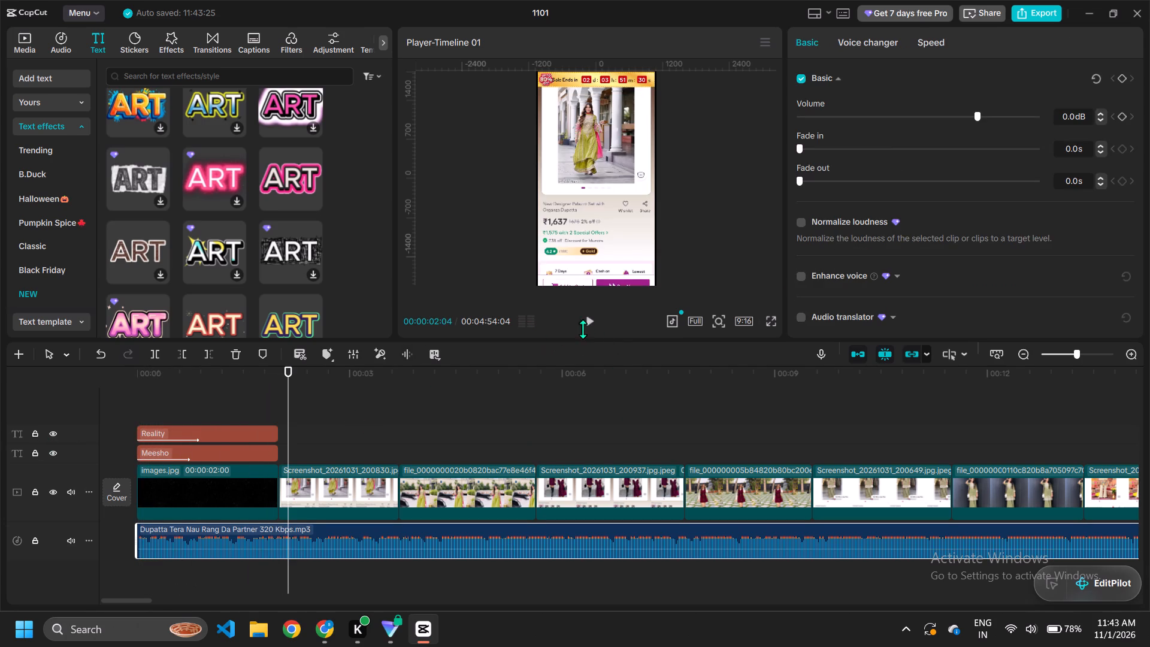
# Listen for a new starting point in the background music, split the track at about 00:00:14:06, and delete the part before it.
pyautogui.click(589, 324)
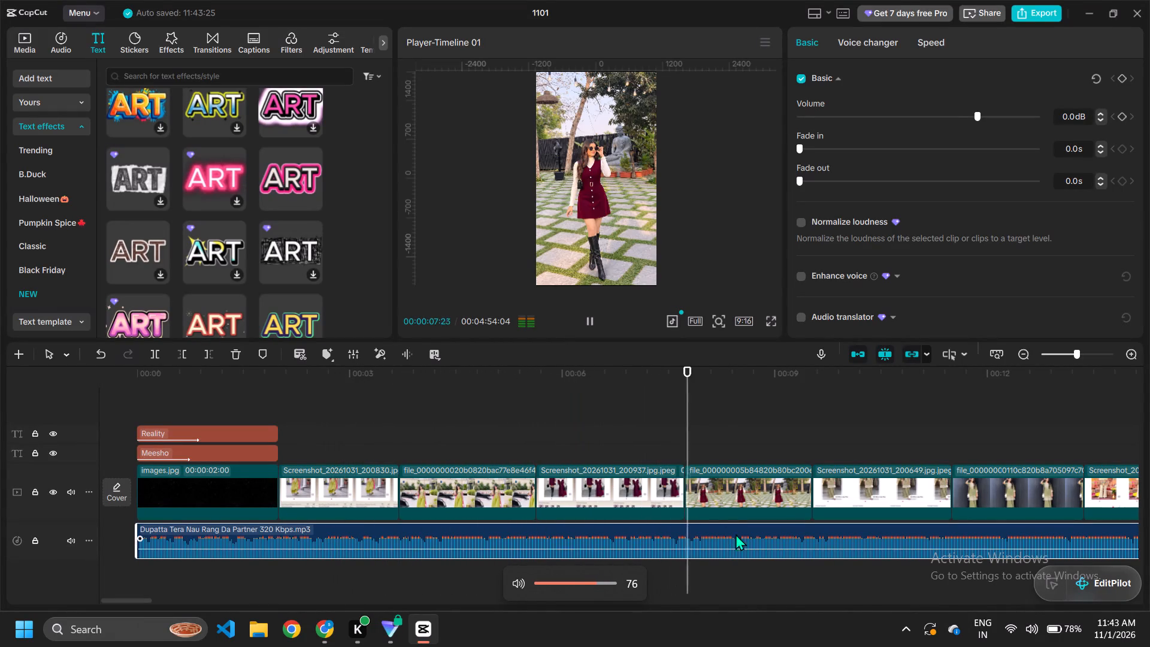
pyautogui.hscroll(-2, 766, 563)
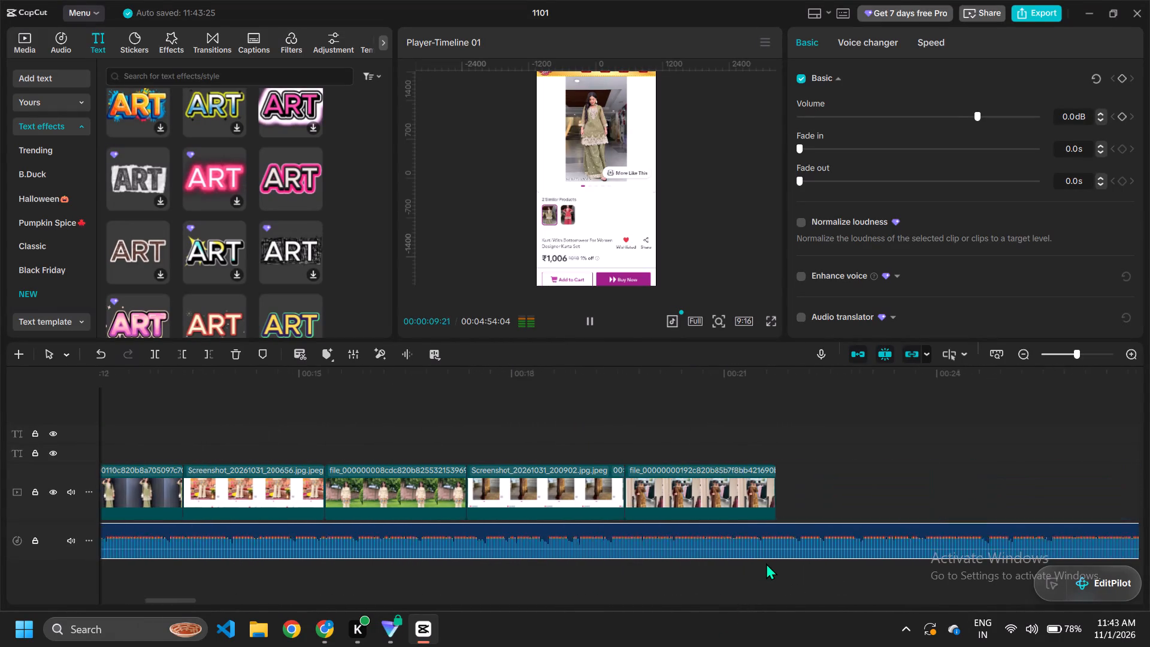
pyautogui.hscroll(-3, 766, 563)
pyautogui.hscroll(-1, 635, 570)
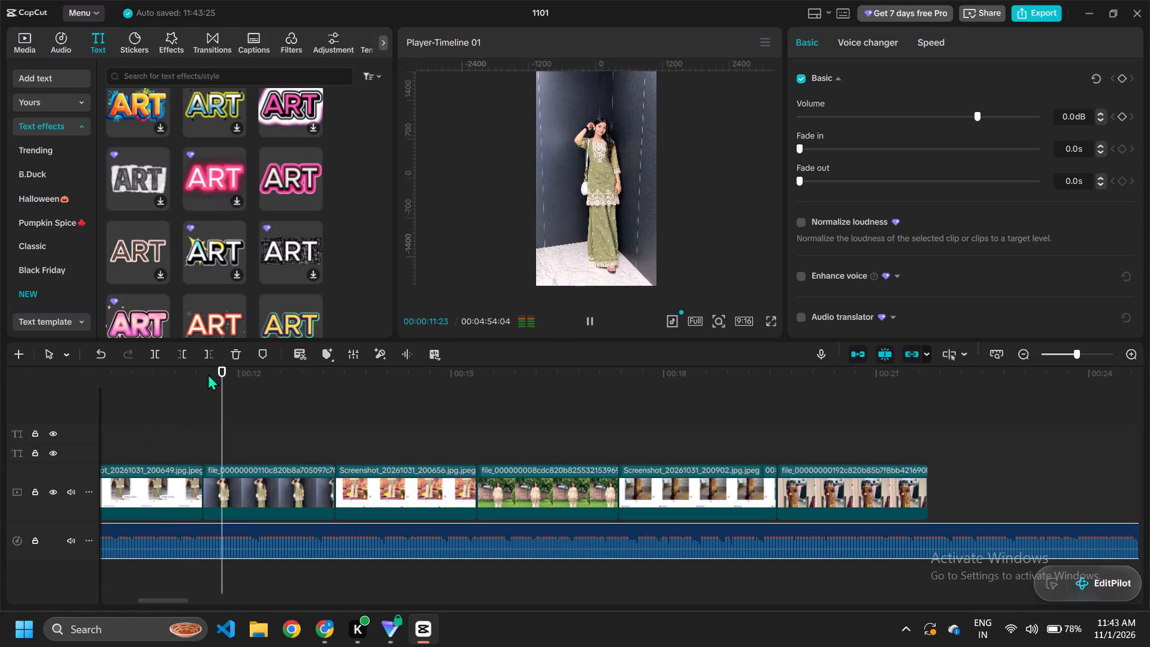
pyautogui.click(163, 356)
pyautogui.click(307, 544)
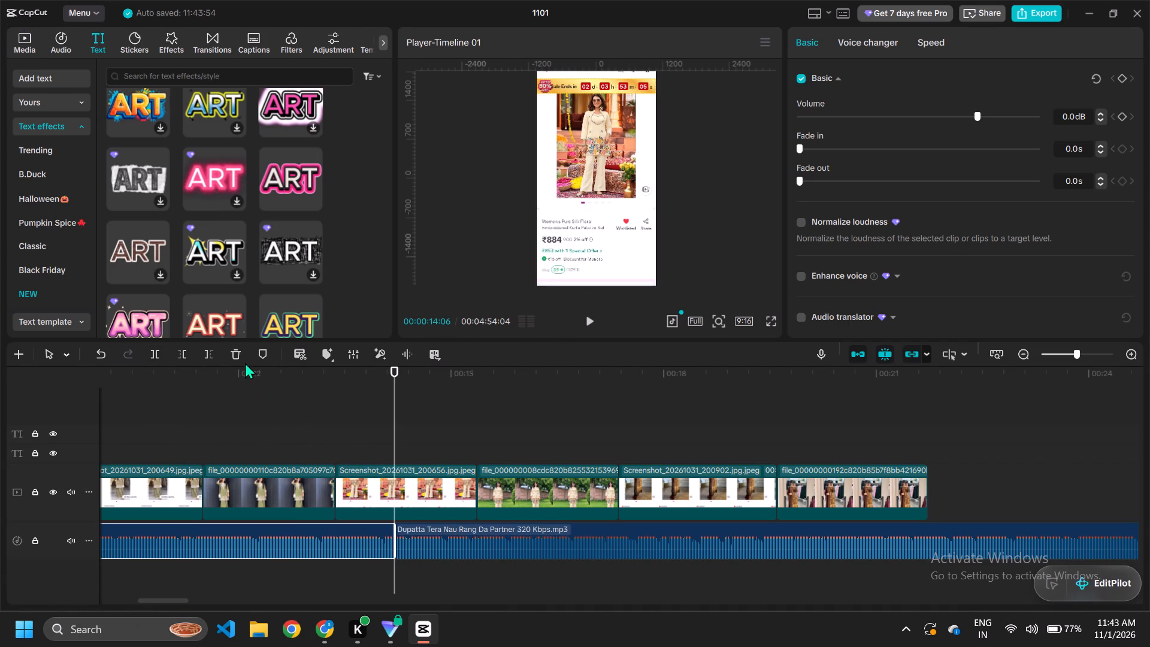
pyautogui.click(229, 355)
# Move the remaining Dupatta Tera Nau Rang Da music clip to the very start of the timeline.
pyautogui.hscroll(1, 459, 493)
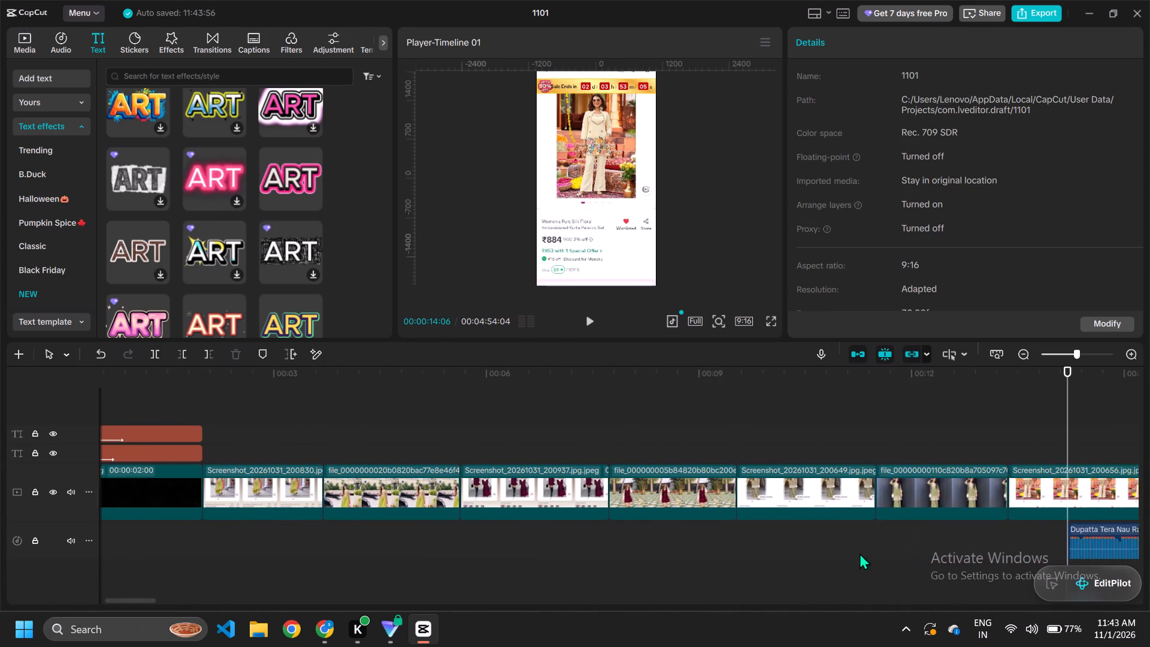
pyautogui.hscroll(1, 860, 553)
pyautogui.moveTo(1051, 540); pyautogui.dragTo(103, 531)
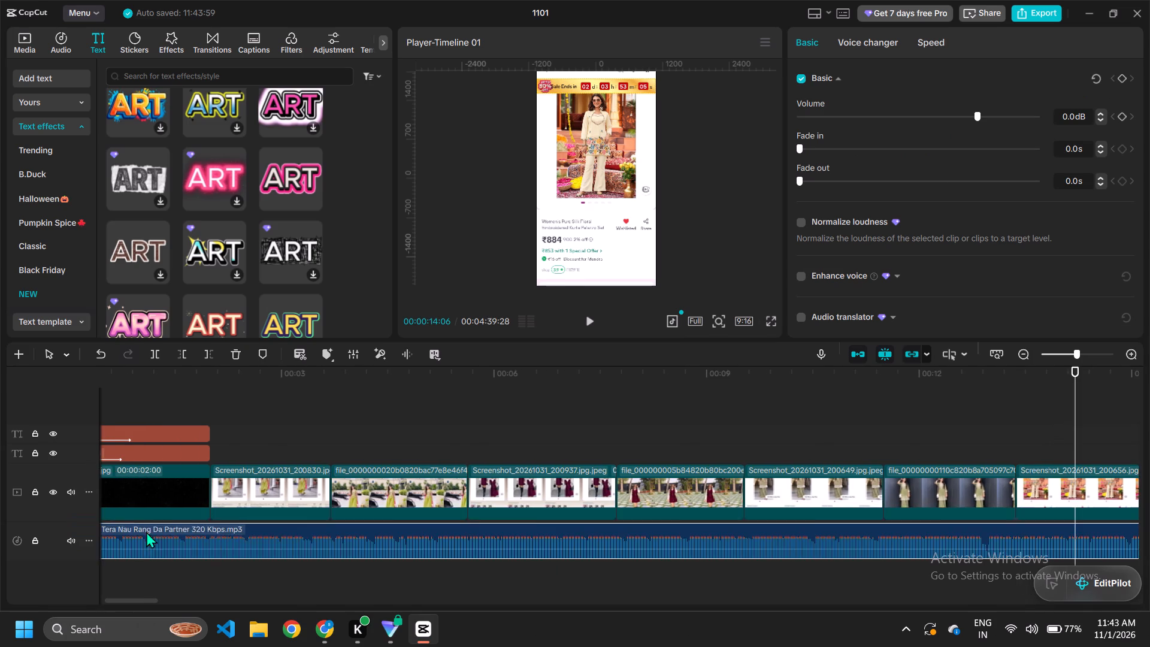
pyautogui.hscroll(3, 214, 535)
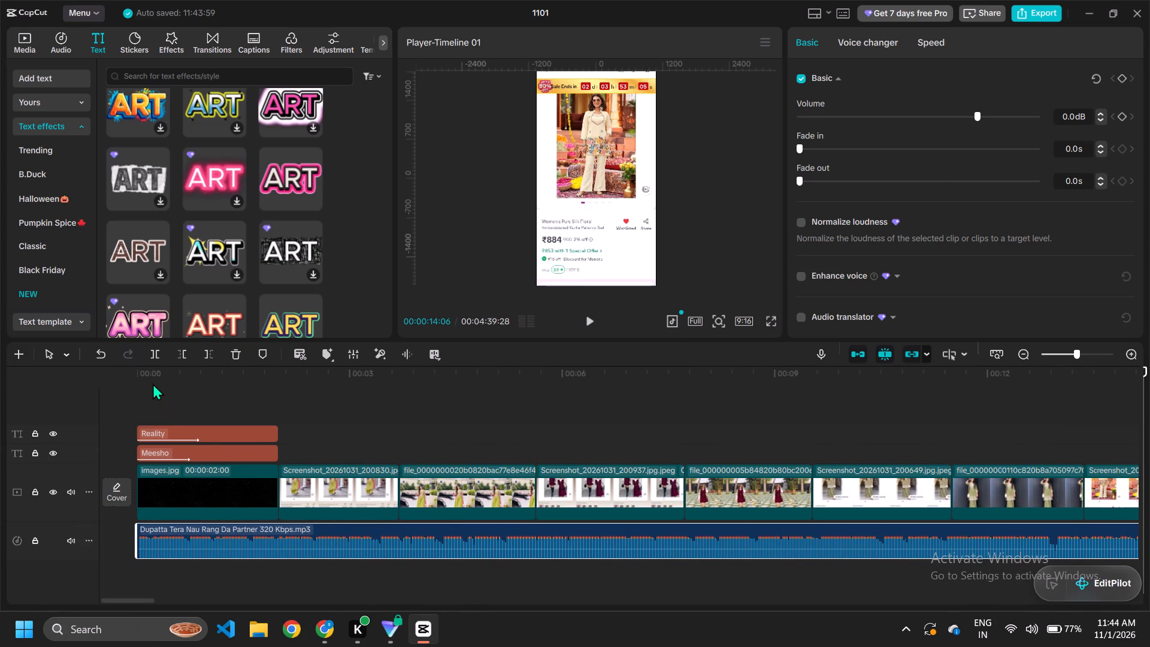
# Play the video from the beginning through the last outfit clip to check the new music start against the images.
pyautogui.click(148, 375)
pyautogui.click(587, 317)
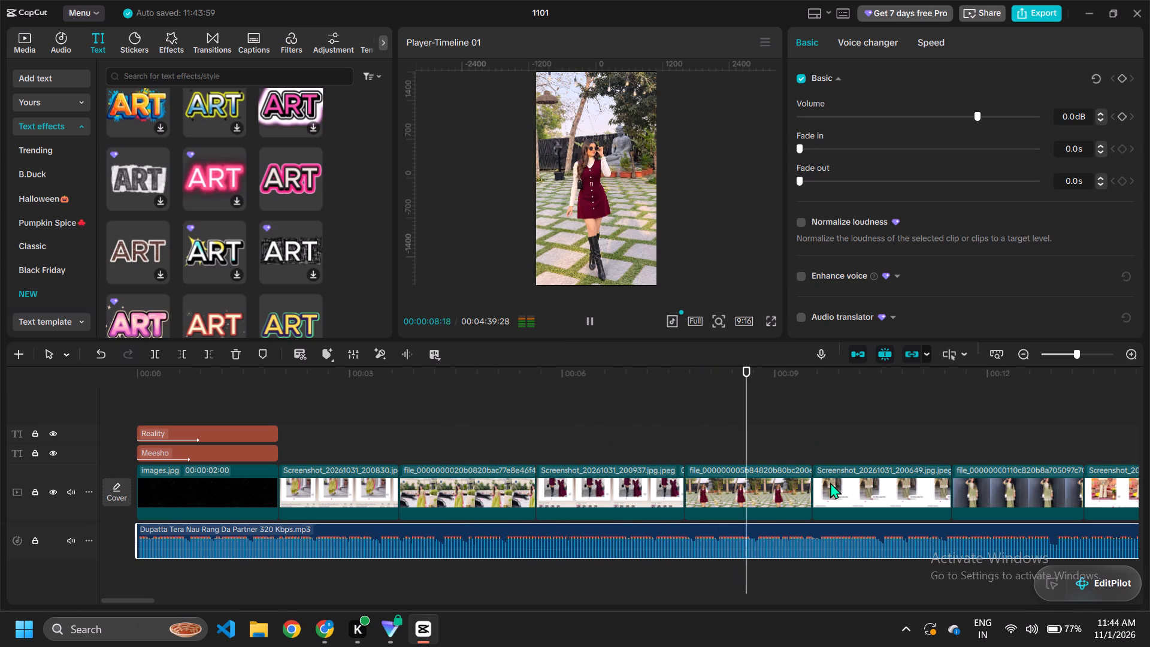
pyautogui.hscroll(-3, 830, 482)
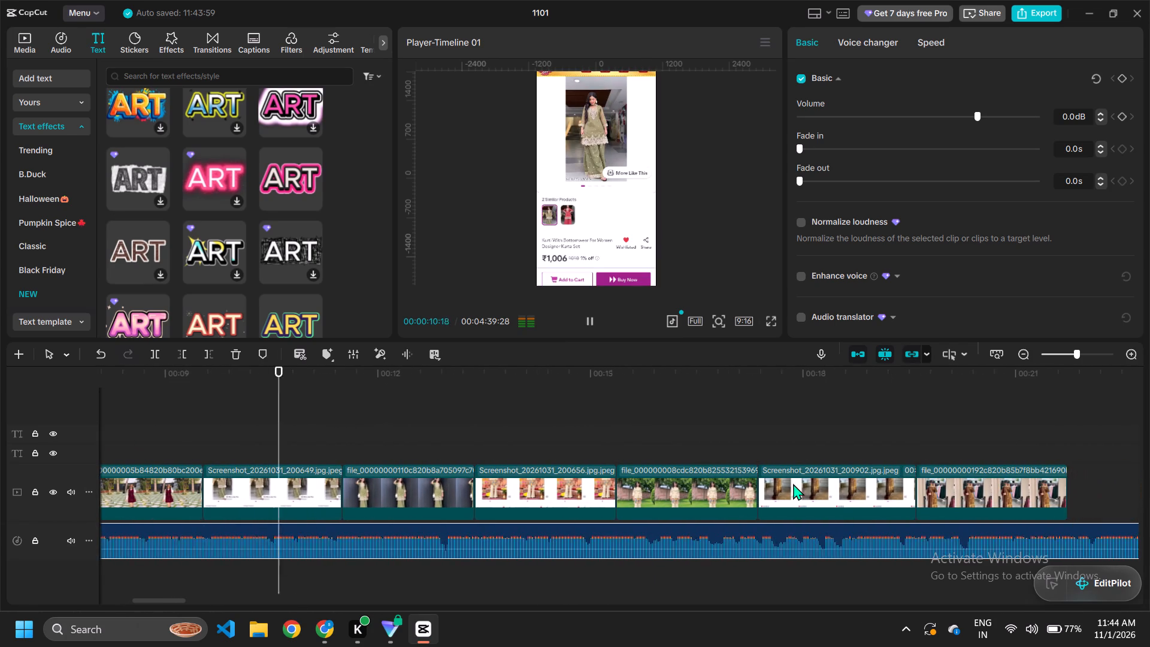
pyautogui.hscroll(-2, 793, 483)
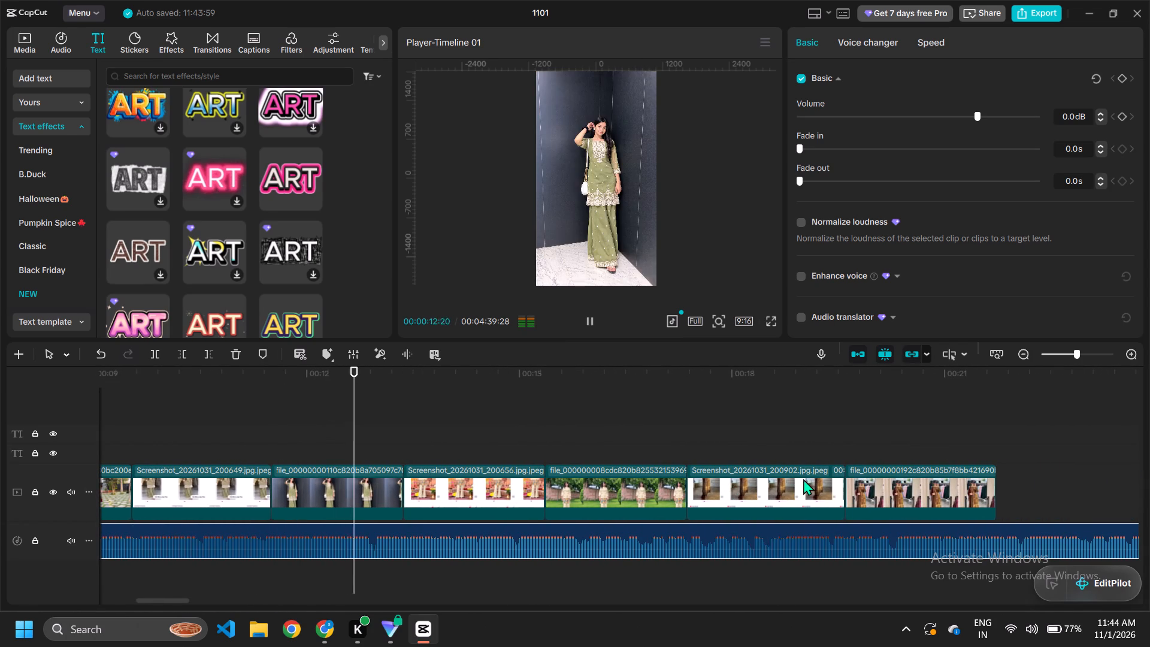
pyautogui.hscroll(-2, 803, 479)
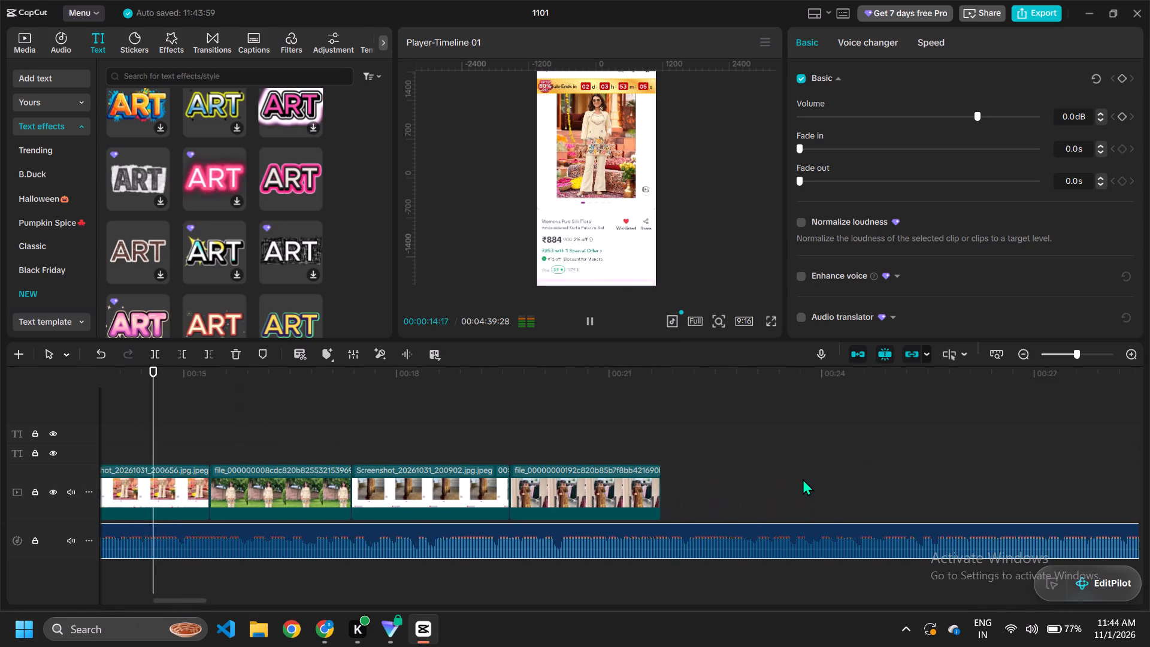
pyautogui.hscroll(-1, 803, 479)
pyautogui.hscroll(-1, 655, 441)
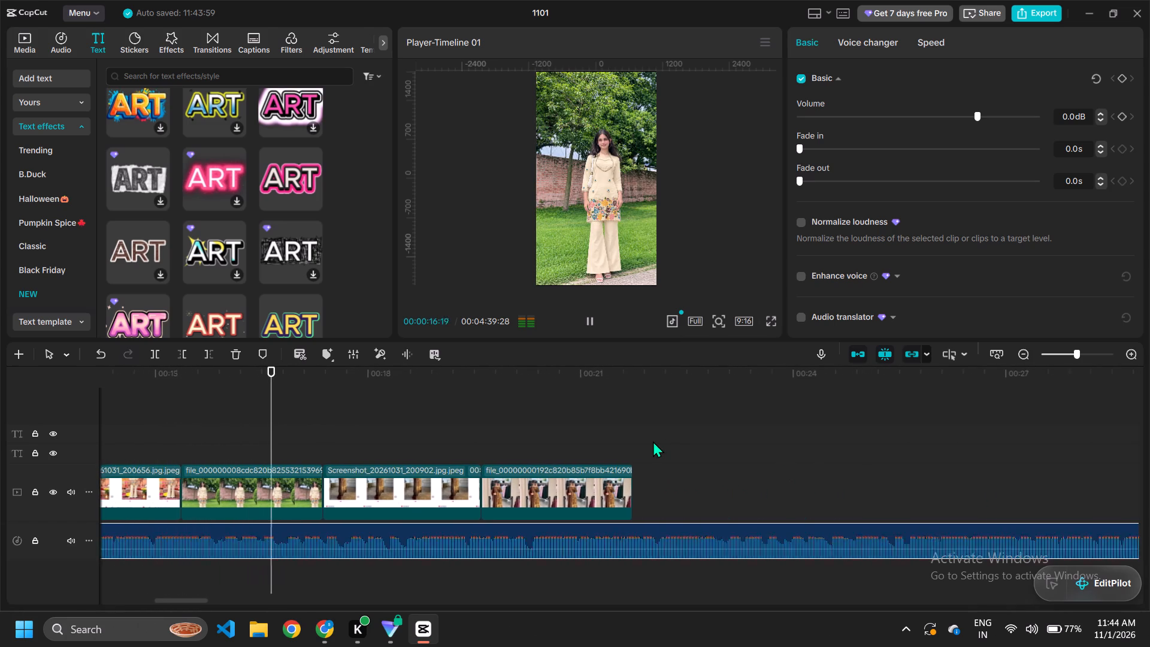
pyautogui.hscroll(-1, 653, 441)
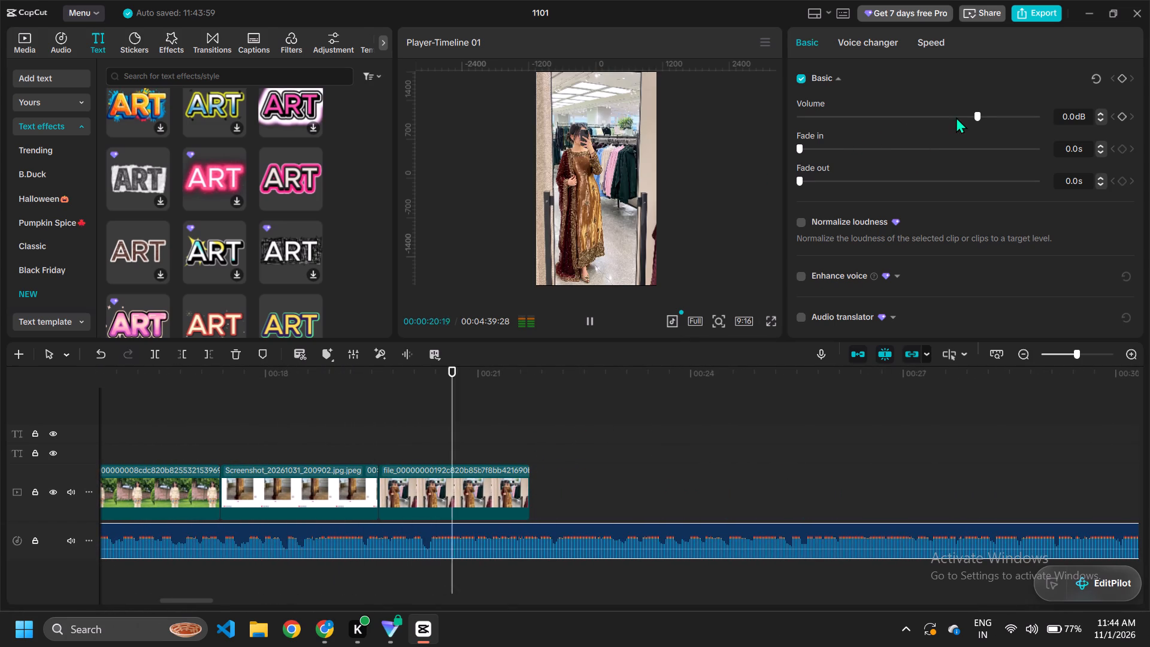
# Raise the background music volume to 20.0 dB.
pyautogui.moveTo(979, 111); pyautogui.dragTo(1066, 111)
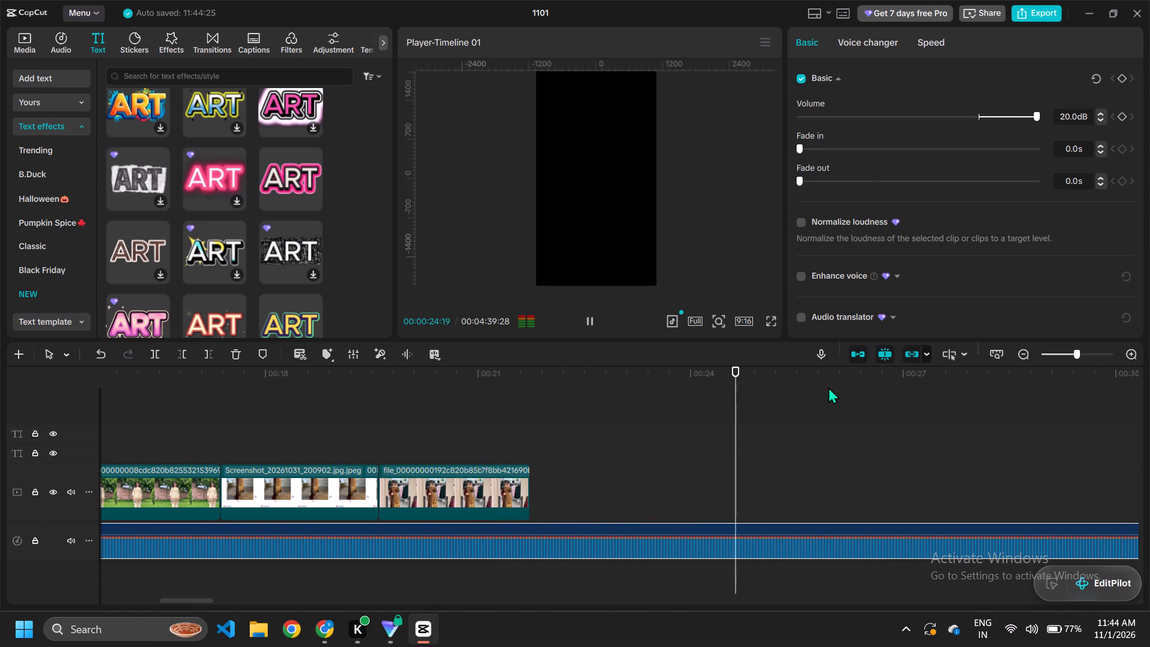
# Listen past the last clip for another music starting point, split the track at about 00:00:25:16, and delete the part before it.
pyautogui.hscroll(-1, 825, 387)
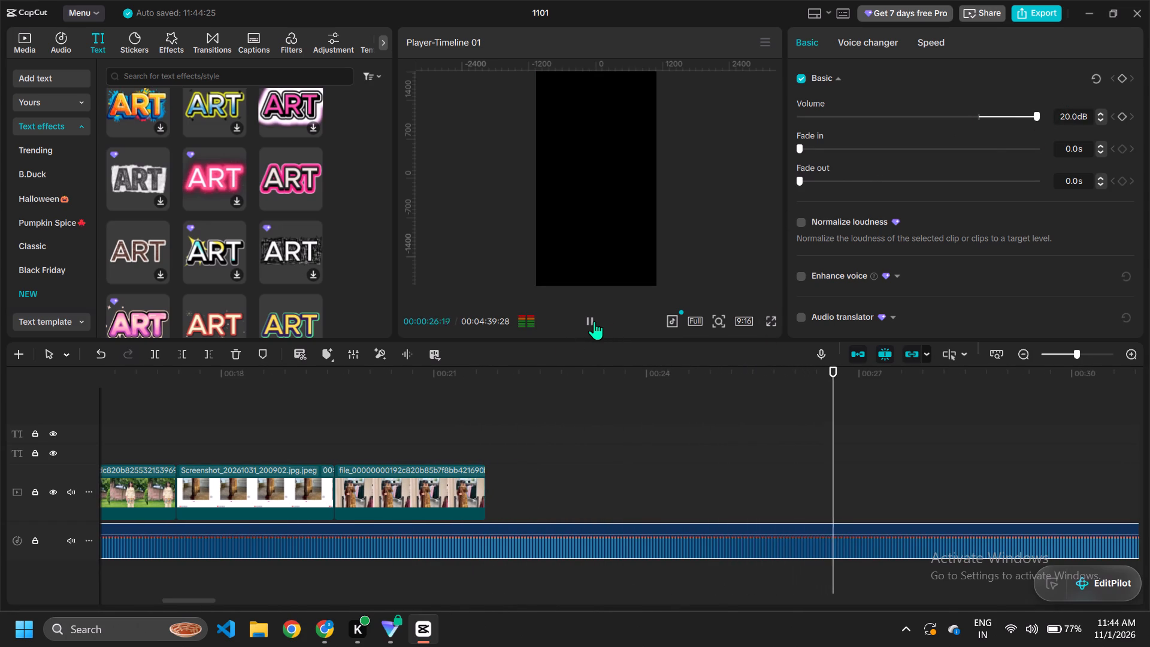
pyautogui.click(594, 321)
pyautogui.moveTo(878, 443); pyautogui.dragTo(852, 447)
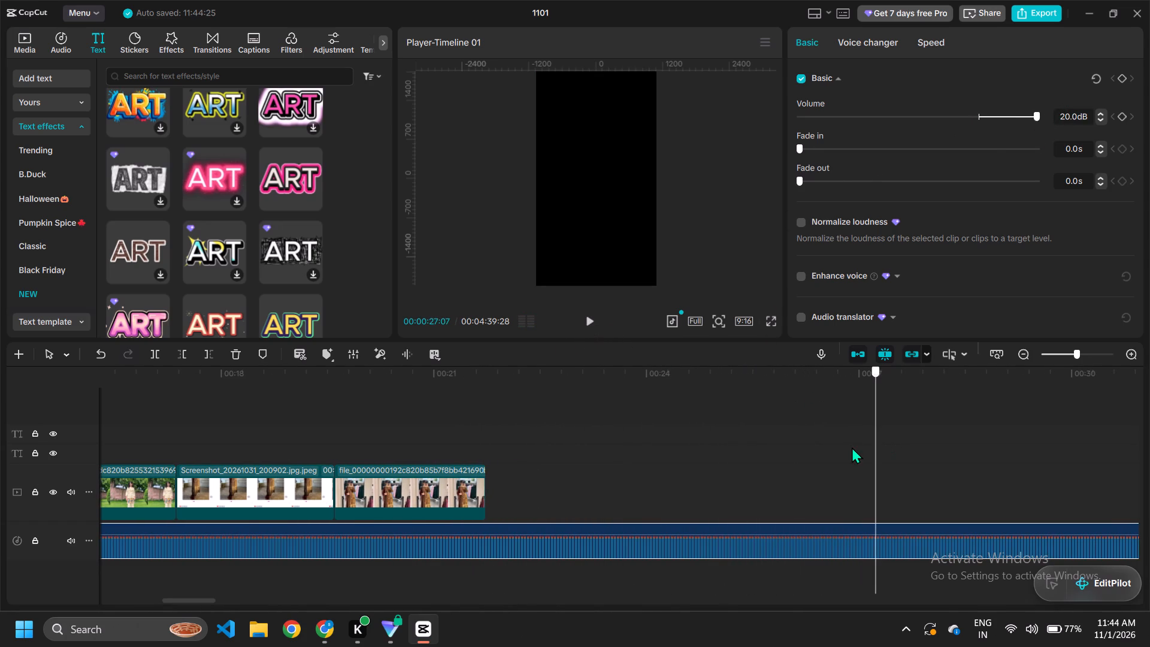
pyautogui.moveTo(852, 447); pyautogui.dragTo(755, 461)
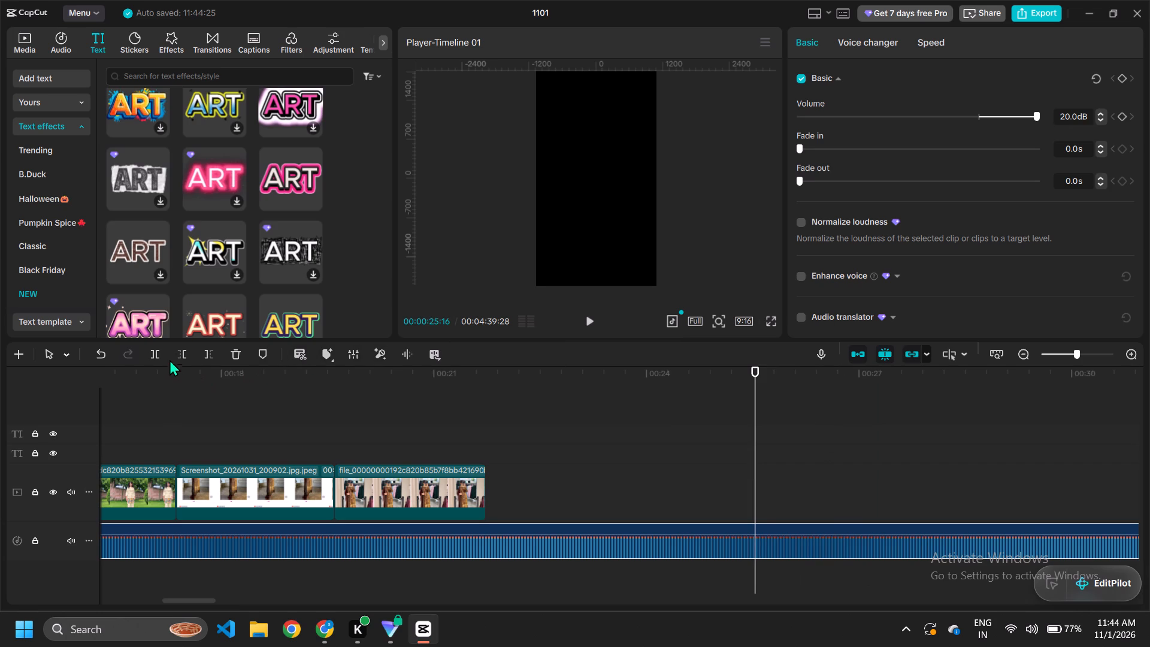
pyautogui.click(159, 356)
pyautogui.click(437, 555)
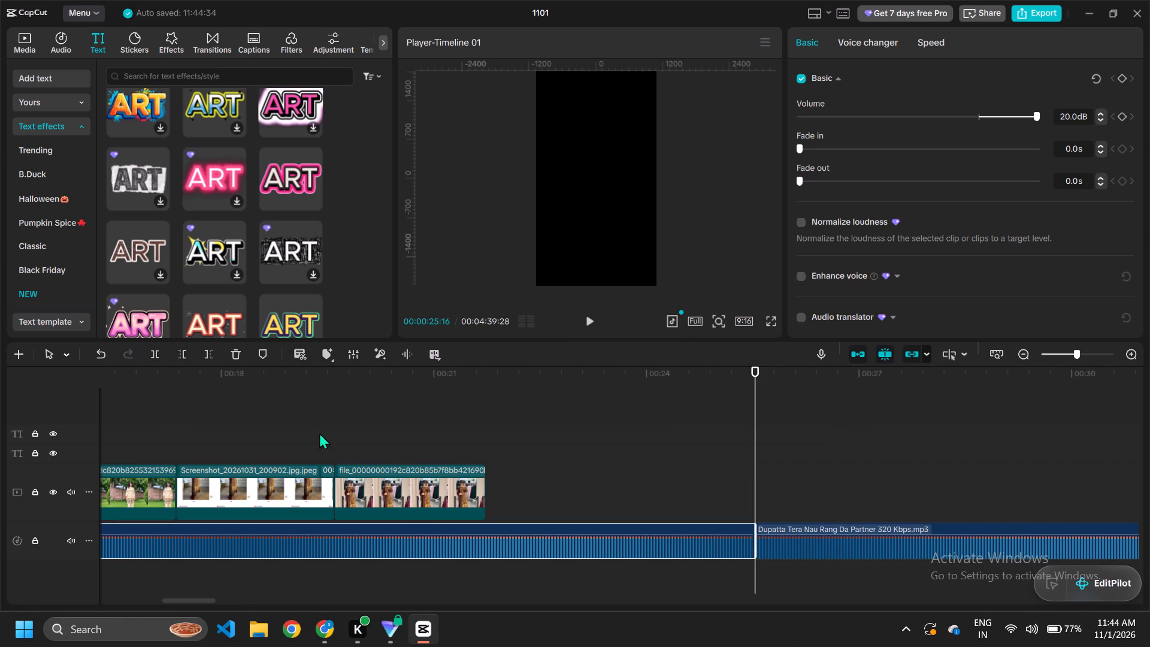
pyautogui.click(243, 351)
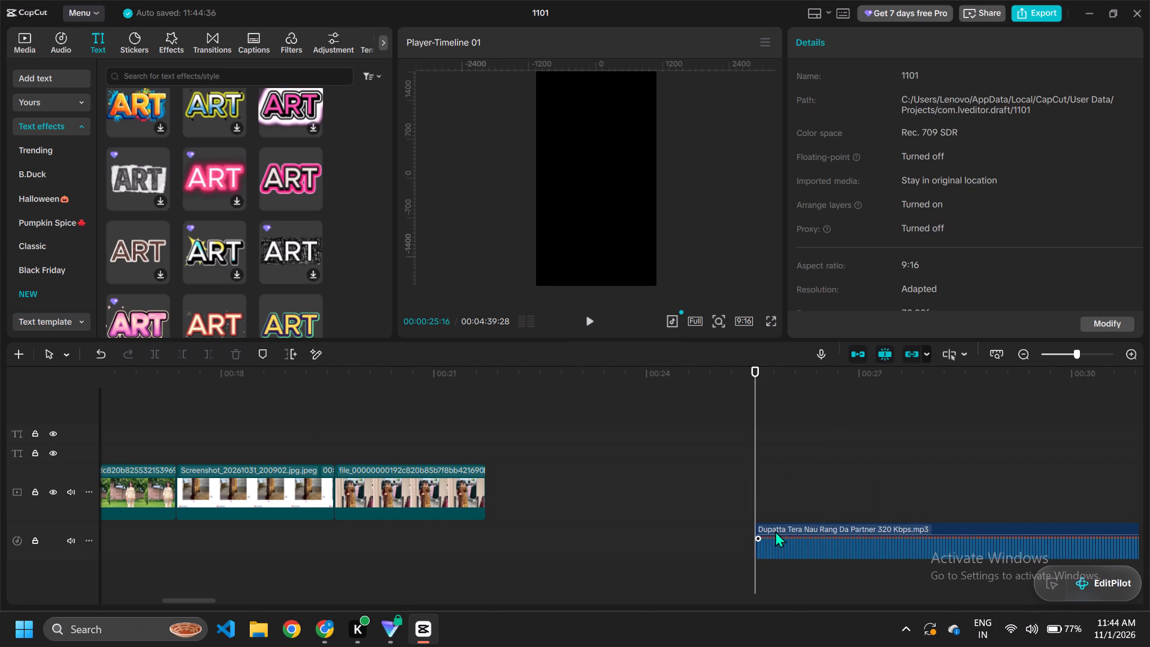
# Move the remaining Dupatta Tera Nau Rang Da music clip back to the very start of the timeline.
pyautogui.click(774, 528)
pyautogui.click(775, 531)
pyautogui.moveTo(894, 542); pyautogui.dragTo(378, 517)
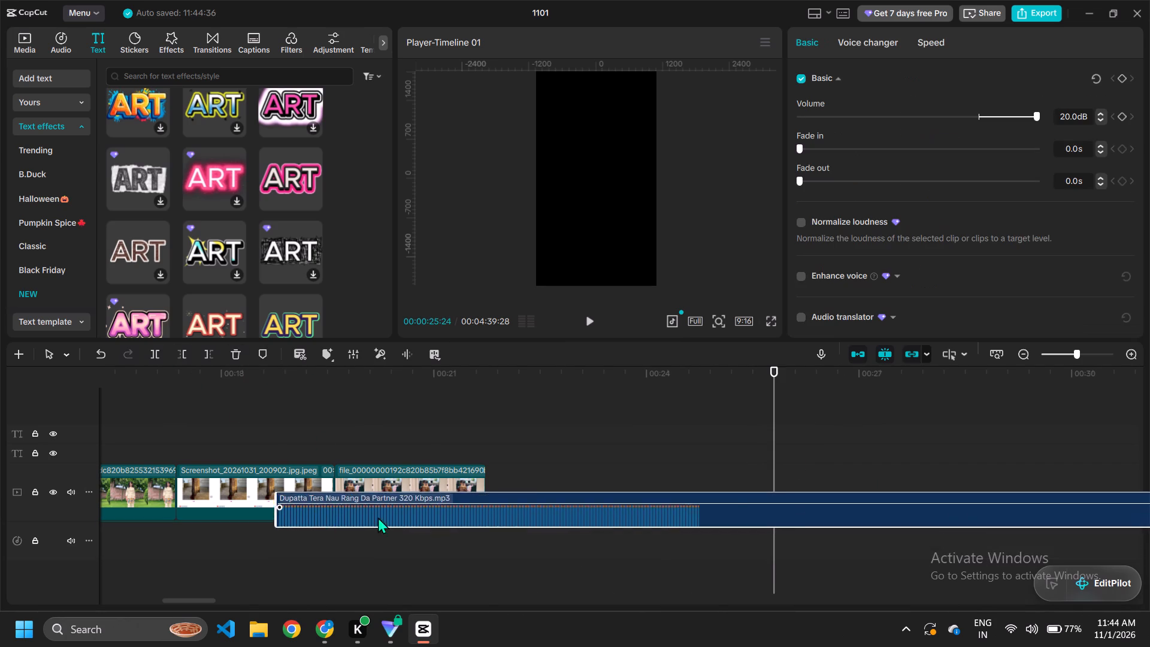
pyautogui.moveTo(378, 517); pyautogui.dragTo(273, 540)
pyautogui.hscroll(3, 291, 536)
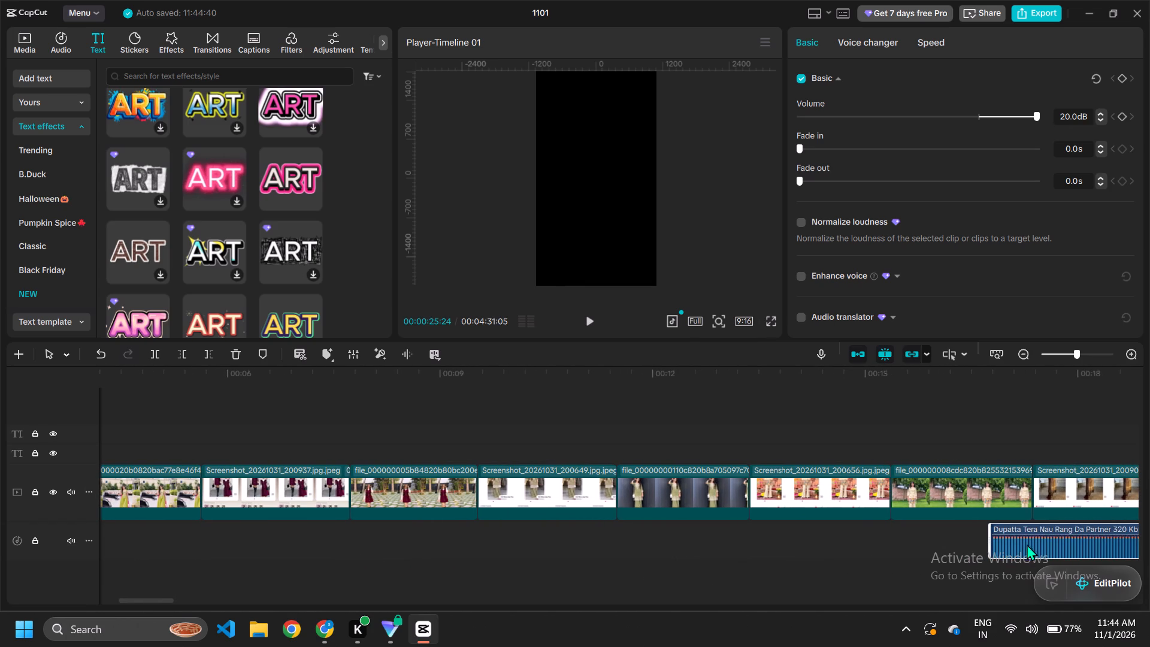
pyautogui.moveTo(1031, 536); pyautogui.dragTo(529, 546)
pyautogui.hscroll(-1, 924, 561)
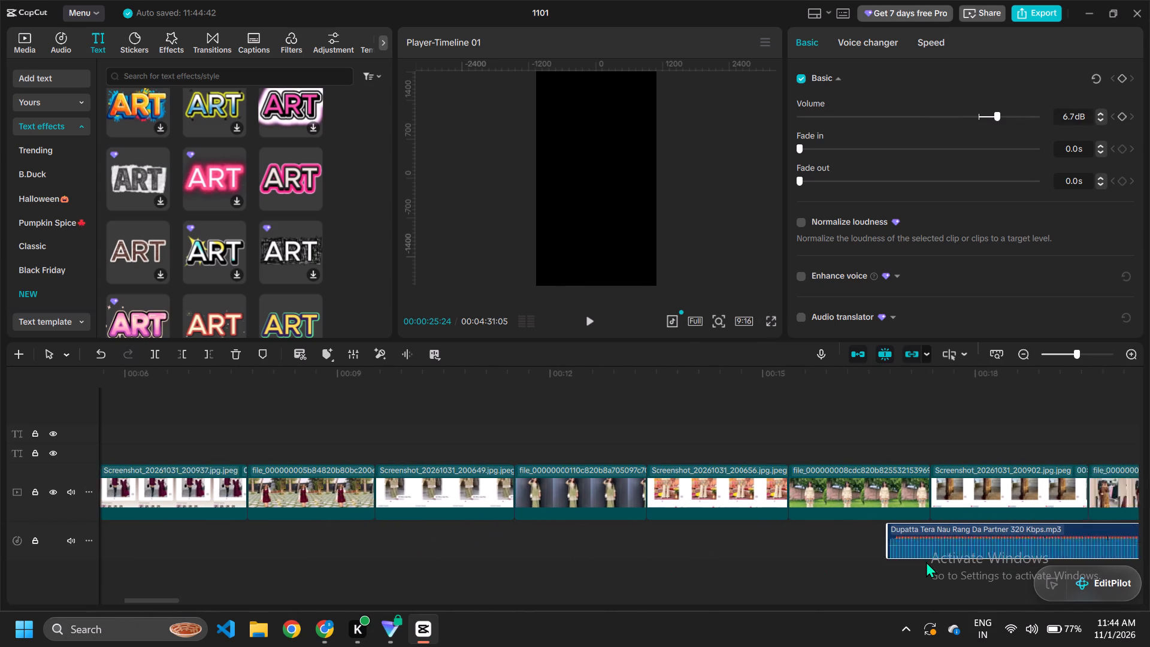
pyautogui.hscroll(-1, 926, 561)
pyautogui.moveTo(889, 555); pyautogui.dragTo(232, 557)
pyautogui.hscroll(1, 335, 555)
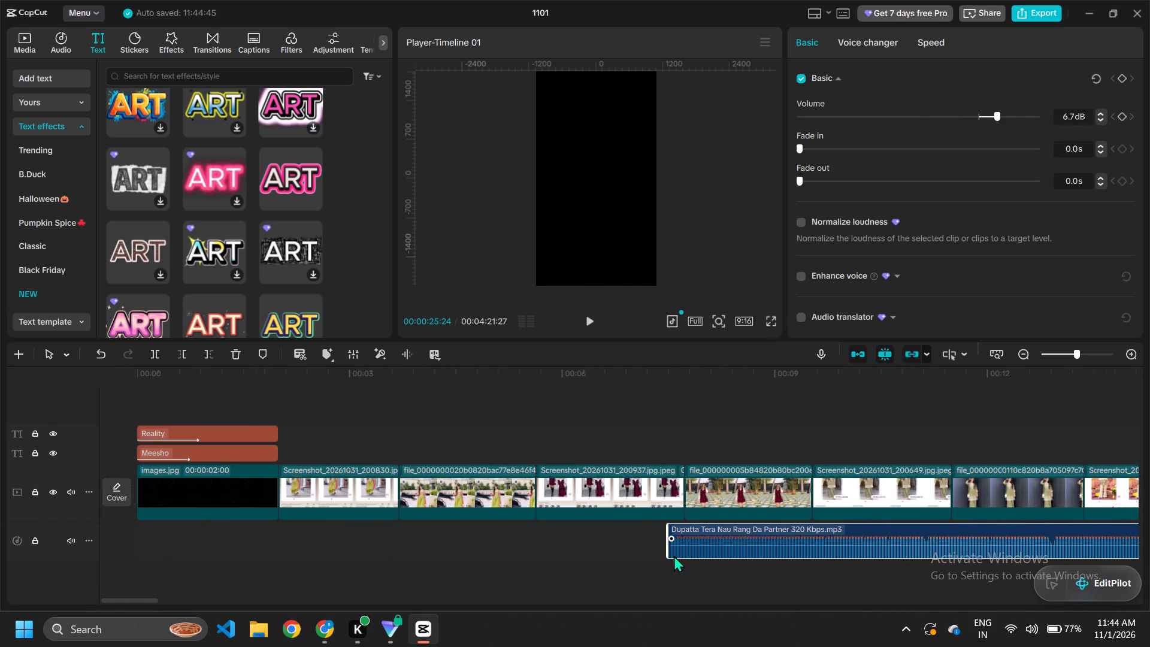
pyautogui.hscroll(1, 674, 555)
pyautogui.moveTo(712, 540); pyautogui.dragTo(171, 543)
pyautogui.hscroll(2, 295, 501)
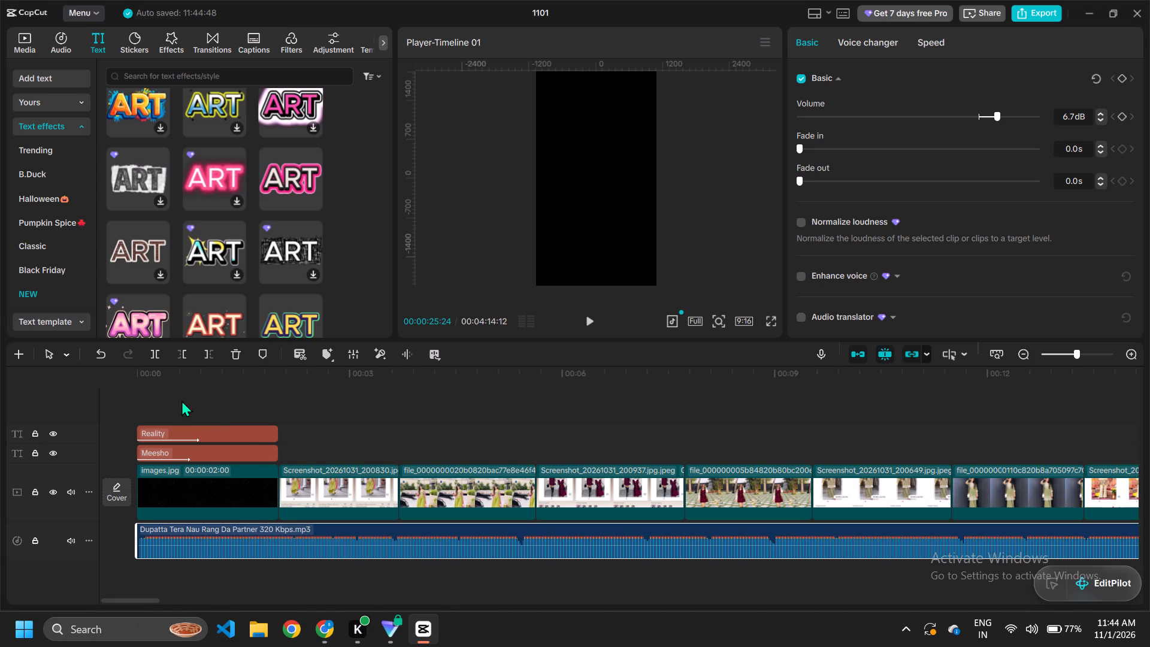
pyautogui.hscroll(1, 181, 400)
# Play the video from the beginning to check the newly cut music against the title and first clips.
pyautogui.click(138, 379)
pyautogui.click(591, 324)
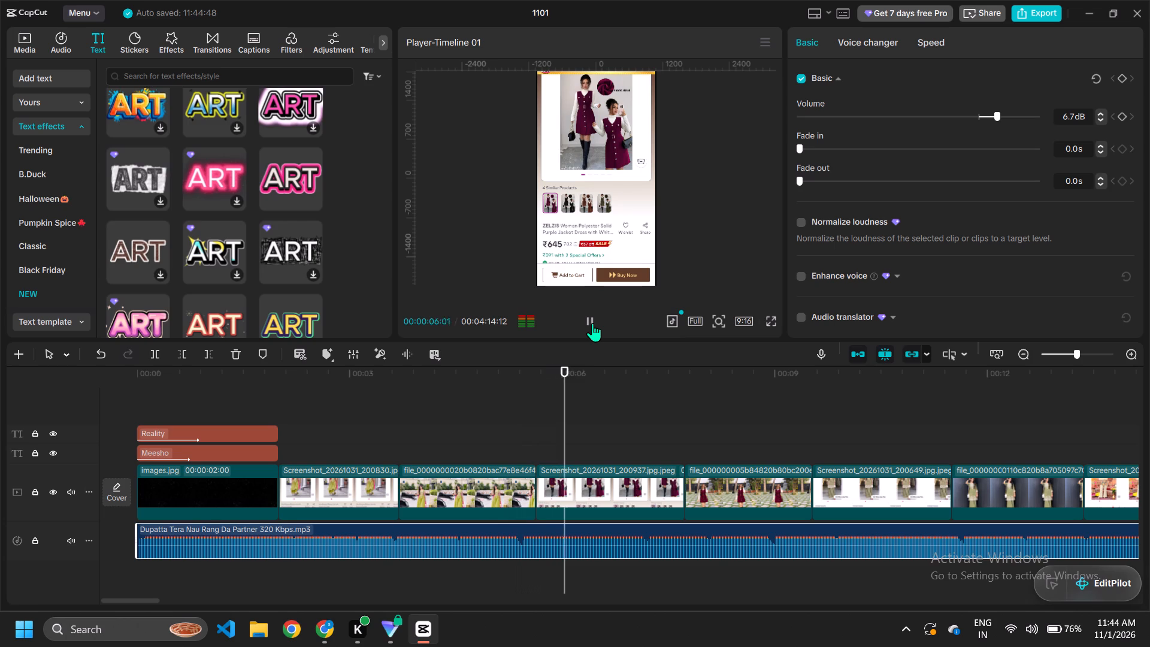
pyautogui.click(592, 323)
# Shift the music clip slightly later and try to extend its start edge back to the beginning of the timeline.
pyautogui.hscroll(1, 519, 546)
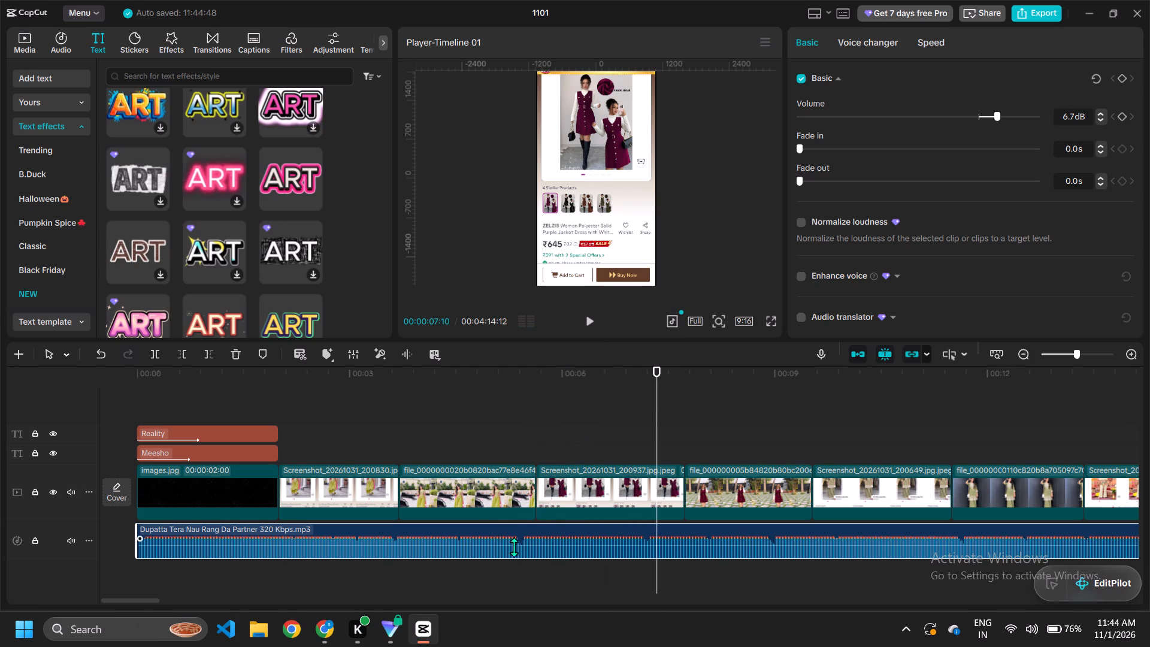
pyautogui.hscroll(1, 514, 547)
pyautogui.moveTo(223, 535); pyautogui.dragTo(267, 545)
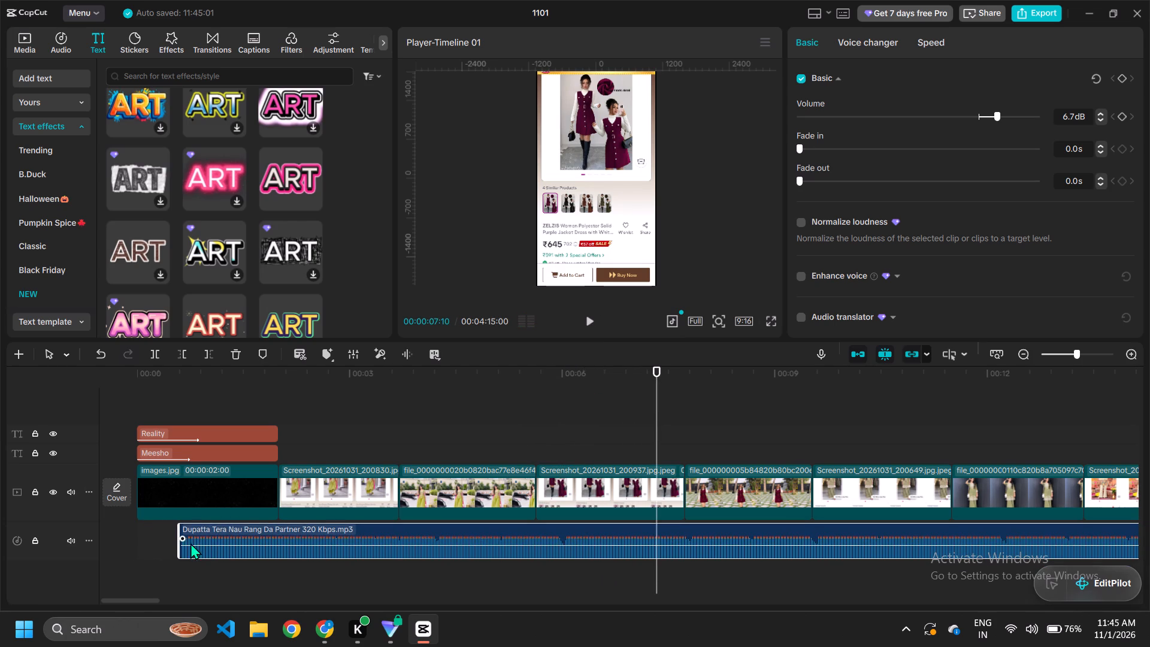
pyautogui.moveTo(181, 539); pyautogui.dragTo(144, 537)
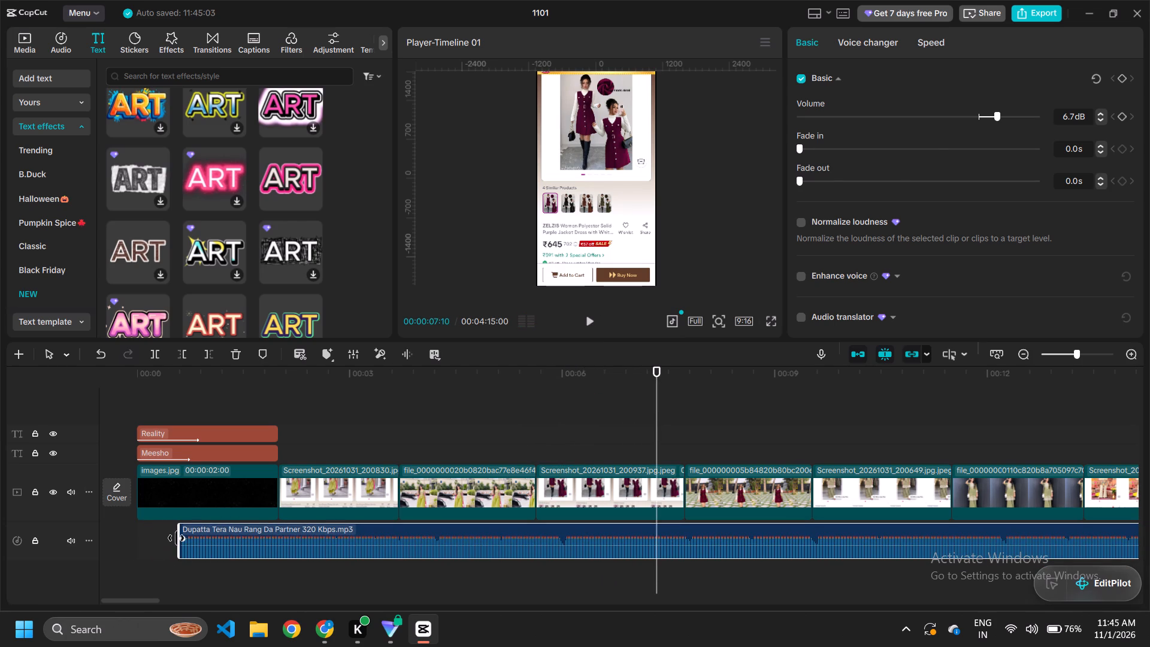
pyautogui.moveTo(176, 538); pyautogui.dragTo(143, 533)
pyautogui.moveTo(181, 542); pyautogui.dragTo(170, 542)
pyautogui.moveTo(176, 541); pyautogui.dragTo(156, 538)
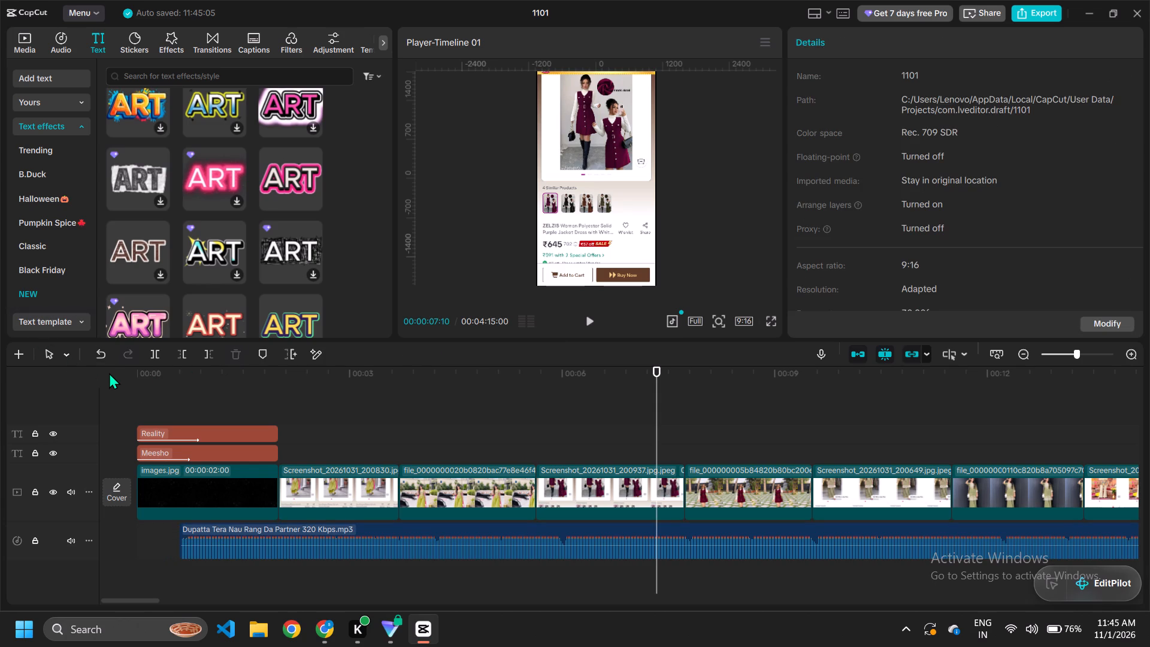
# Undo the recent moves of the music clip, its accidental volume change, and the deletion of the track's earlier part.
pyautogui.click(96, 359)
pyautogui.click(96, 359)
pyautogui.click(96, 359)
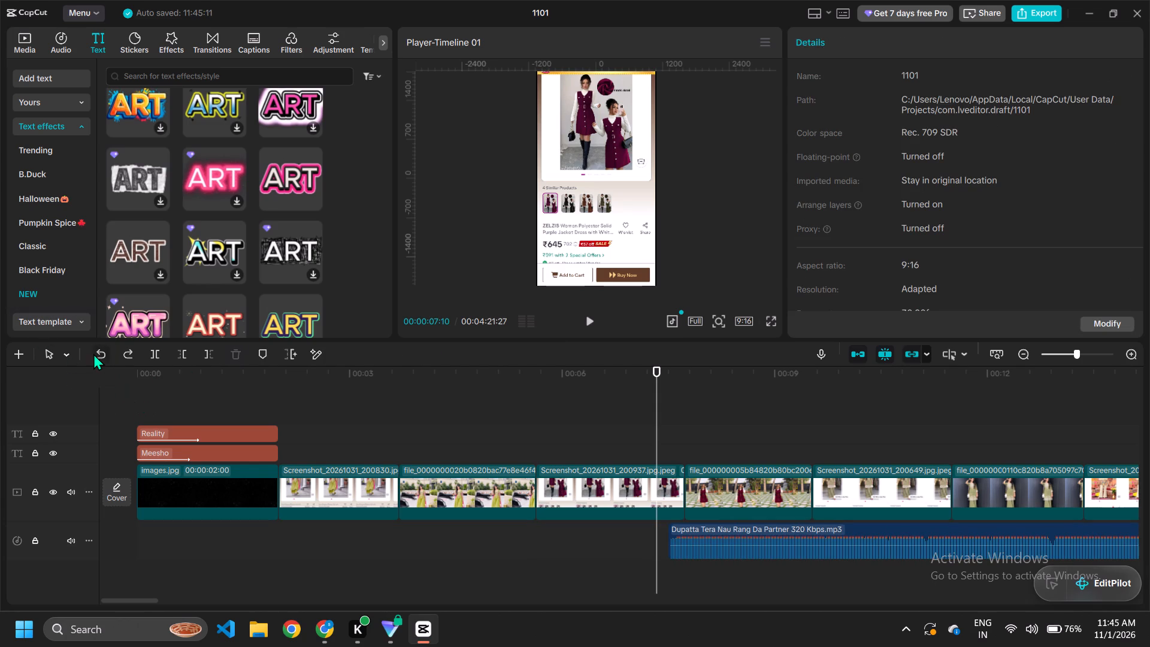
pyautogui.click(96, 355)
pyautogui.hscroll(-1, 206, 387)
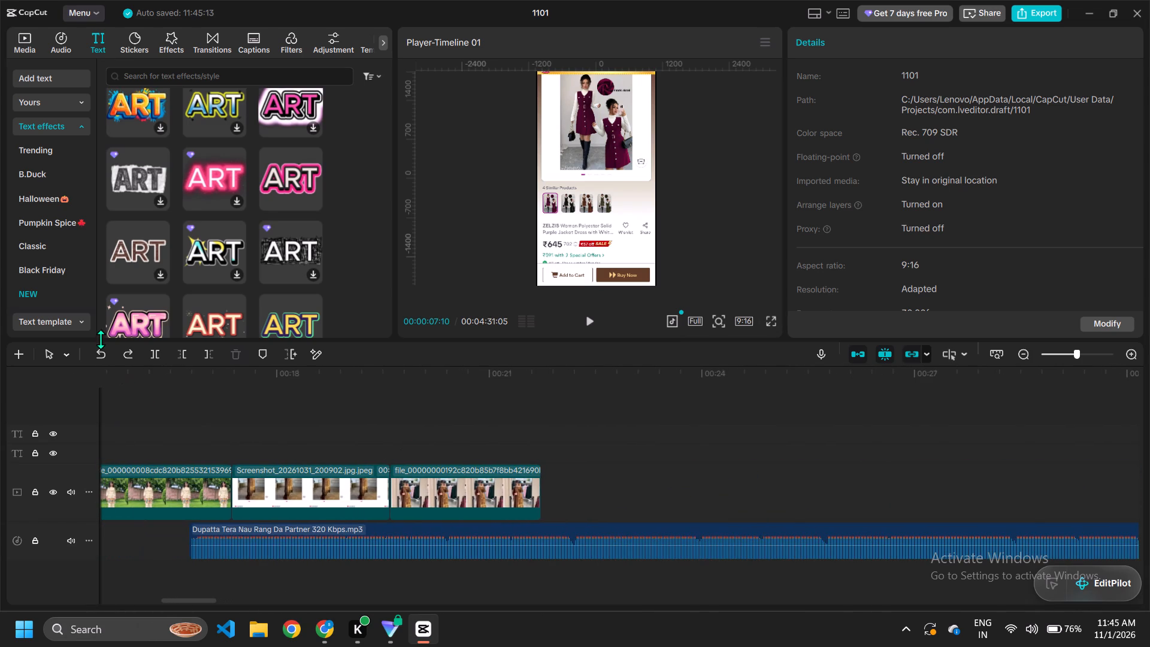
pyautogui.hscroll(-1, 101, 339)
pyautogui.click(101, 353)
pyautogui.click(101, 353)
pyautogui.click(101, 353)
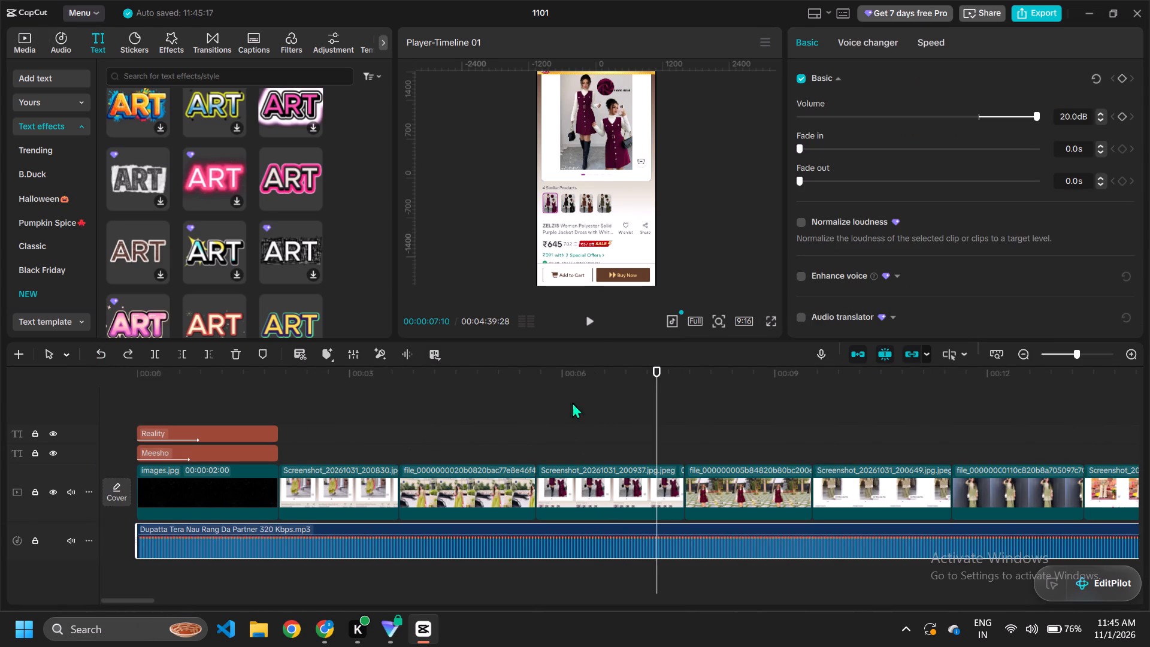
# Listen to the music from about 00:00:07:10 to beyond the last outfit clip to look for a better starting point.
pyautogui.click(591, 328)
pyautogui.click(591, 326)
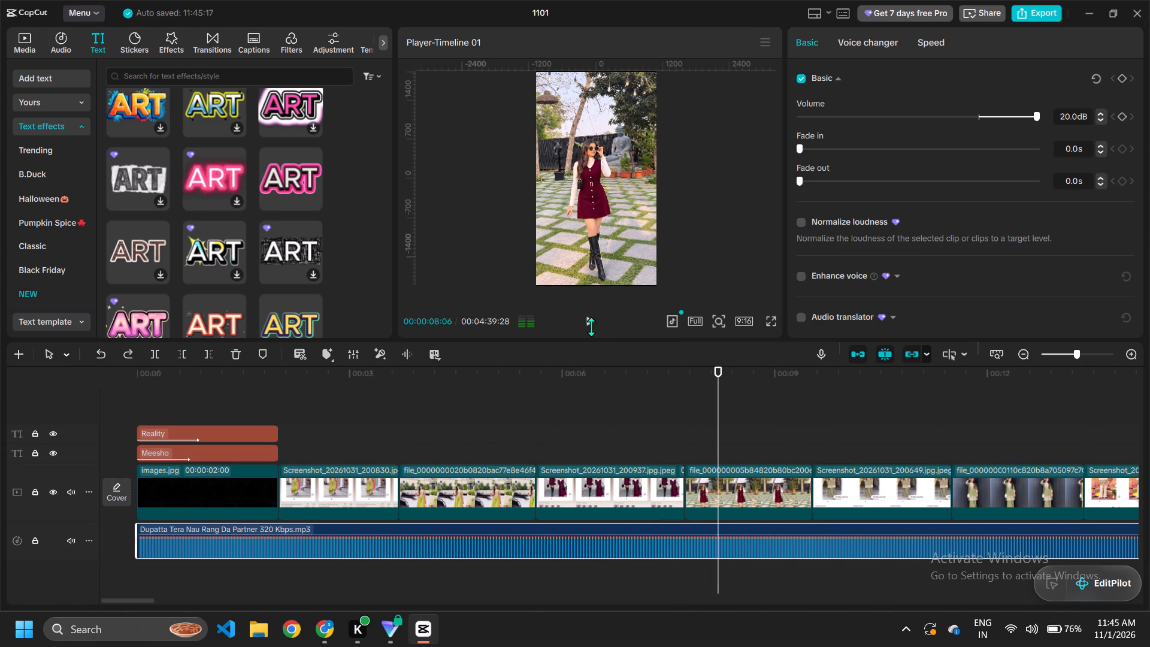
pyautogui.click(591, 326)
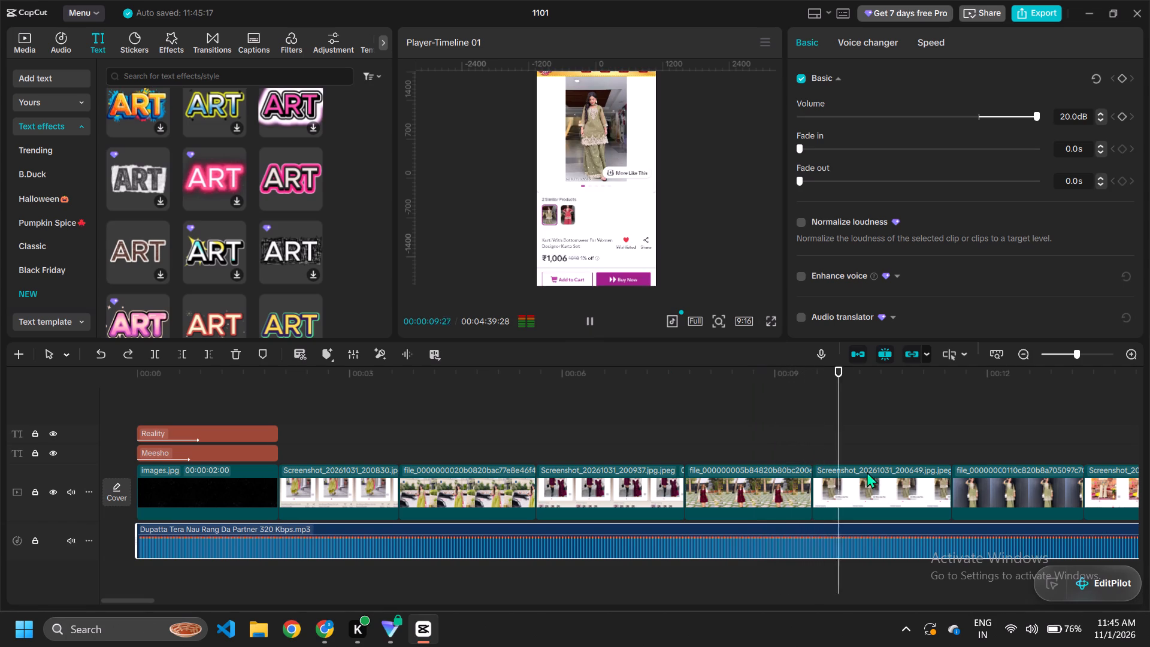
pyautogui.hscroll(-1, 878, 477)
pyautogui.hscroll(-1, 786, 471)
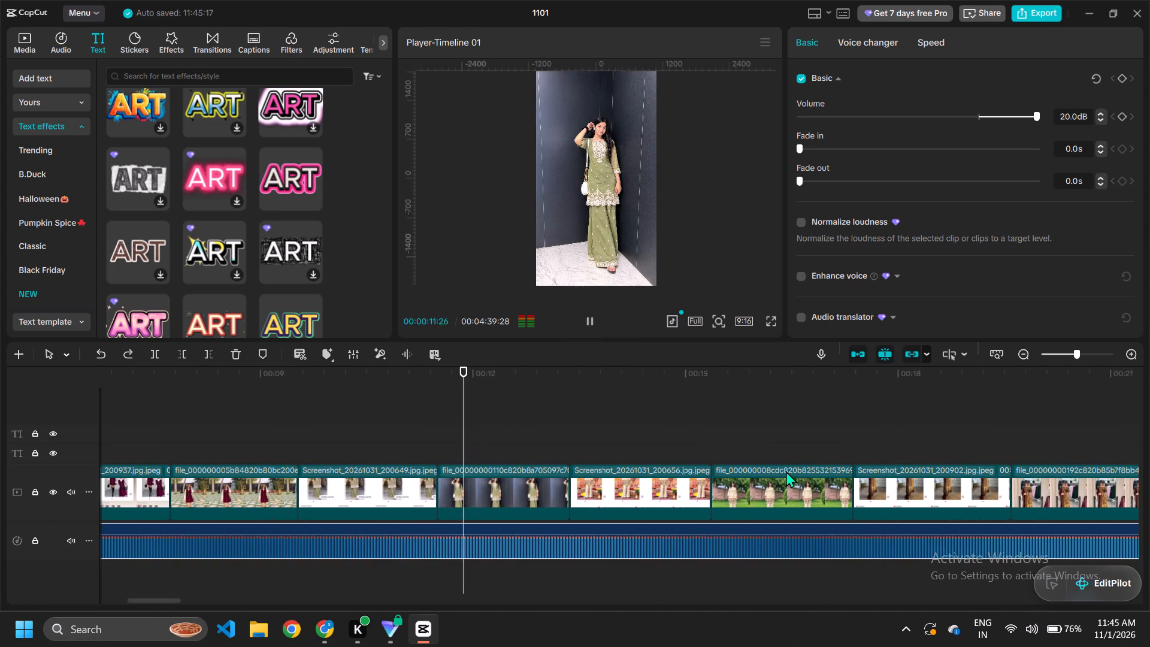
pyautogui.hscroll(-2, 786, 471)
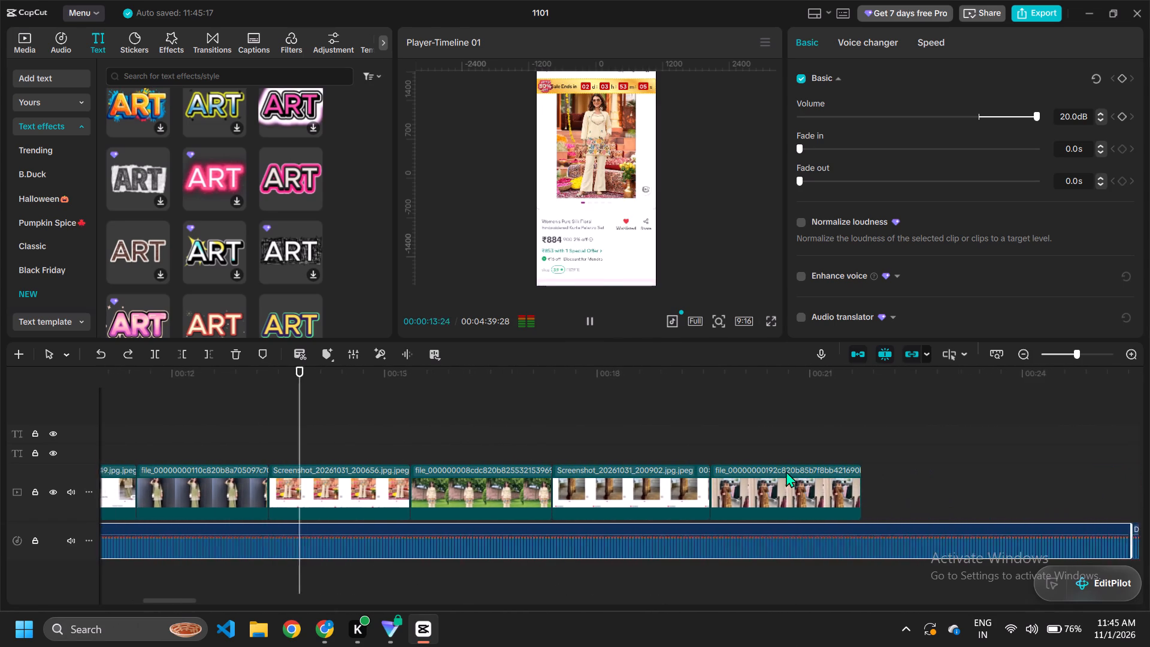
pyautogui.hscroll(-3, 786, 471)
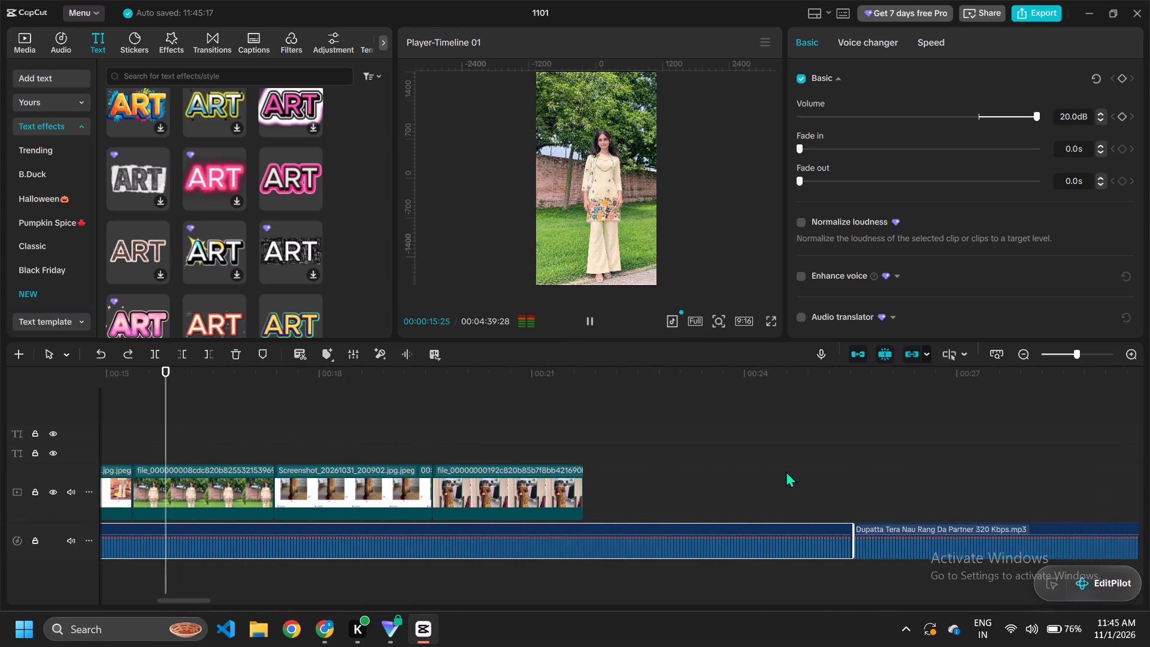
pyautogui.hscroll(-1, 786, 471)
pyautogui.hscroll(-1, 721, 475)
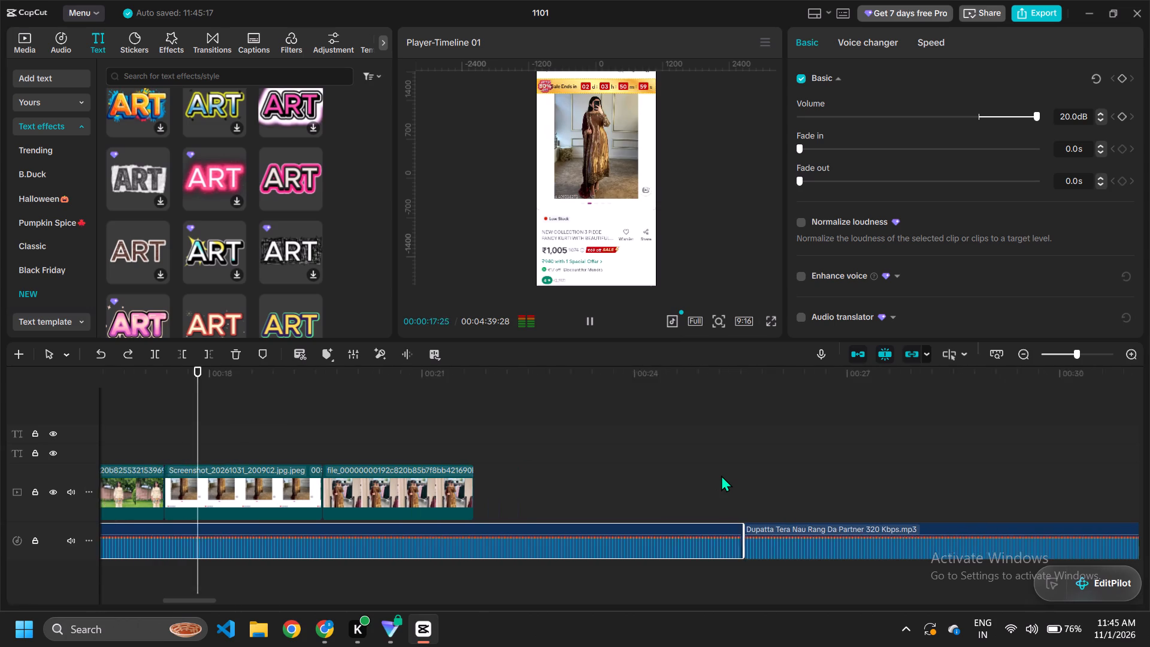
pyautogui.hscroll(-1, 721, 475)
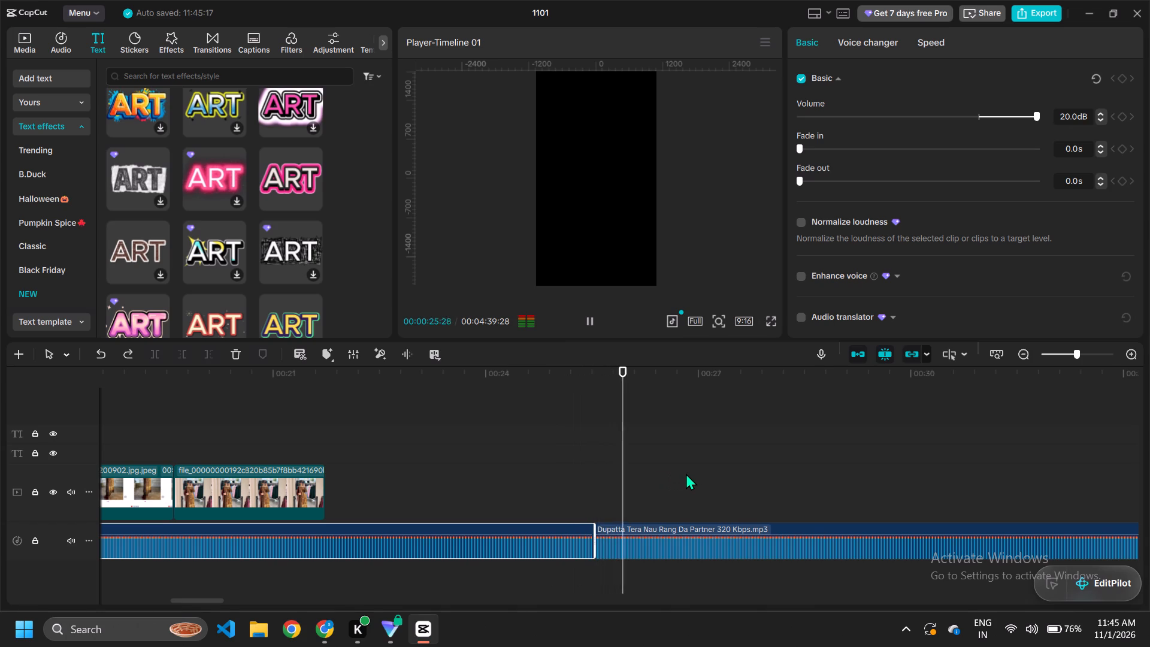
pyautogui.click(583, 320)
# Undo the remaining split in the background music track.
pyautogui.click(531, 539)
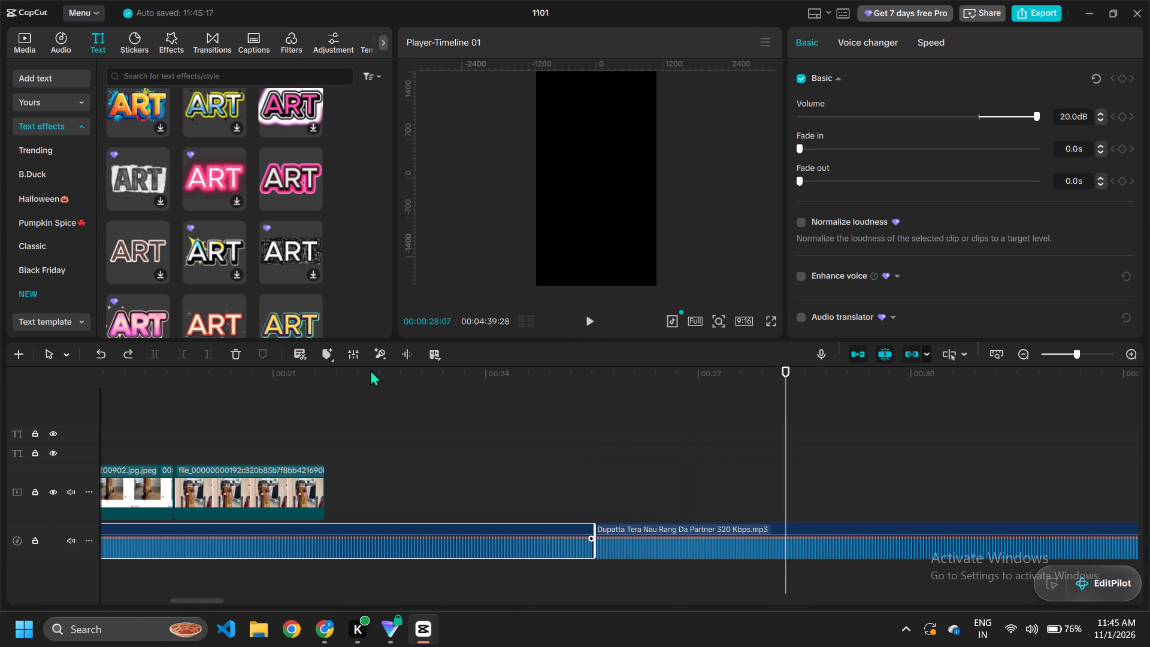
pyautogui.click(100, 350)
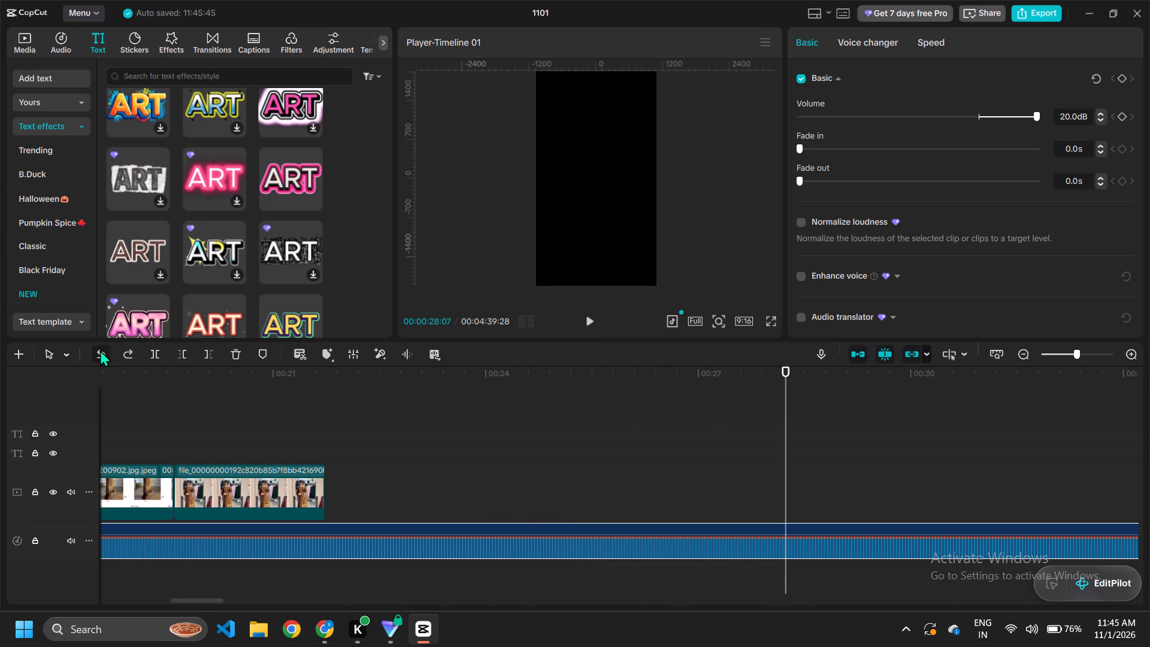
# Split the background music at 00:00:23:02 and delete the part before the split.
pyautogui.click(419, 371)
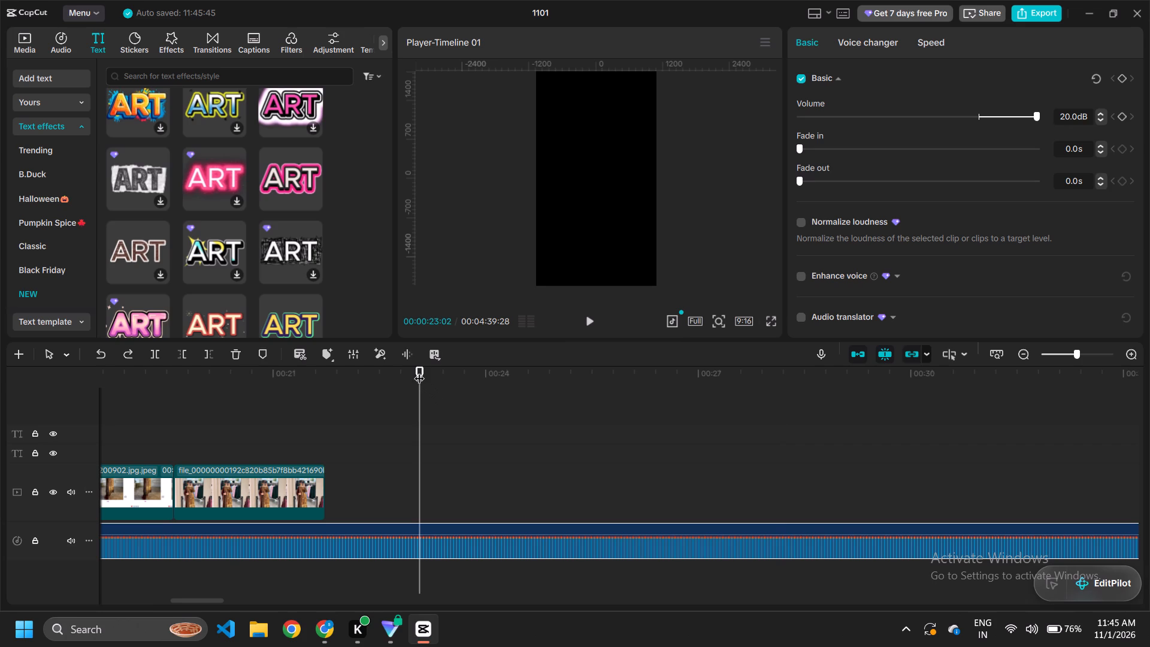
pyautogui.click(155, 357)
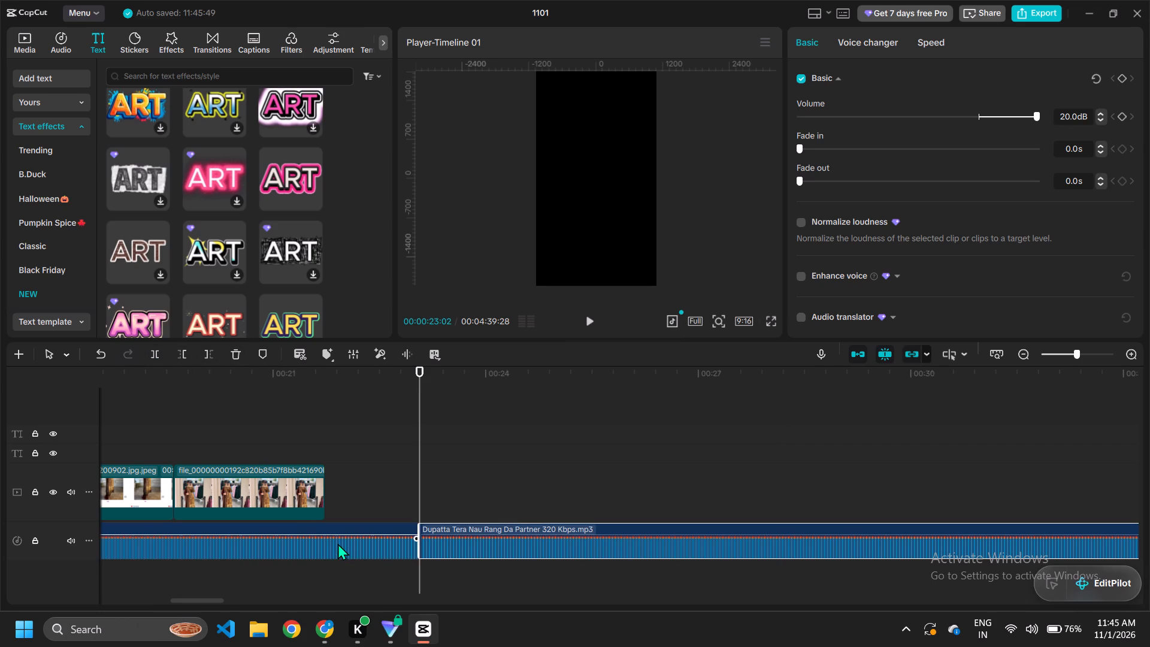
pyautogui.click(338, 543)
pyautogui.click(239, 357)
# Move the remaining music clip back to the very start of the timeline and play the opening to check it.
pyautogui.moveTo(546, 544); pyautogui.dragTo(474, 551)
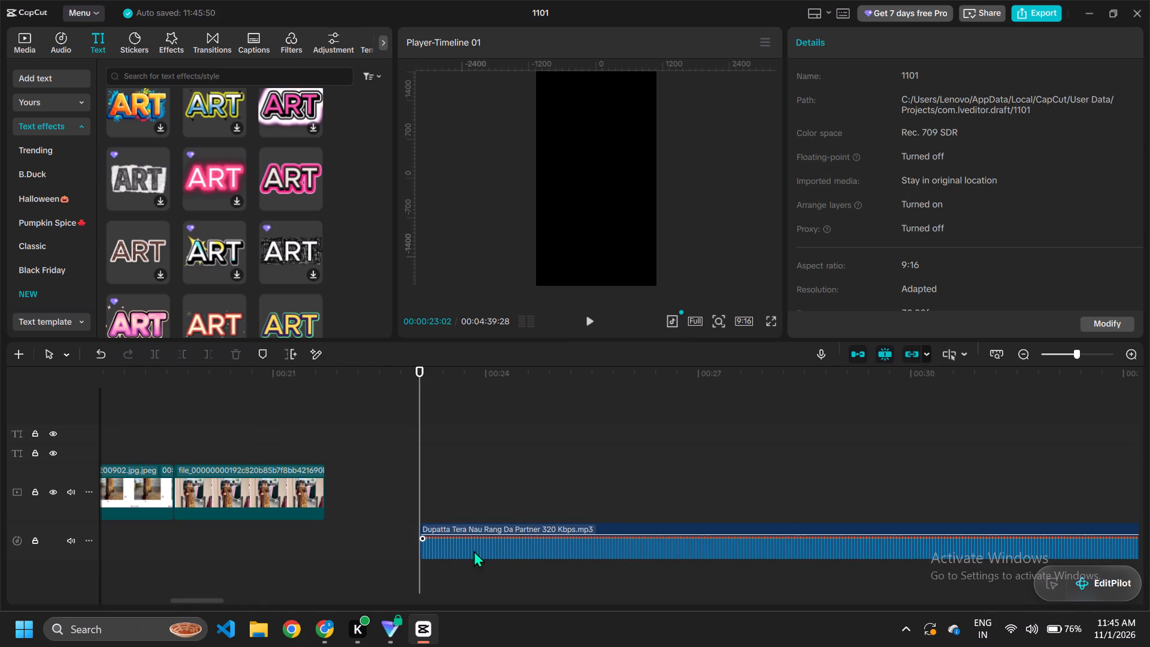
pyautogui.moveTo(474, 551); pyautogui.dragTo(259, 557)
pyautogui.hscroll(1, 313, 563)
pyautogui.moveTo(694, 548); pyautogui.dragTo(416, 567)
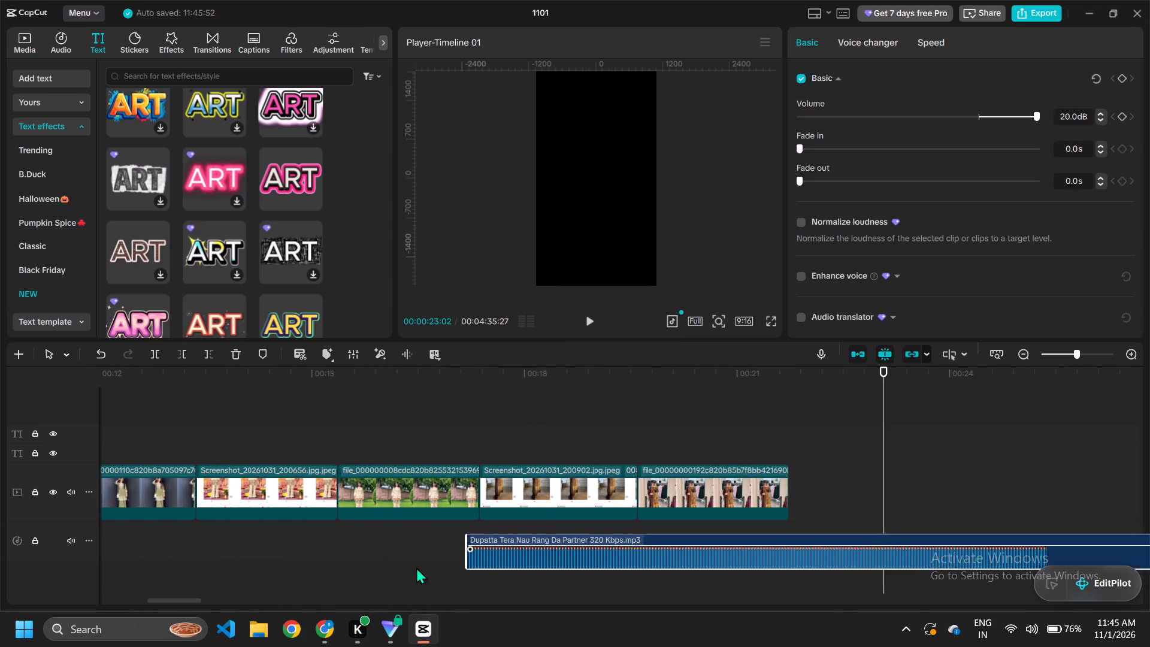
pyautogui.moveTo(416, 567); pyautogui.dragTo(216, 551)
pyautogui.hscroll(2, 322, 561)
pyautogui.moveTo(804, 537); pyautogui.dragTo(305, 549)
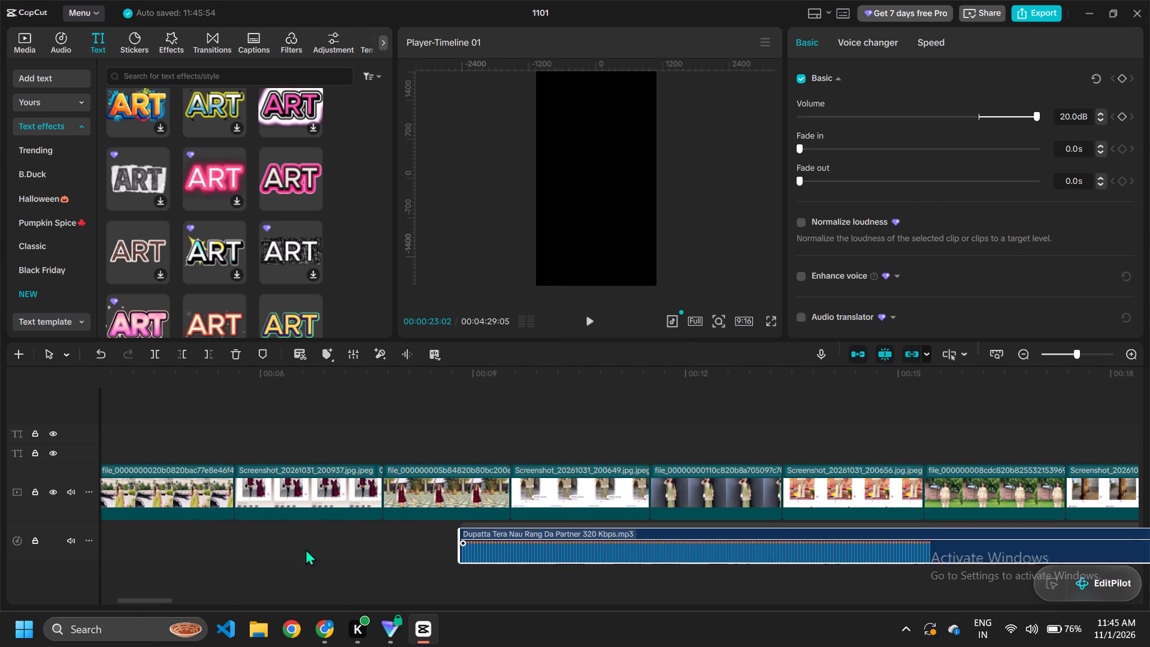
pyautogui.moveTo(305, 549); pyautogui.dragTo(143, 541)
pyautogui.hscroll(2, 195, 540)
pyautogui.moveTo(481, 541); pyautogui.dragTo(242, 541)
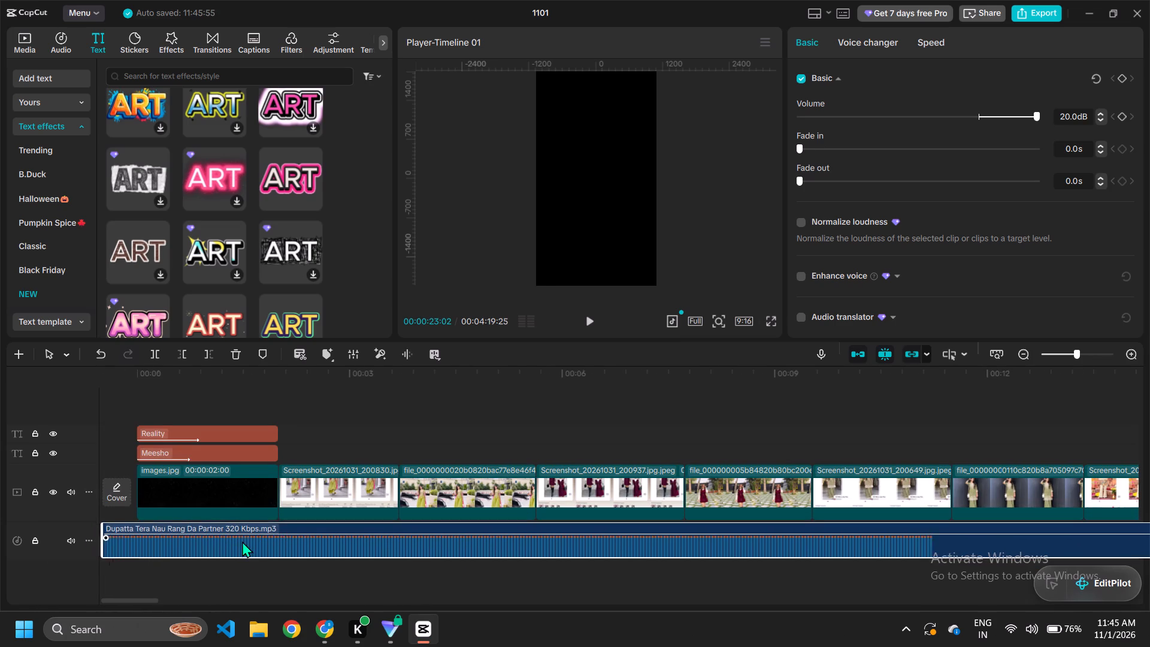
pyautogui.moveTo(242, 541); pyautogui.dragTo(268, 540)
pyautogui.hscroll(1, 541, 347)
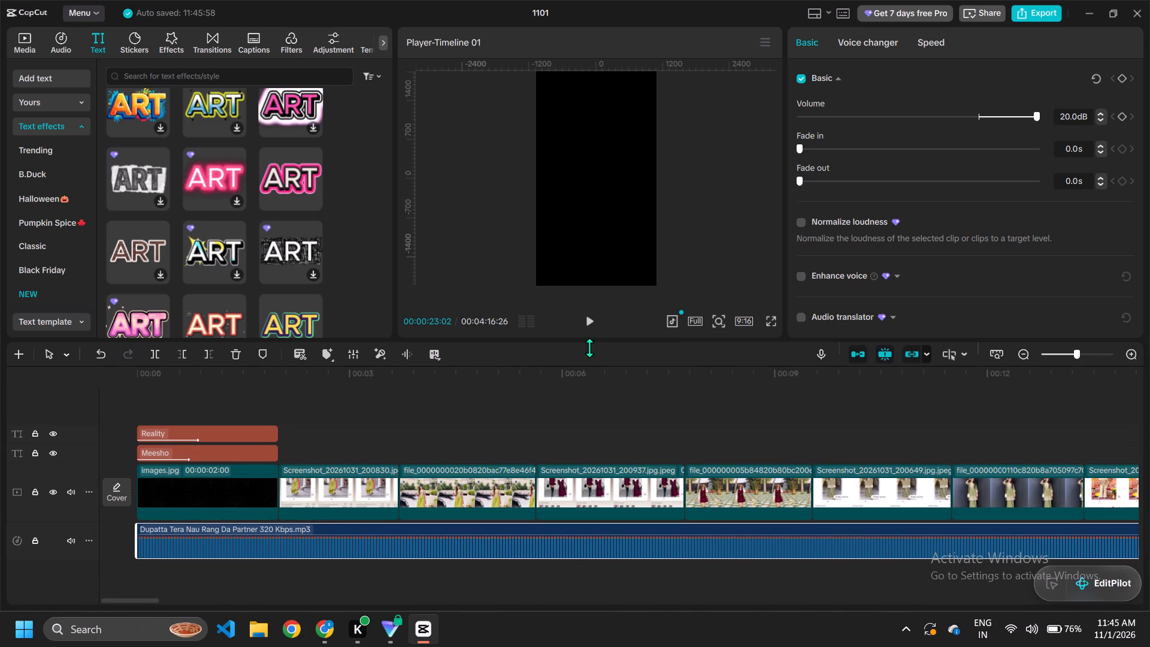
pyautogui.hscroll(1, 589, 347)
pyautogui.click(145, 369)
pyautogui.click(590, 325)
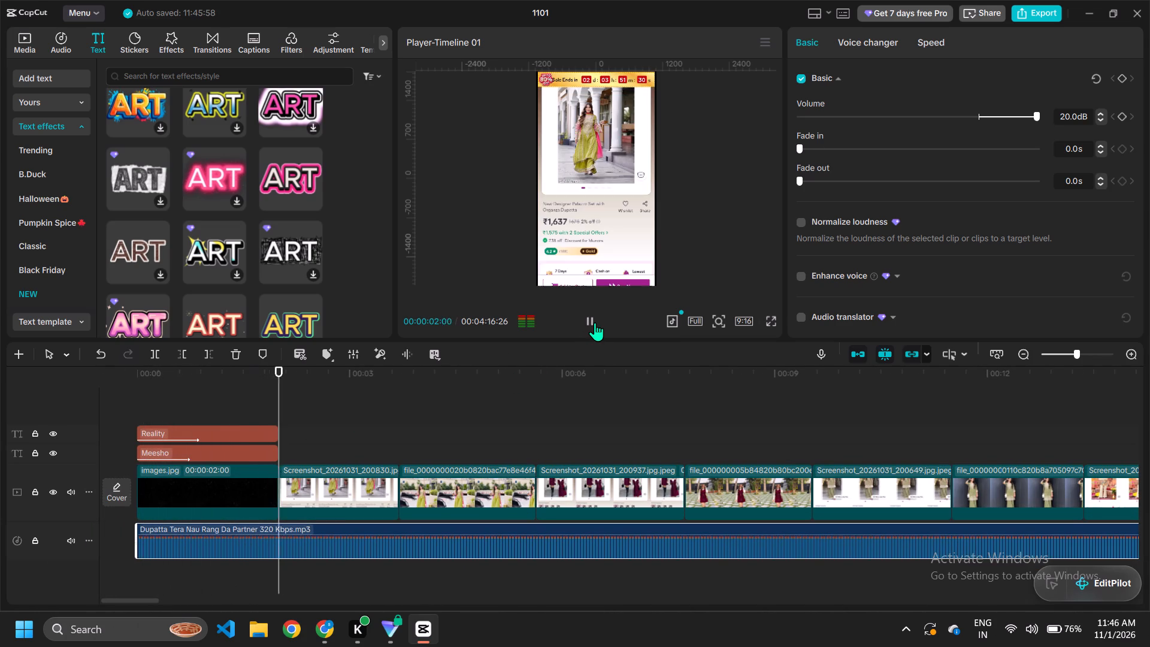
pyautogui.click(595, 322)
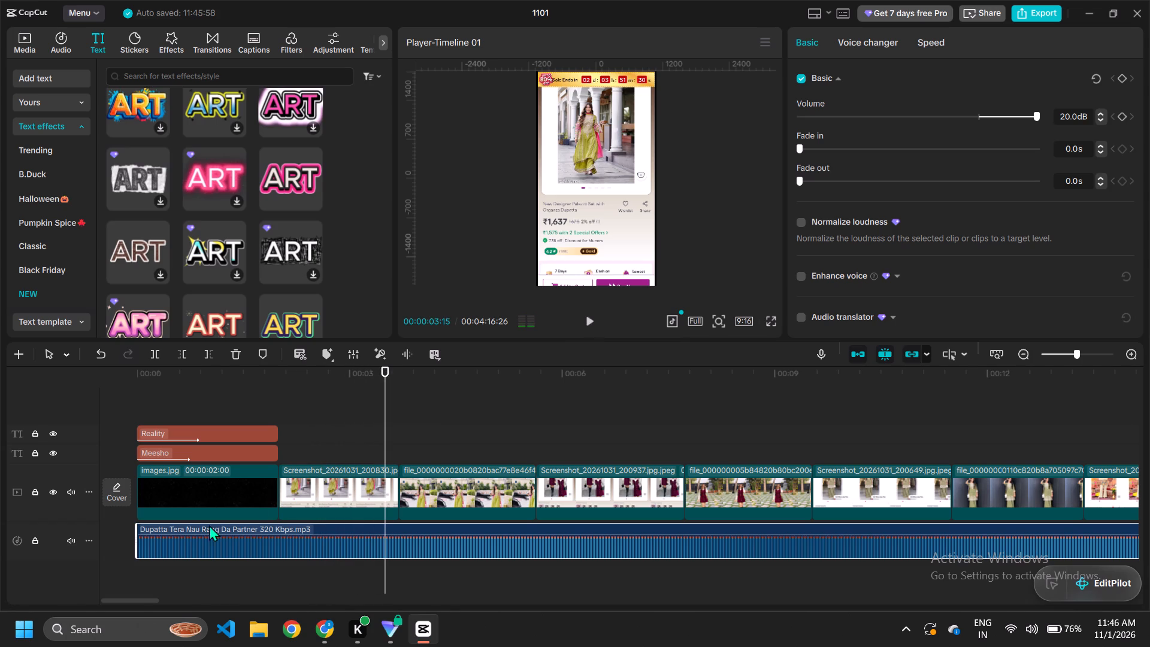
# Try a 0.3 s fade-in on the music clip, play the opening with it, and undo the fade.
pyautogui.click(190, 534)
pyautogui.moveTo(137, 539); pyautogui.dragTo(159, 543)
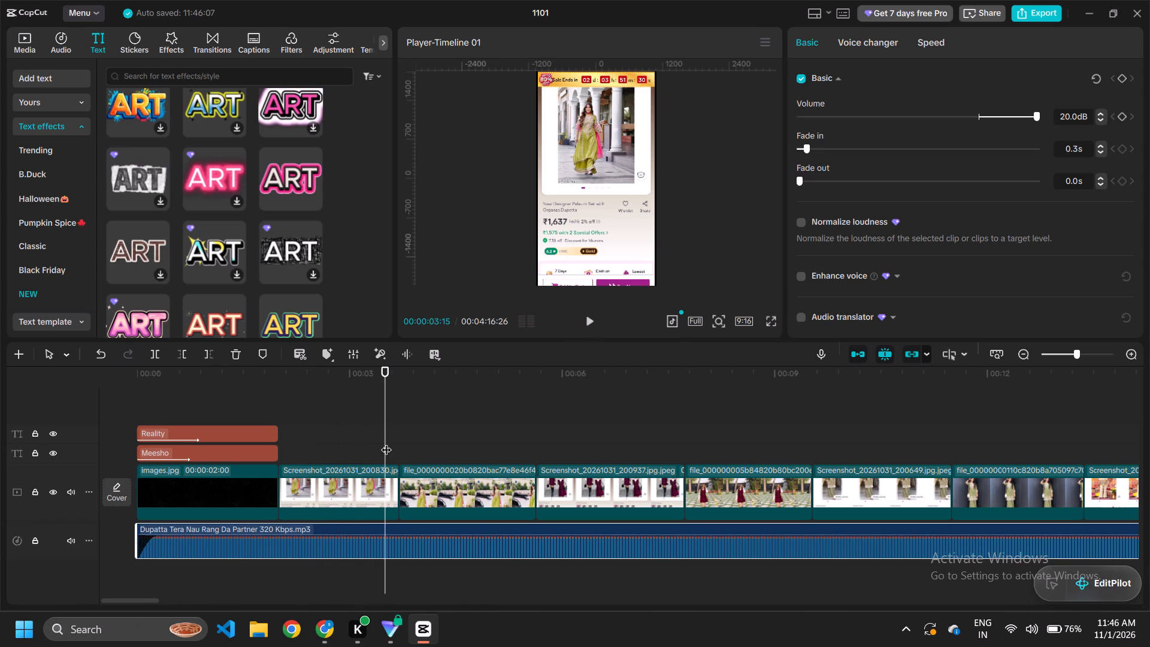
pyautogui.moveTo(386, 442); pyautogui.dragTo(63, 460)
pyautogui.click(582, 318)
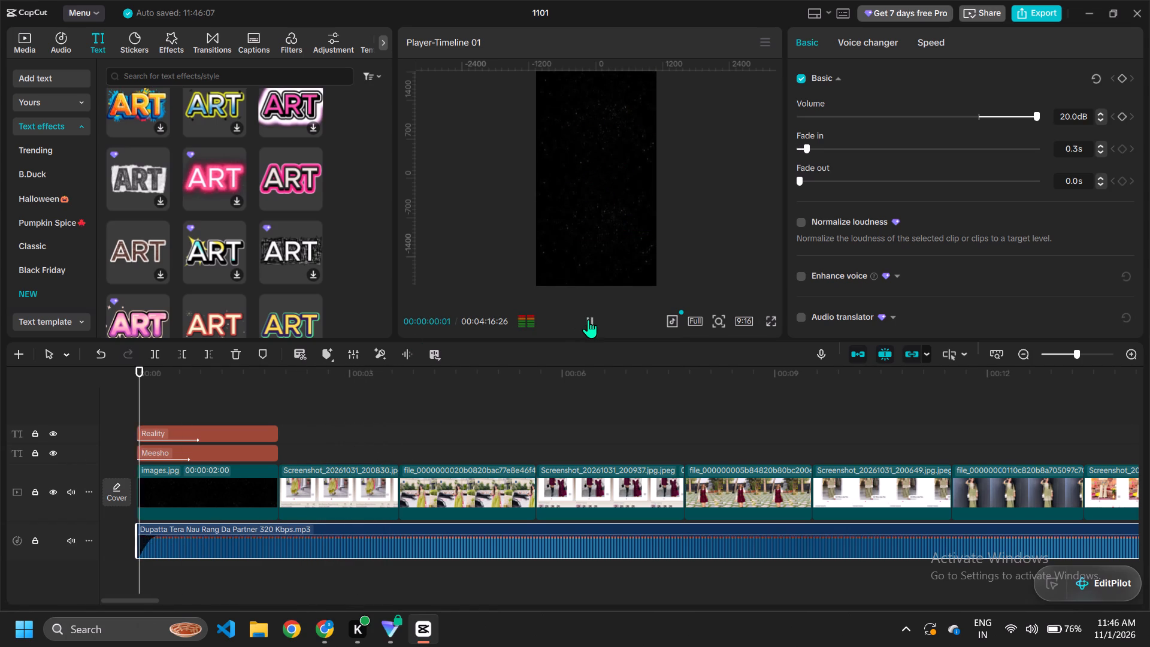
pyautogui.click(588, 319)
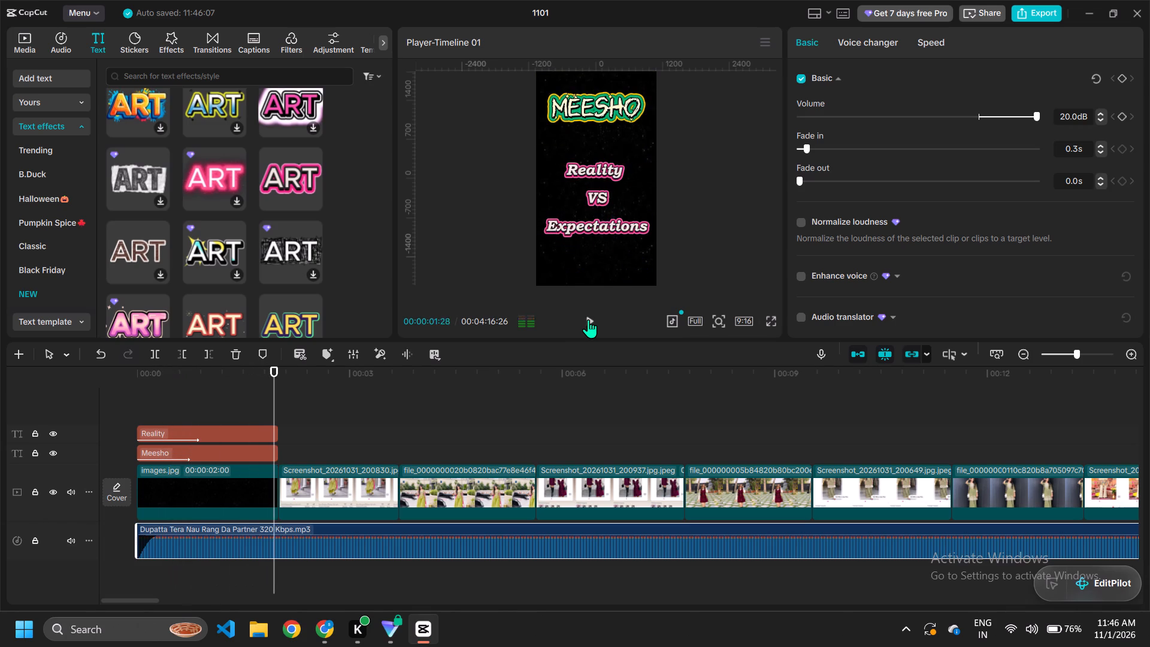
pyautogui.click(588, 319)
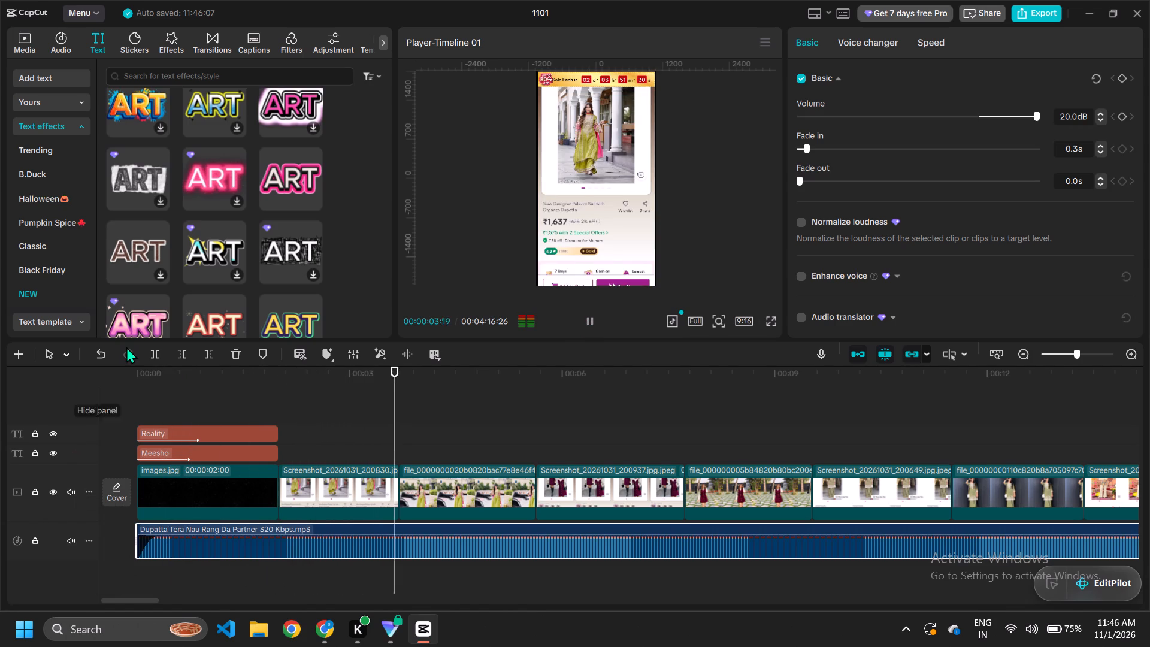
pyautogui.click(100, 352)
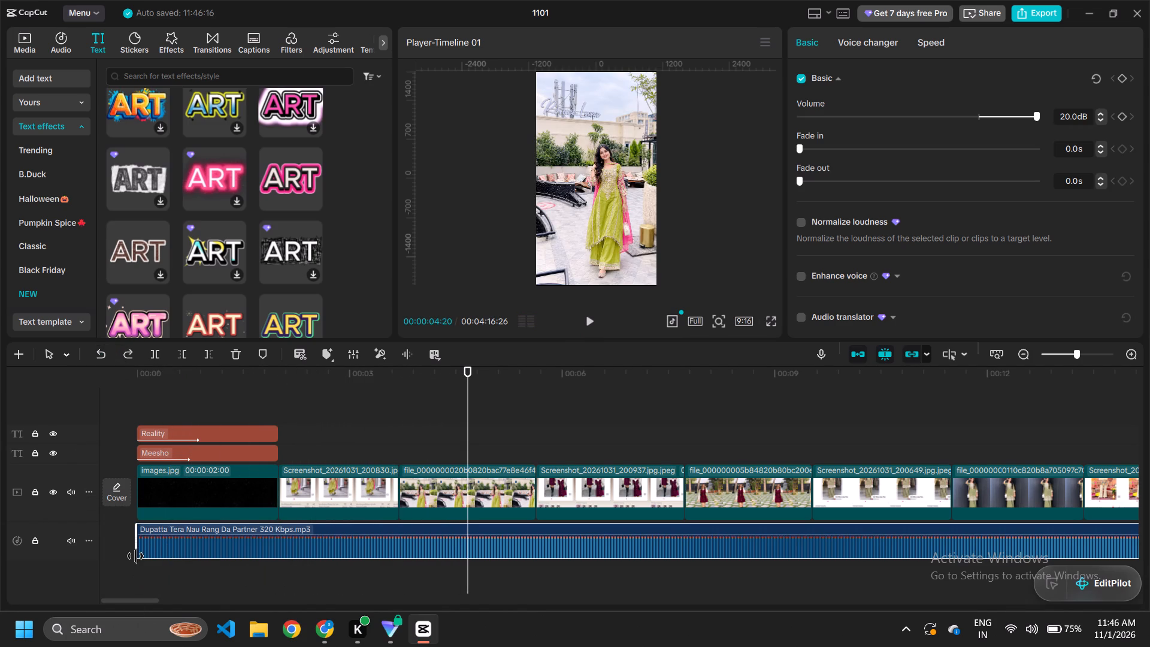
# Trim about 0.6 s off the start of the music, realign the clip with the timeline start, and play the opening.
pyautogui.moveTo(136, 548); pyautogui.dragTo(183, 562)
pyautogui.moveTo(248, 552); pyautogui.dragTo(212, 552)
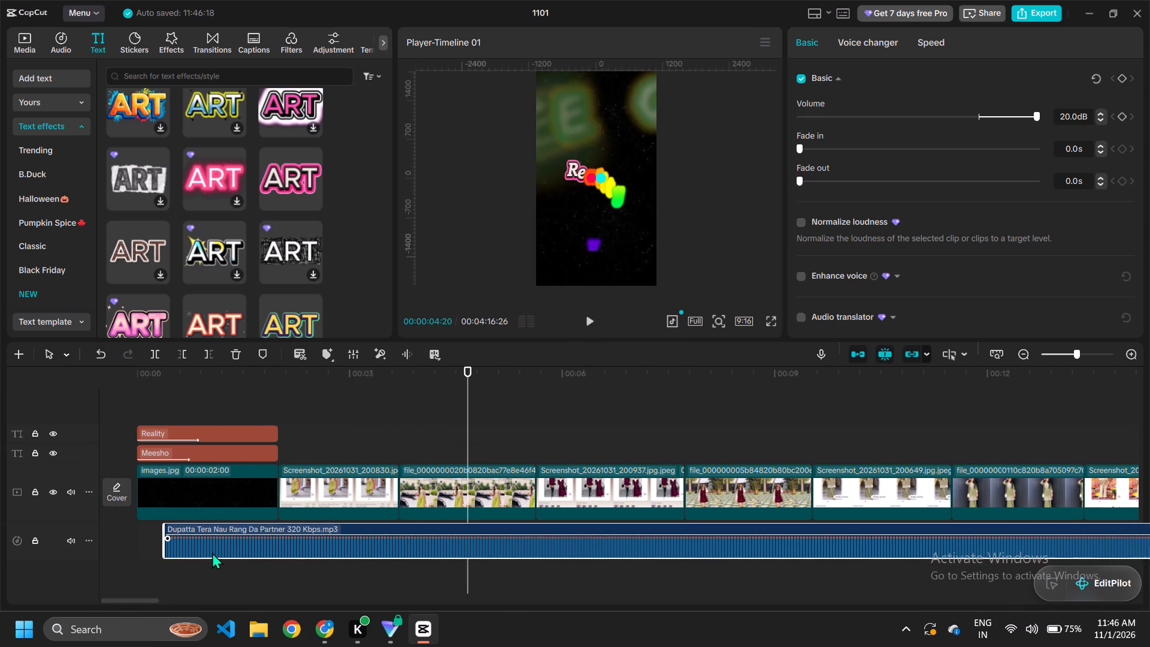
pyautogui.moveTo(212, 552); pyautogui.dragTo(198, 552)
pyautogui.moveTo(470, 427); pyautogui.dragTo(73, 451)
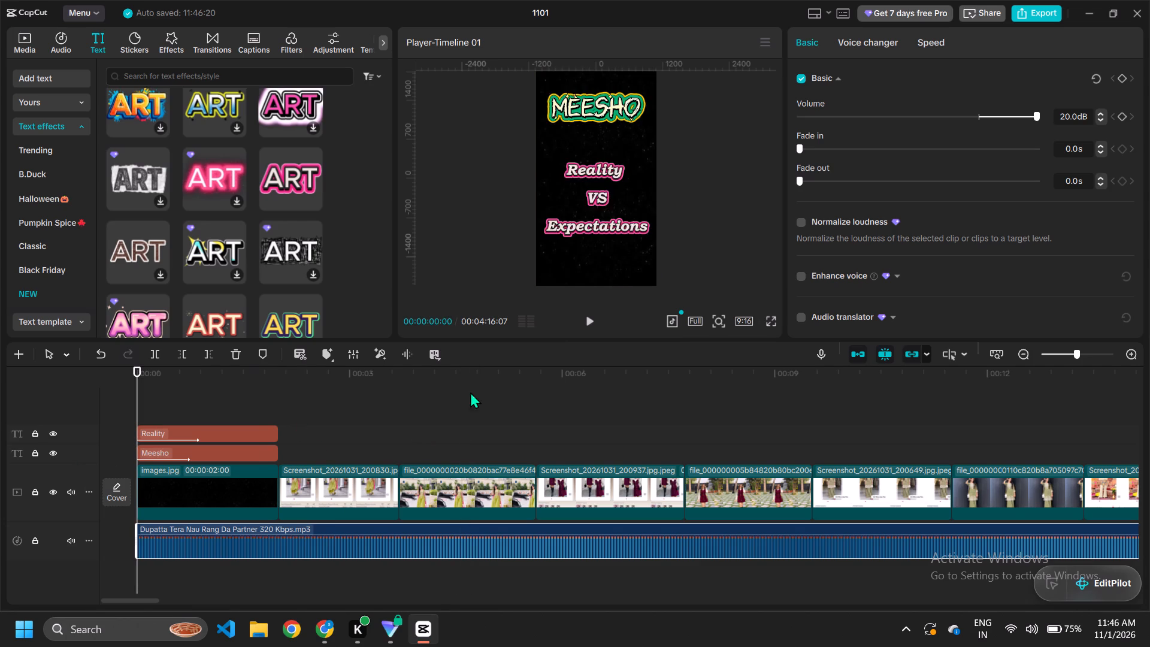
pyautogui.click(591, 327)
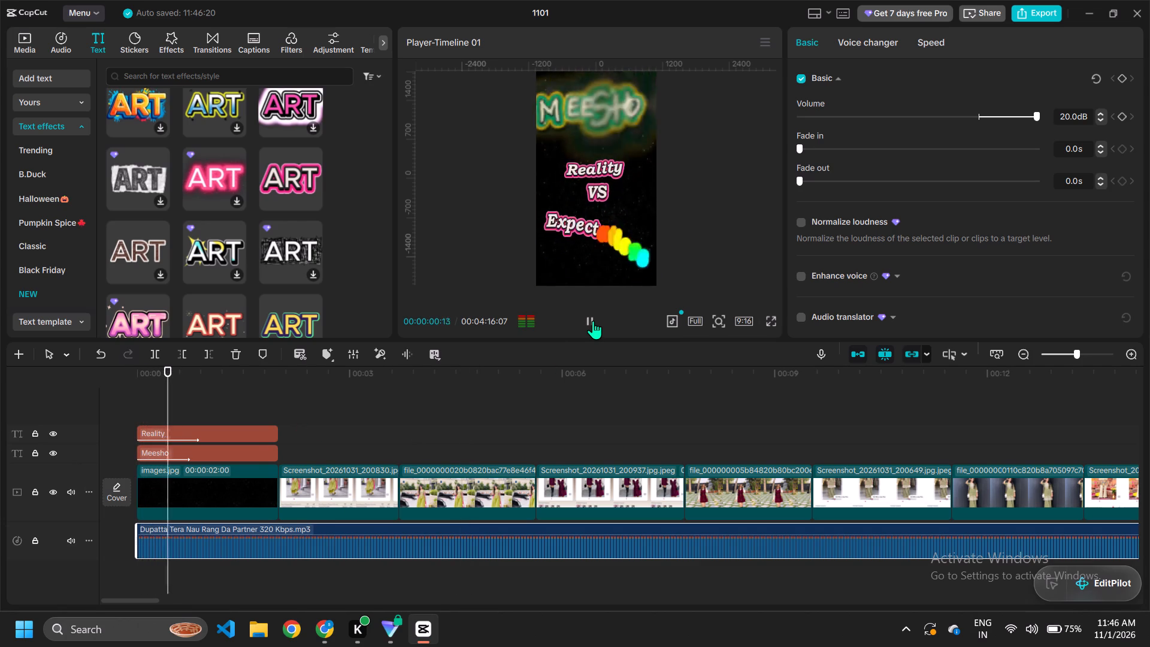
pyautogui.click(593, 321)
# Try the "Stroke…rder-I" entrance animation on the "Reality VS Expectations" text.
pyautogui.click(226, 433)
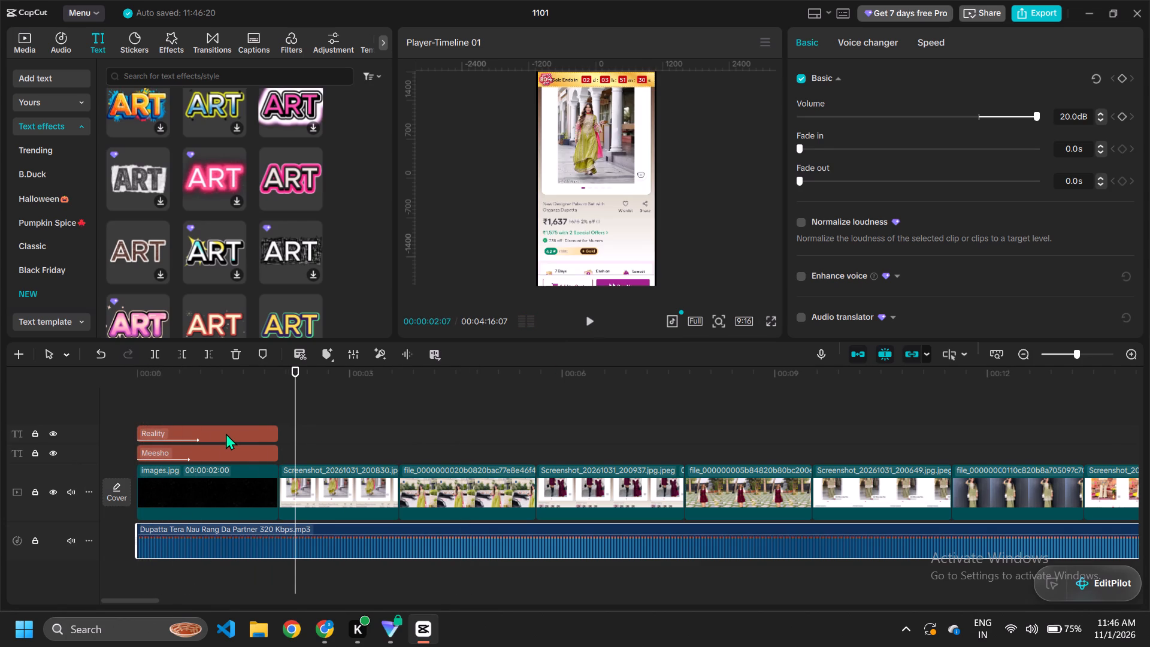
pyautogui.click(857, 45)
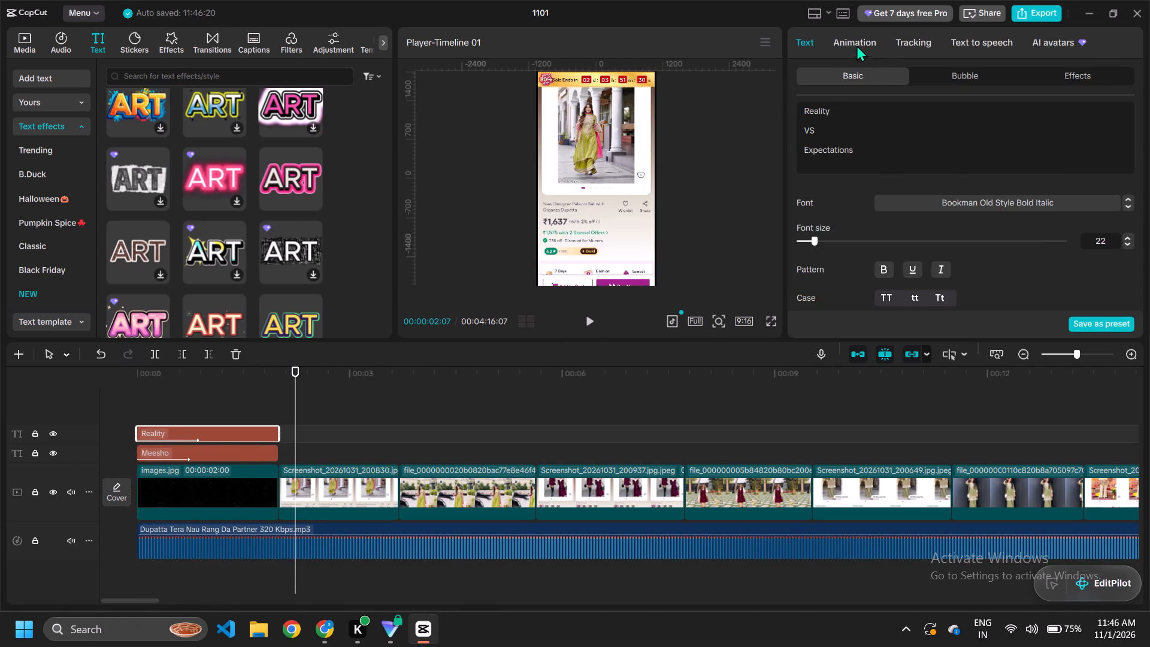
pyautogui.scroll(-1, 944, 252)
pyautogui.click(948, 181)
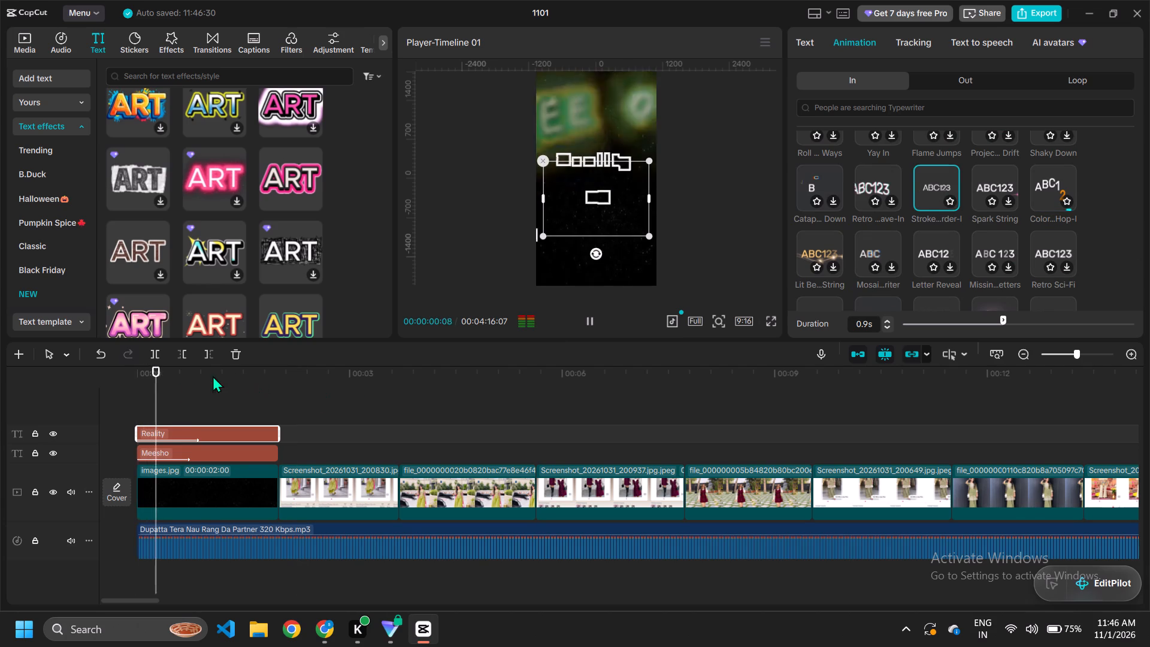
# Browse the entrance animations for an alternative for the "Reality VS Expectations" text.
pyautogui.scroll(-1, 903, 251)
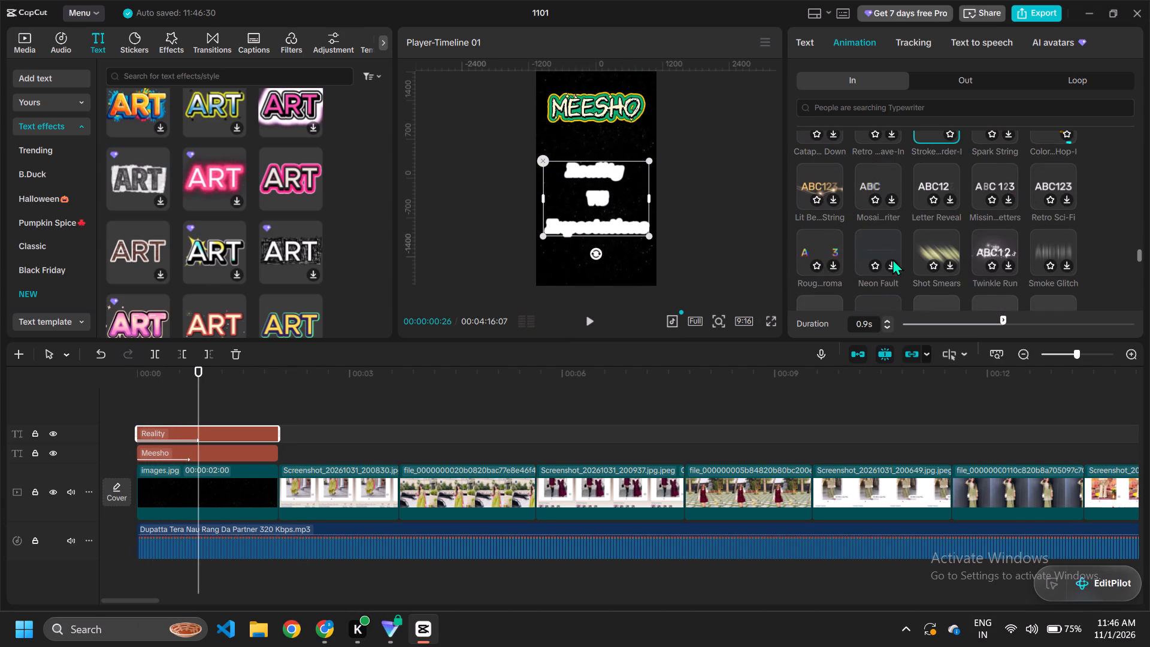
pyautogui.scroll(-2, 933, 241)
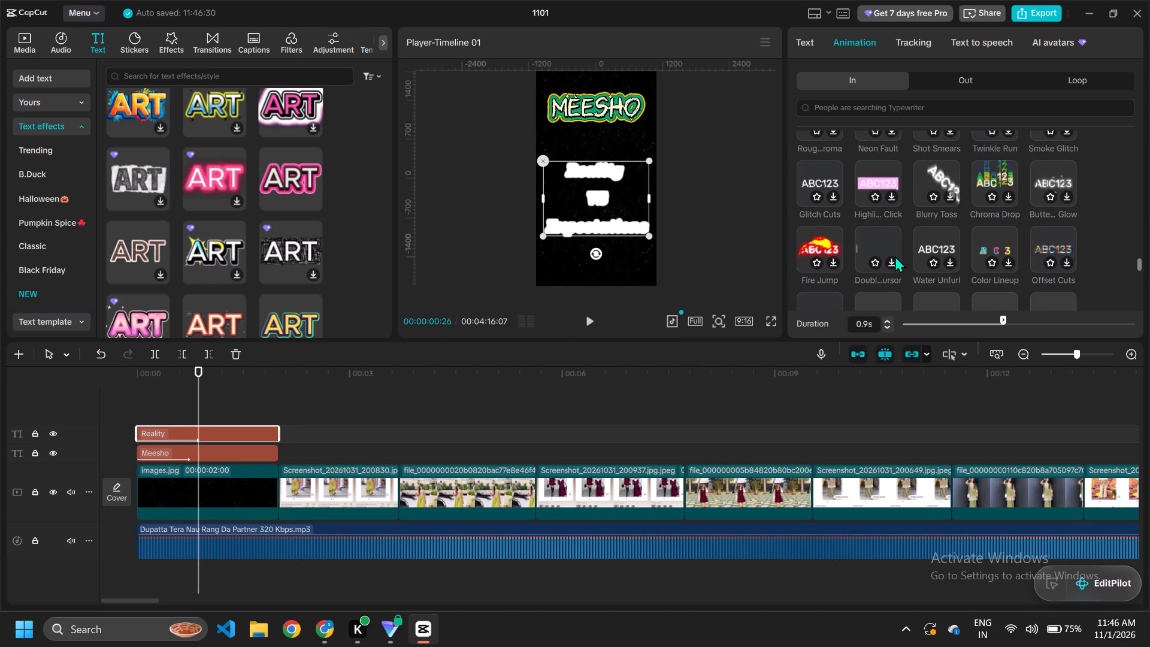
pyautogui.scroll(-2, 895, 256)
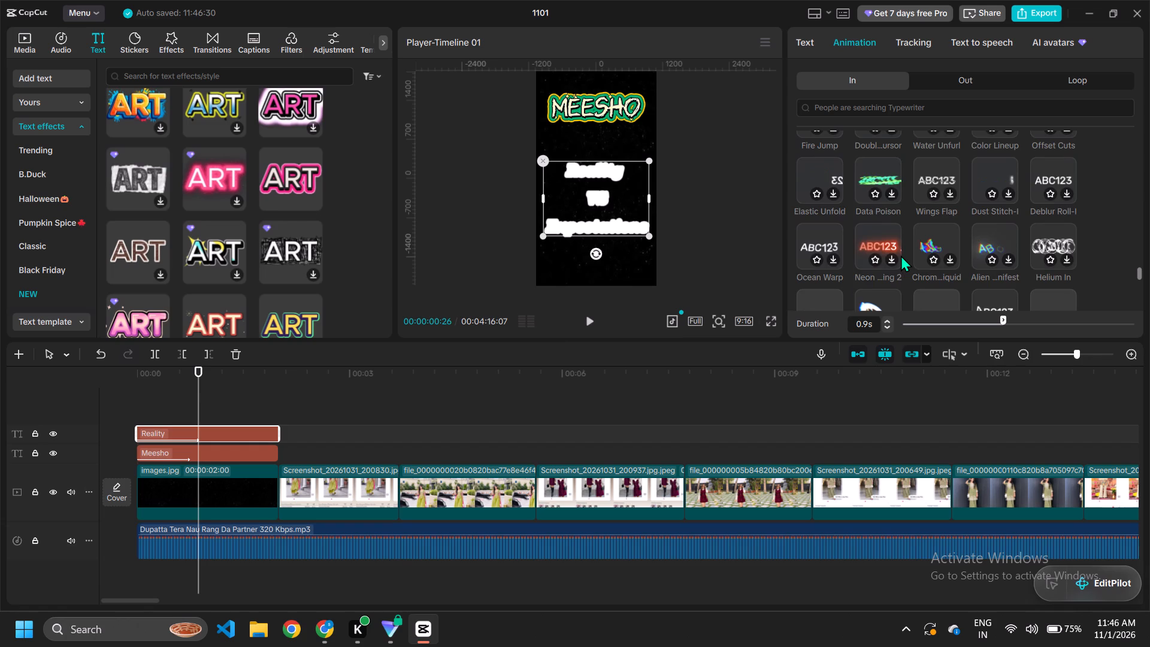
pyautogui.scroll(-3, 903, 255)
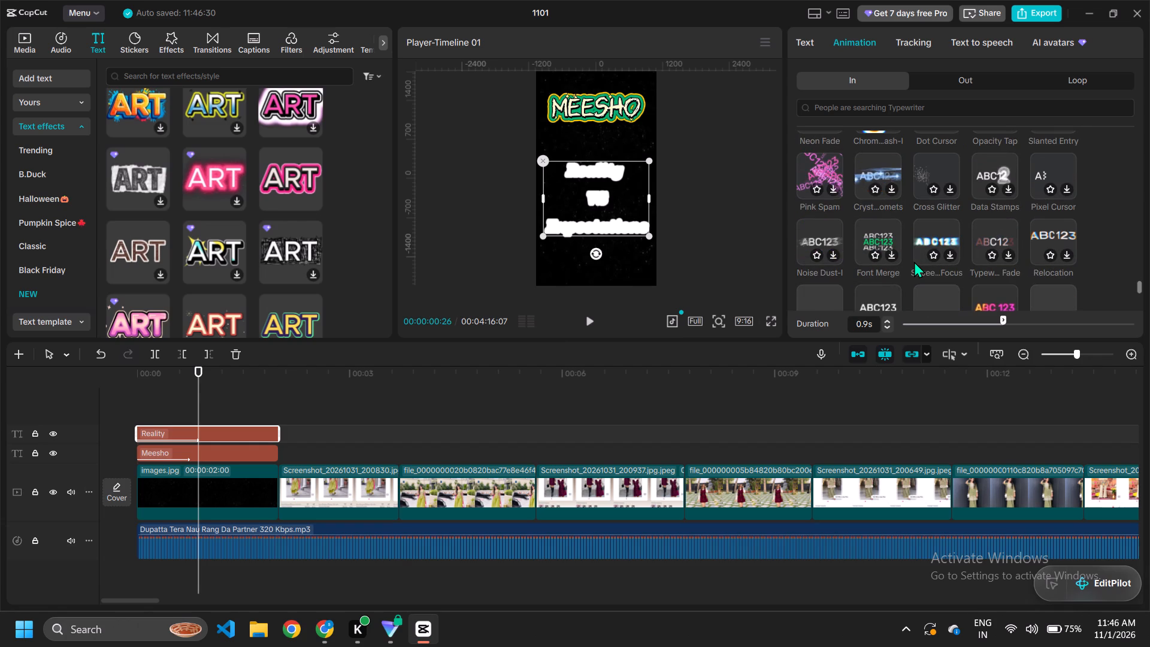
pyautogui.scroll(20, 915, 261)
pyautogui.scroll(7, 915, 261)
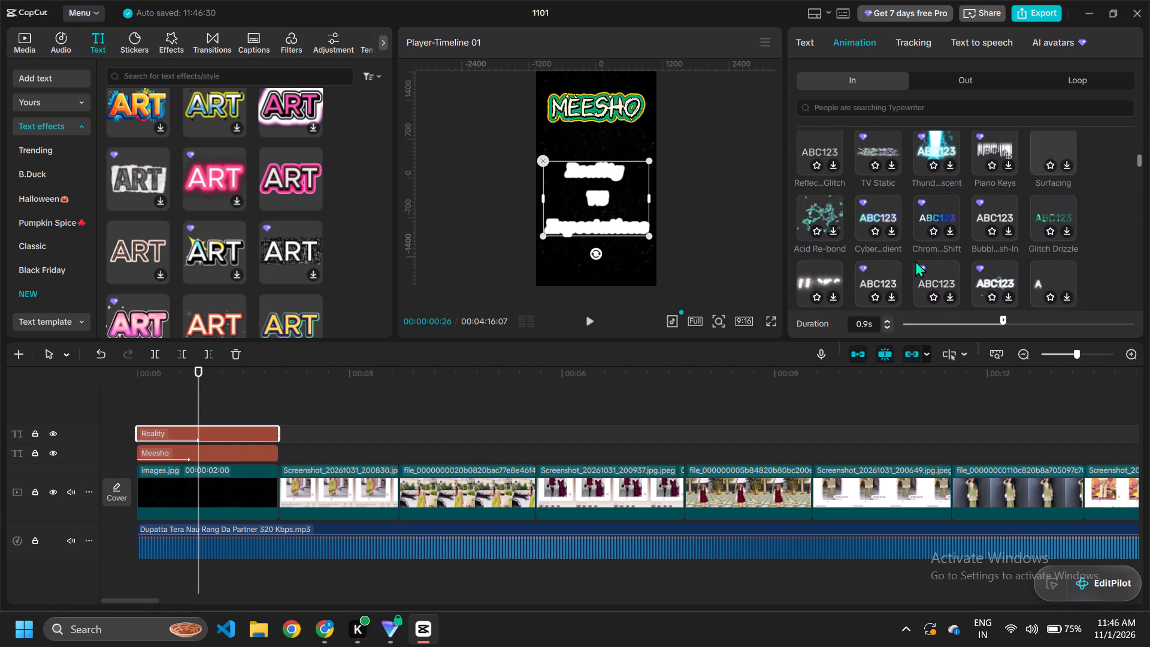
pyautogui.scroll(14, 915, 261)
# Find the "Fade In" entrance animations, apply the letter-by-letter "Lett…e-In" one to the "Reality VS Expectations" text, and play the opening.
pyautogui.click(896, 107)
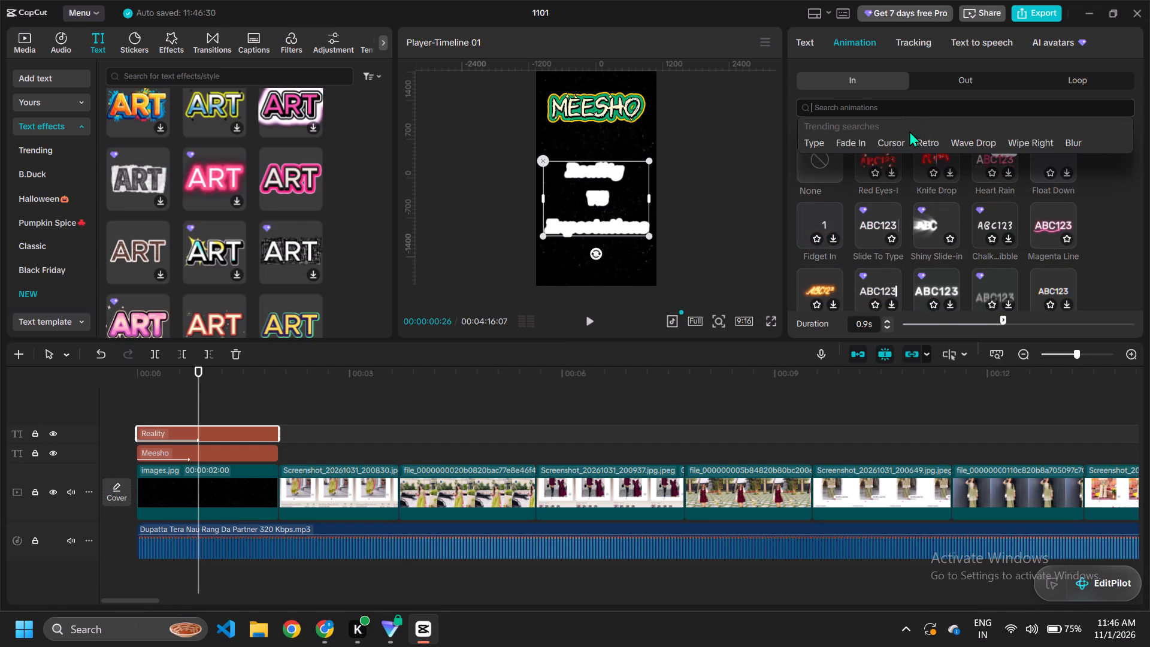
pyautogui.click(845, 139)
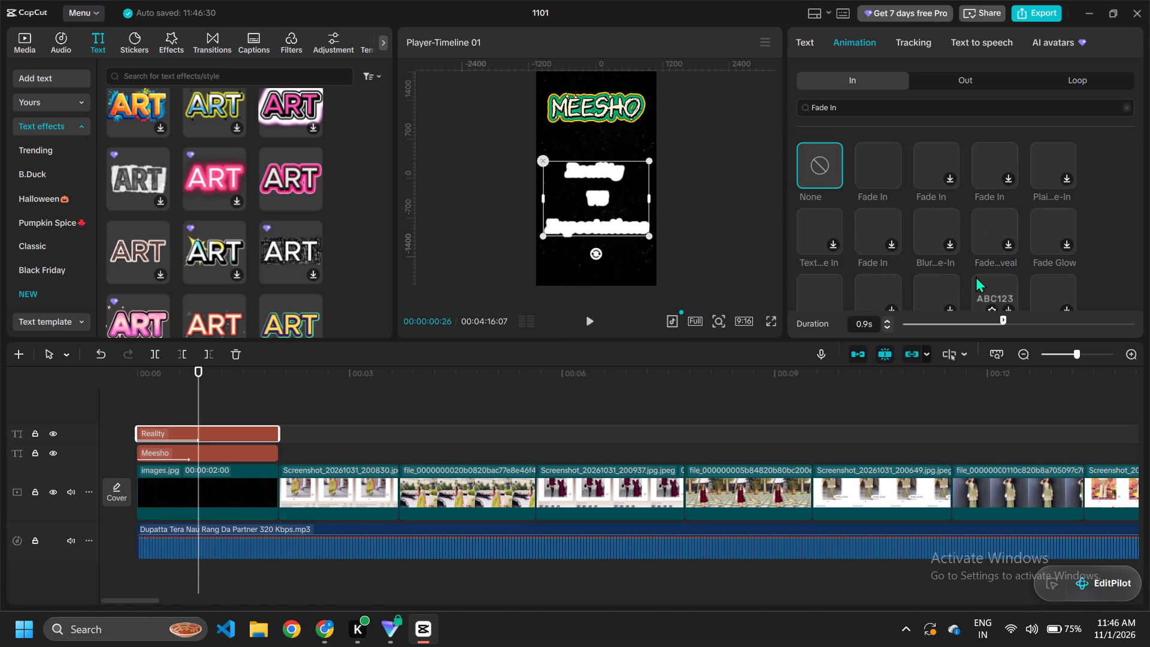
pyautogui.scroll(-2, 903, 249)
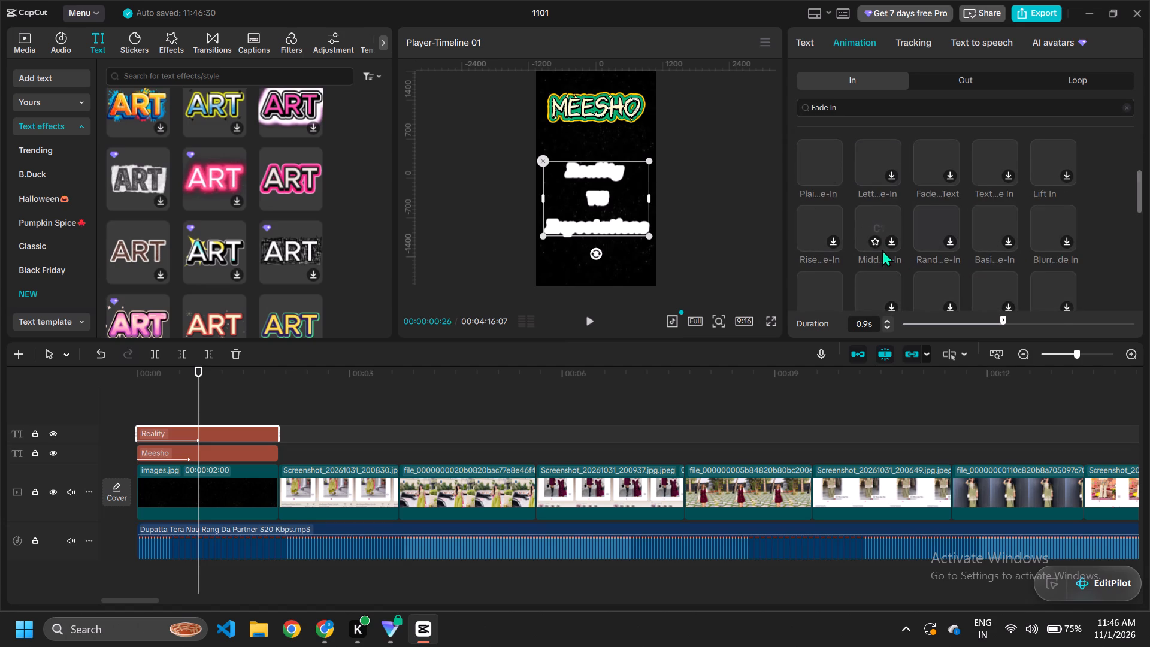
pyautogui.scroll(-2, 882, 252)
pyautogui.scroll(6, 882, 252)
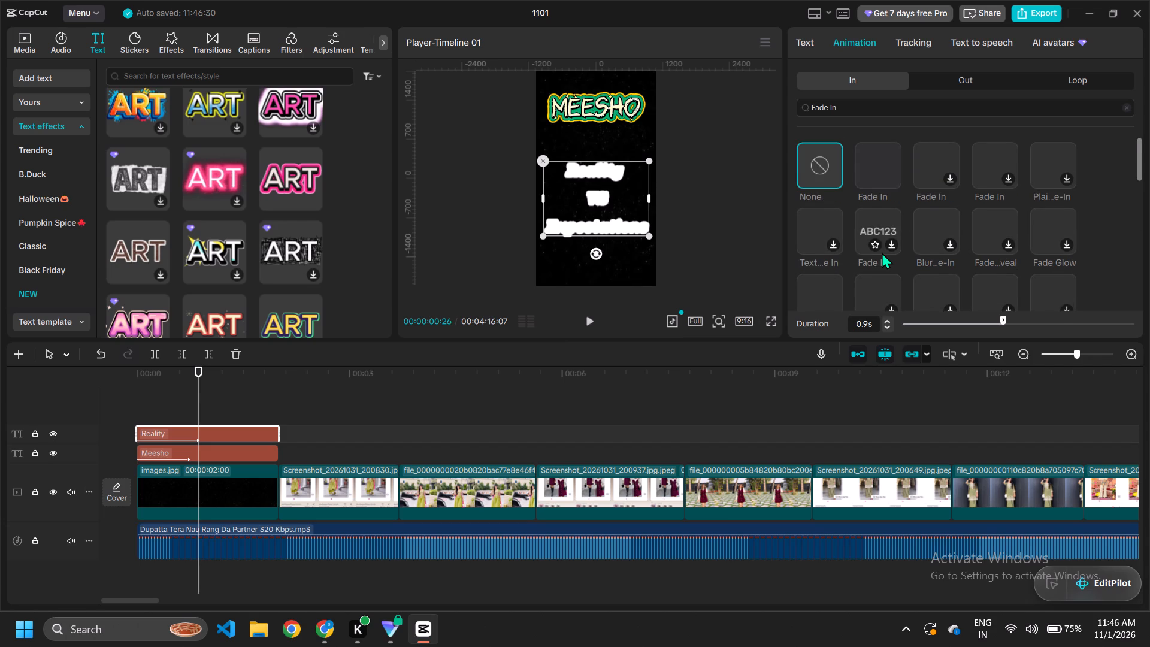
pyautogui.scroll(-1, 882, 252)
pyautogui.click(879, 210)
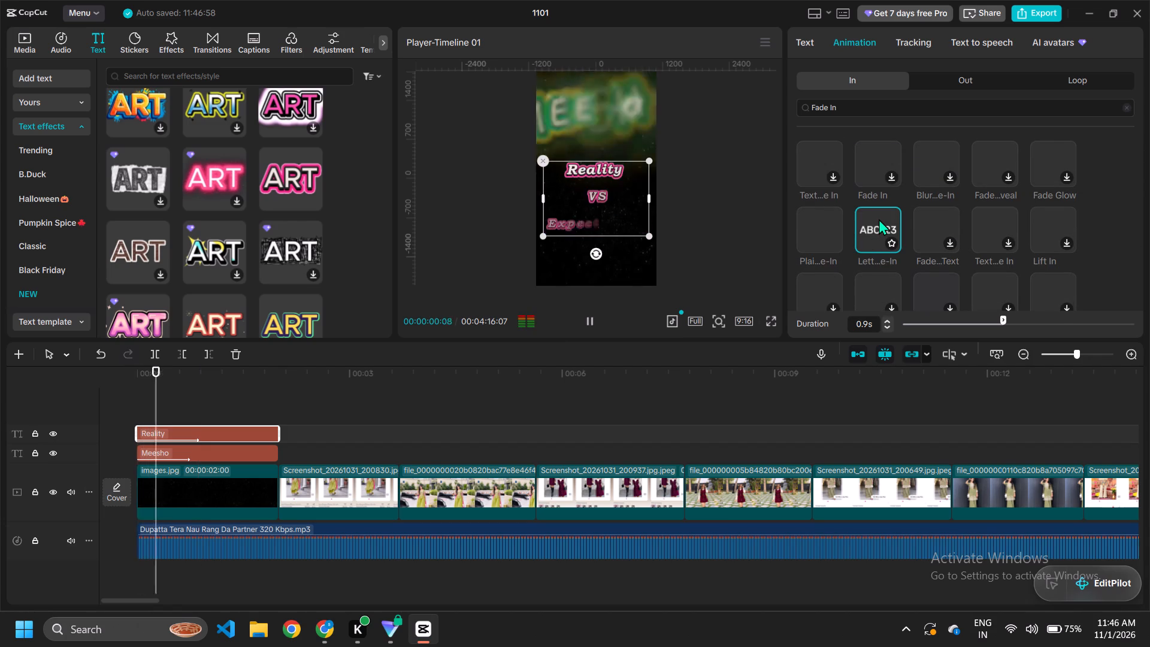
pyautogui.scroll(3, 888, 234)
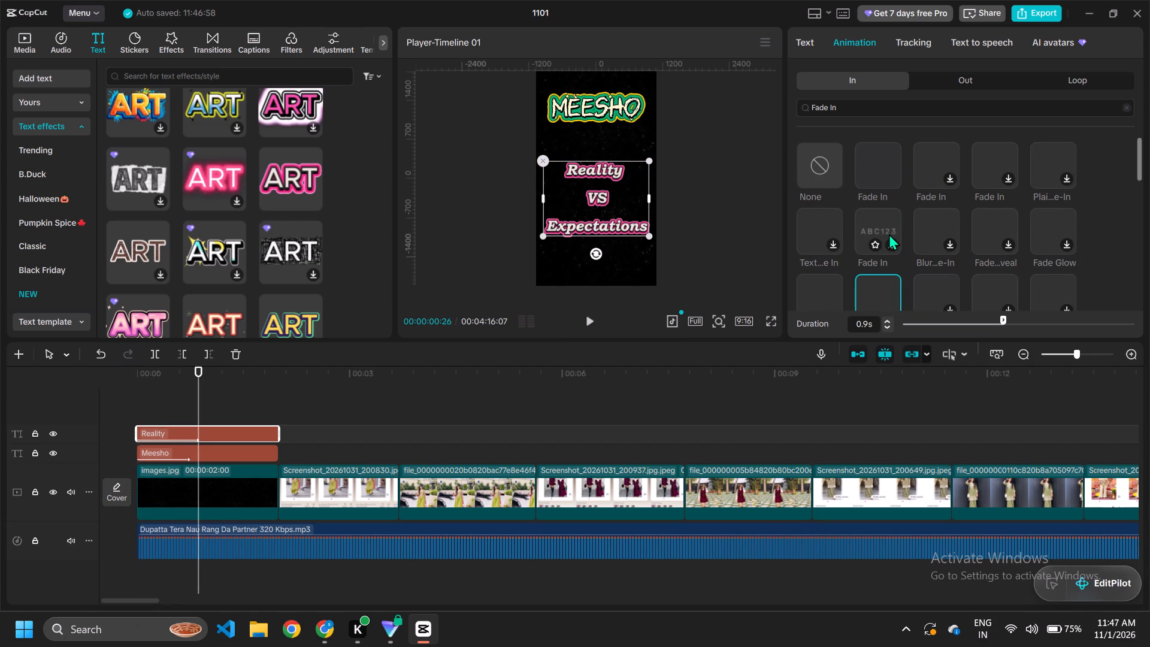
pyautogui.click(594, 318)
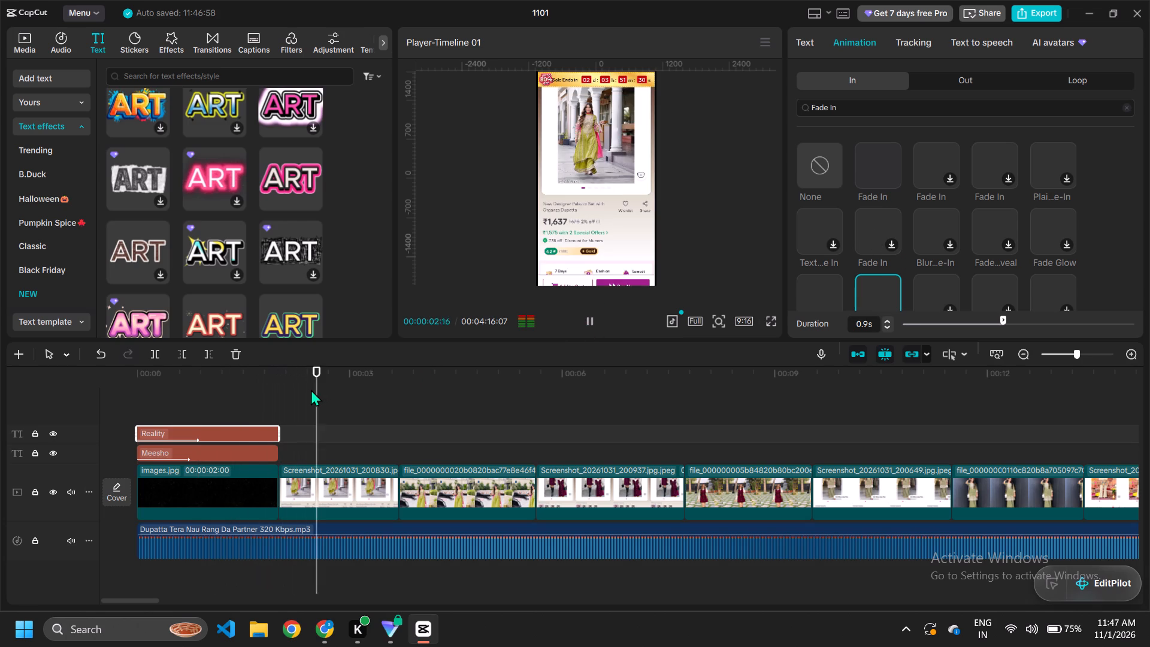
pyautogui.moveTo(311, 389); pyautogui.dragTo(304, 391)
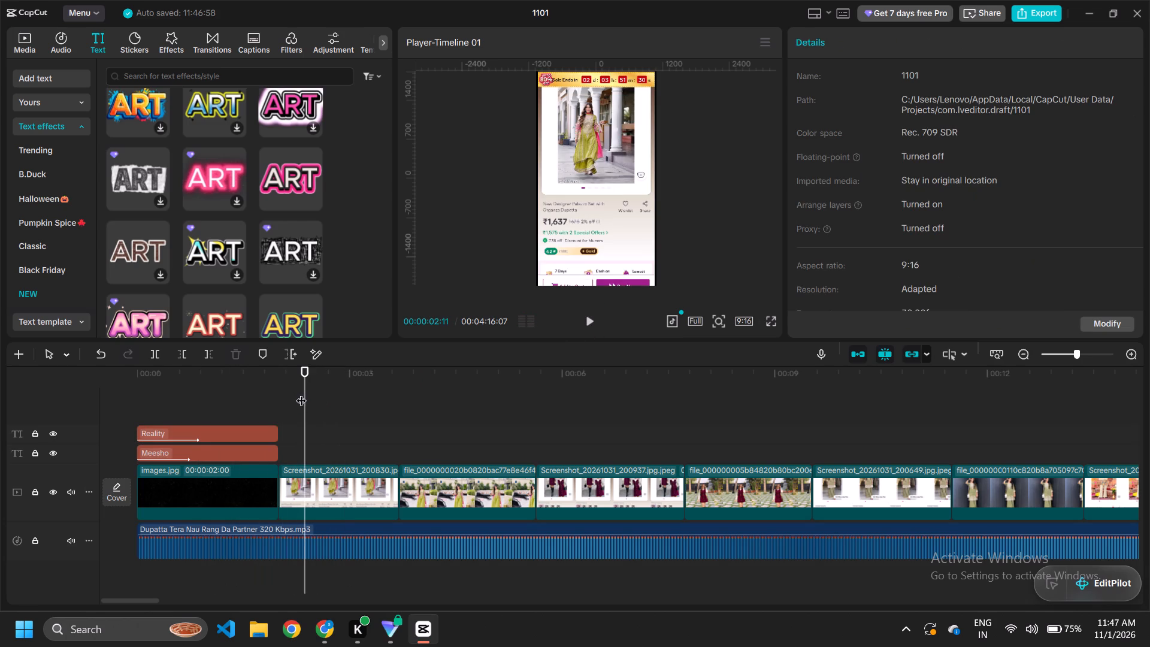
pyautogui.moveTo(301, 393); pyautogui.dragTo(131, 409)
pyautogui.click(589, 323)
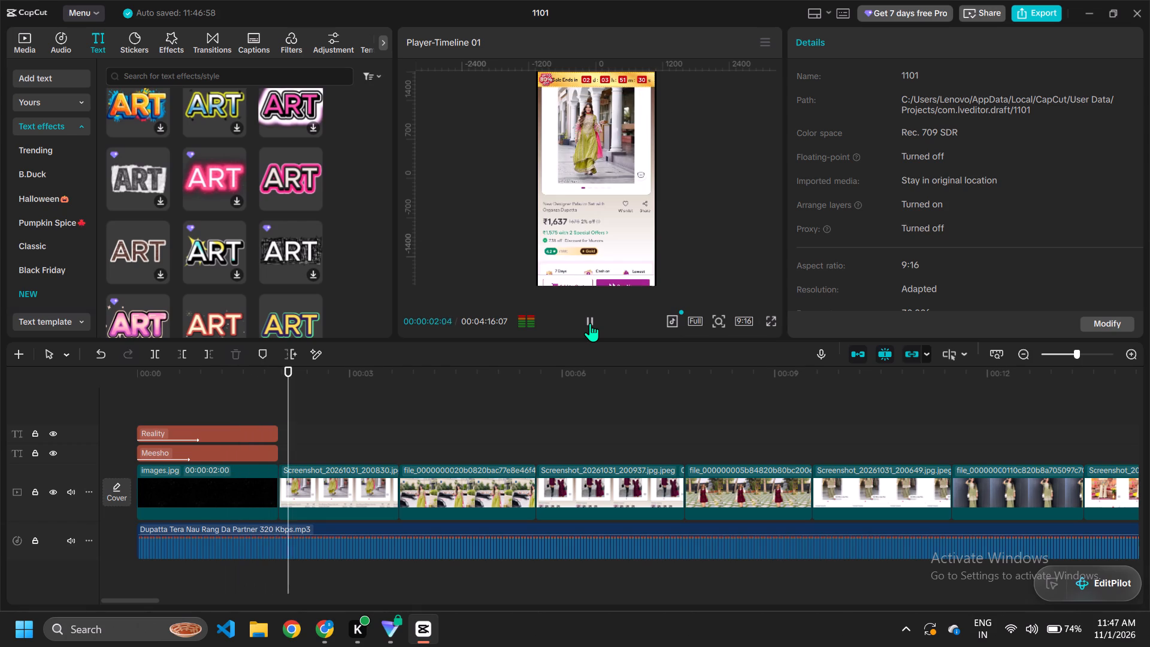
pyautogui.click(591, 319)
# Trim about 0.2 s off the start of the background music clip.
pyautogui.click(141, 543)
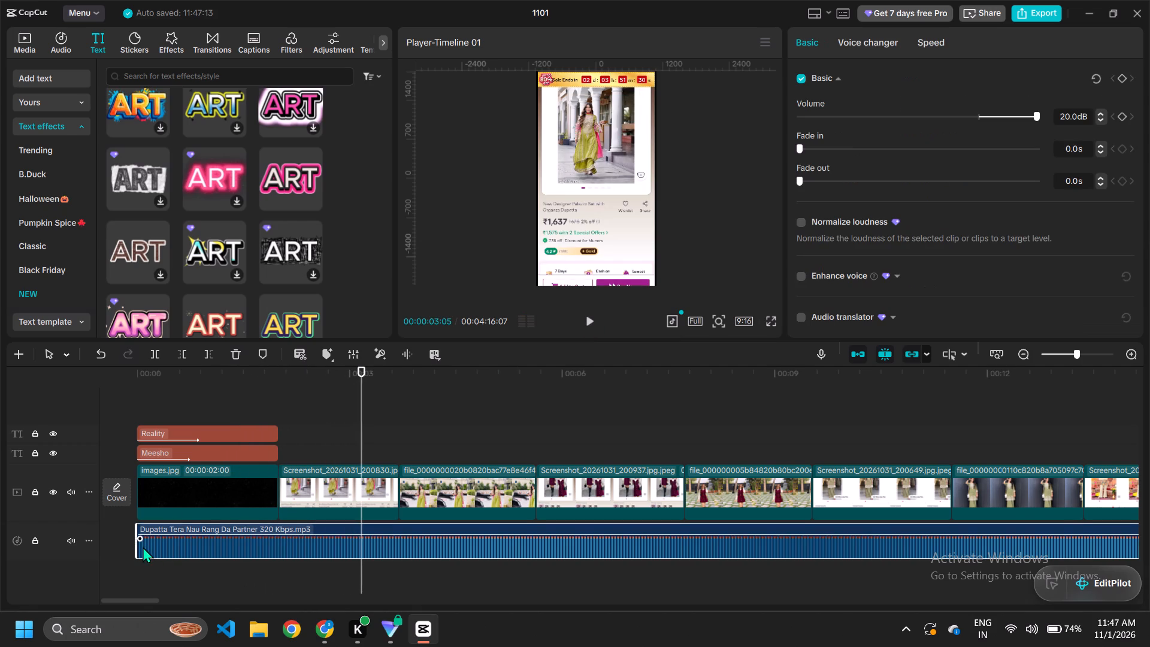
pyautogui.moveTo(140, 546); pyautogui.dragTo(152, 552)
pyautogui.click(459, 399)
# Lower the background music's volume to 14.2 dB.
pyautogui.moveTo(271, 536); pyautogui.dragTo(258, 539)
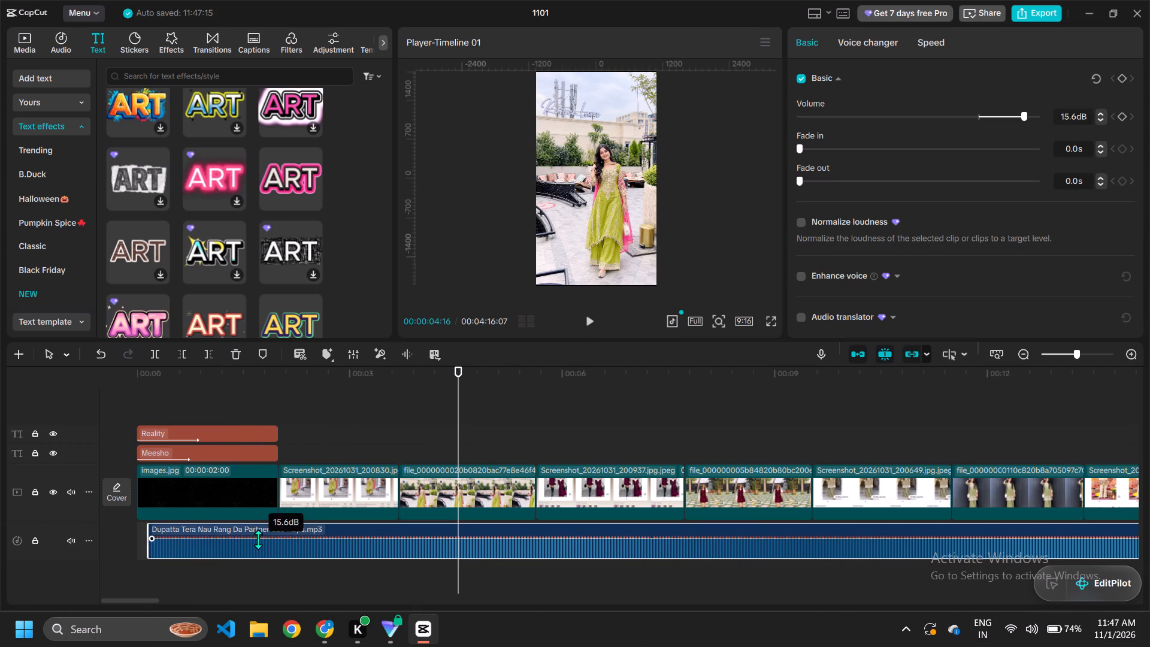
pyautogui.moveTo(258, 539); pyautogui.dragTo(255, 540)
# Move the music clip back to the start of the timeline and play the opening.
pyautogui.moveTo(252, 548); pyautogui.dragTo(232, 543)
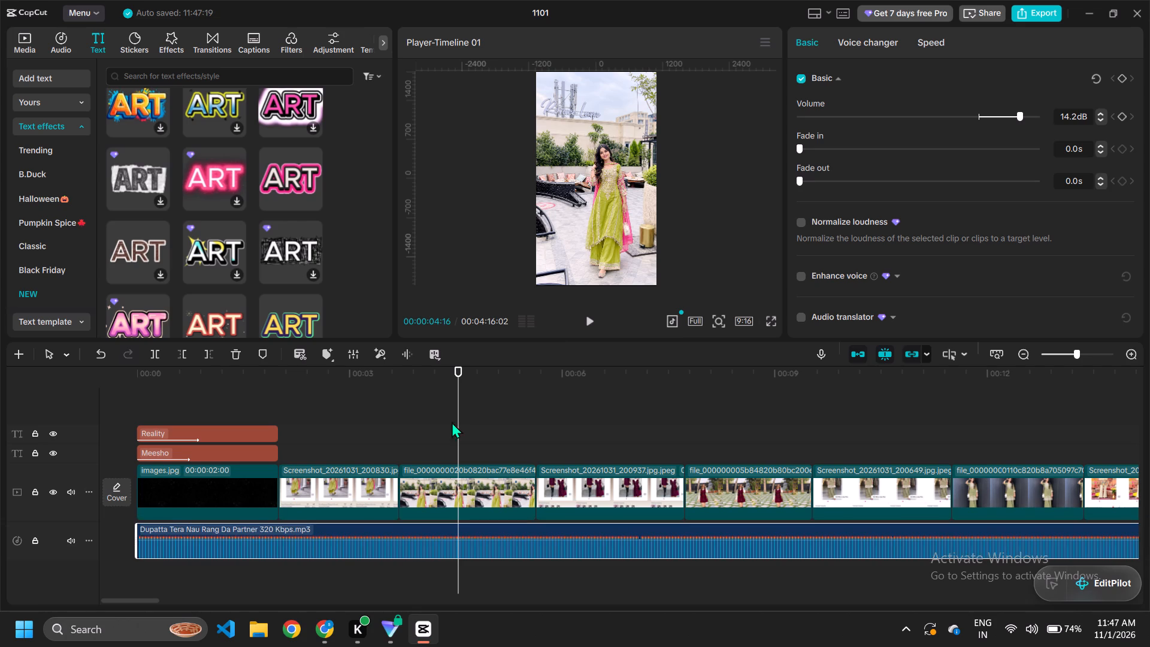
pyautogui.moveTo(455, 419); pyautogui.dragTo(95, 468)
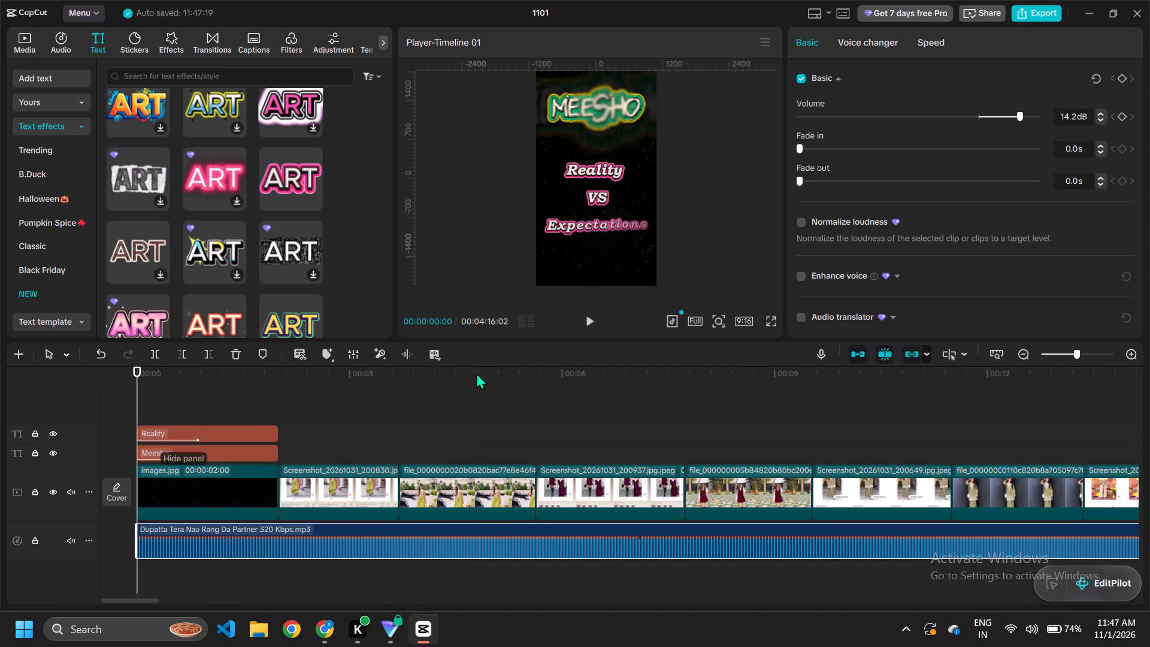
pyautogui.click(595, 323)
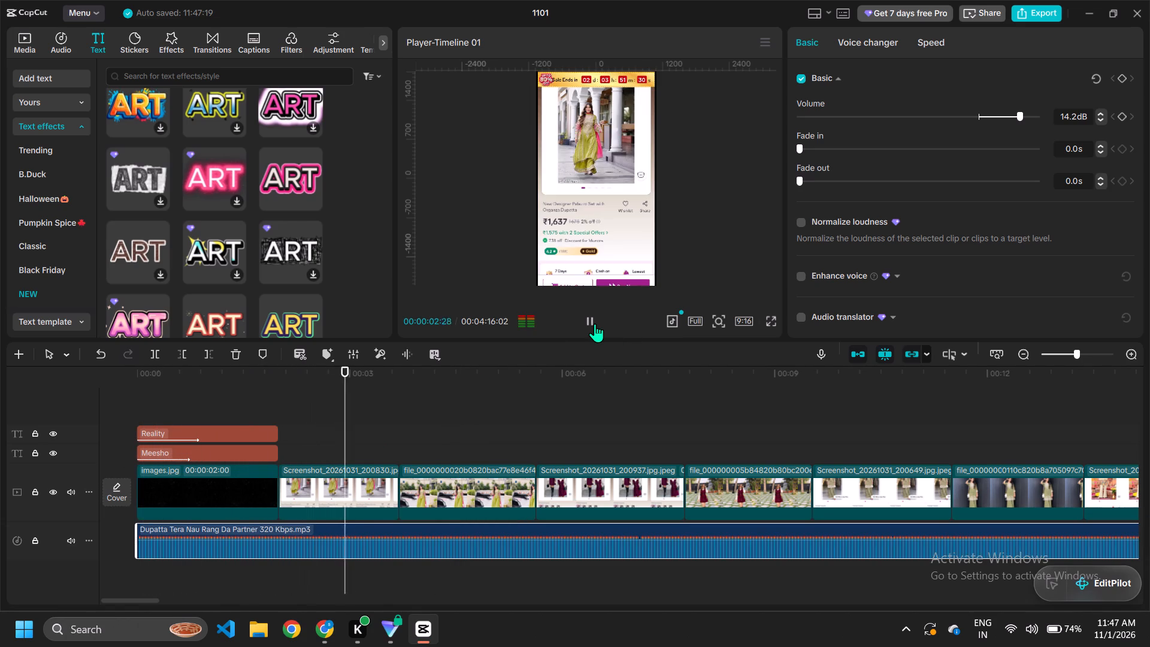
pyautogui.click(589, 316)
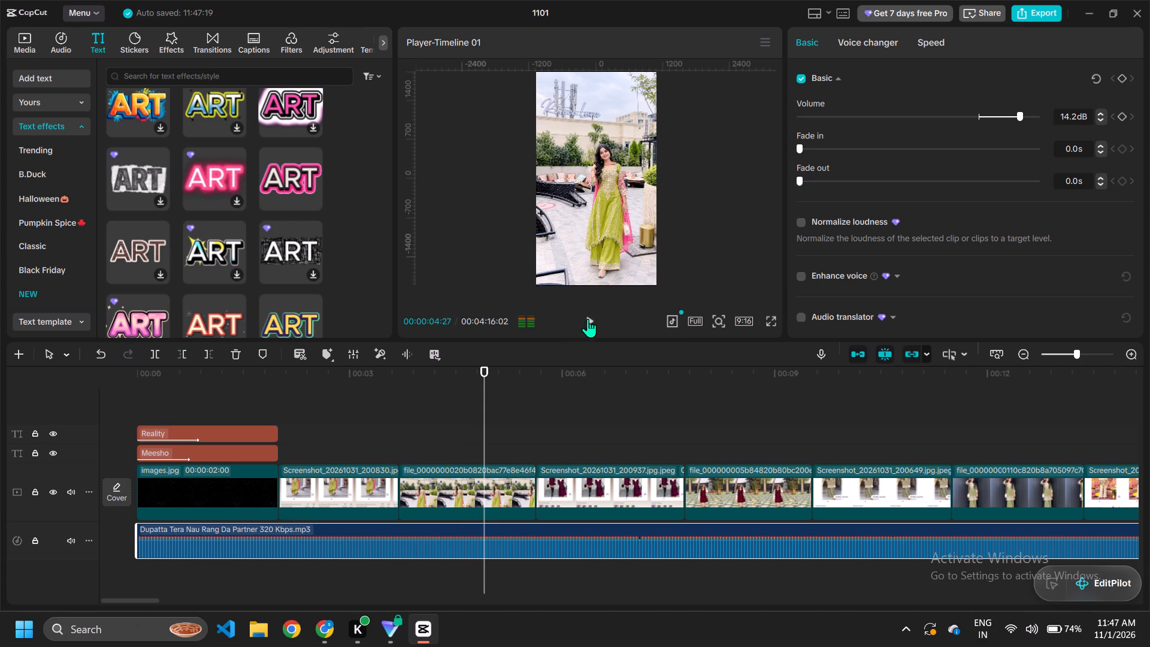
# Browse the trending entrance and exit animations for the first outfit screenshot clip after the opening title.
pyautogui.click(363, 481)
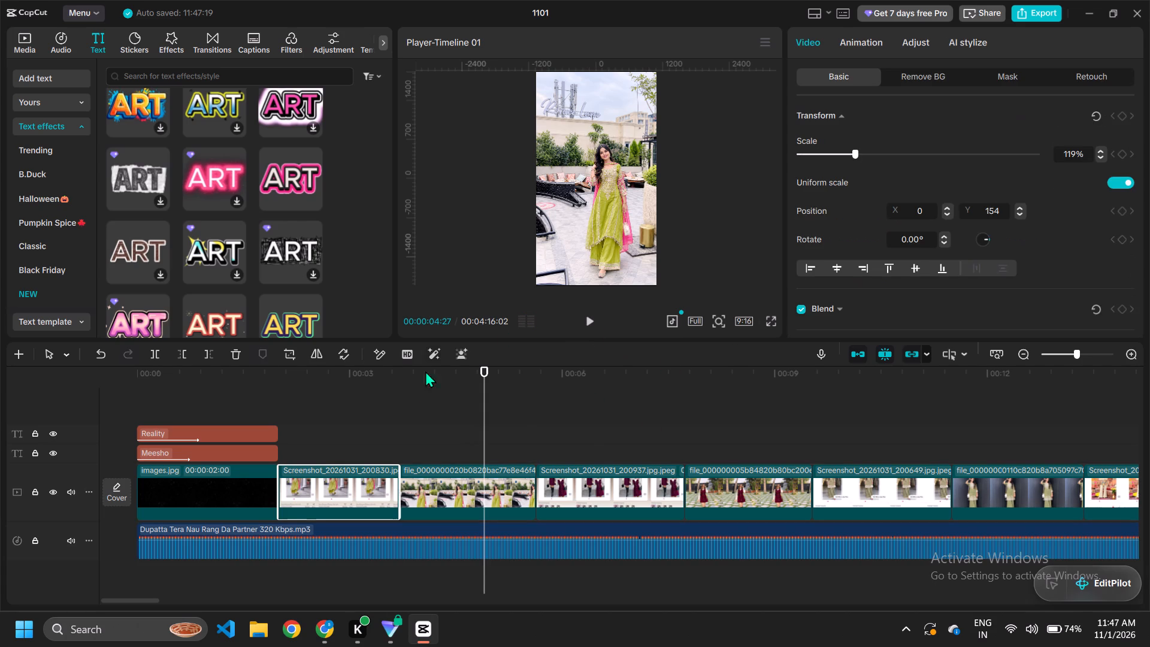
pyautogui.moveTo(483, 413); pyautogui.dragTo(352, 435)
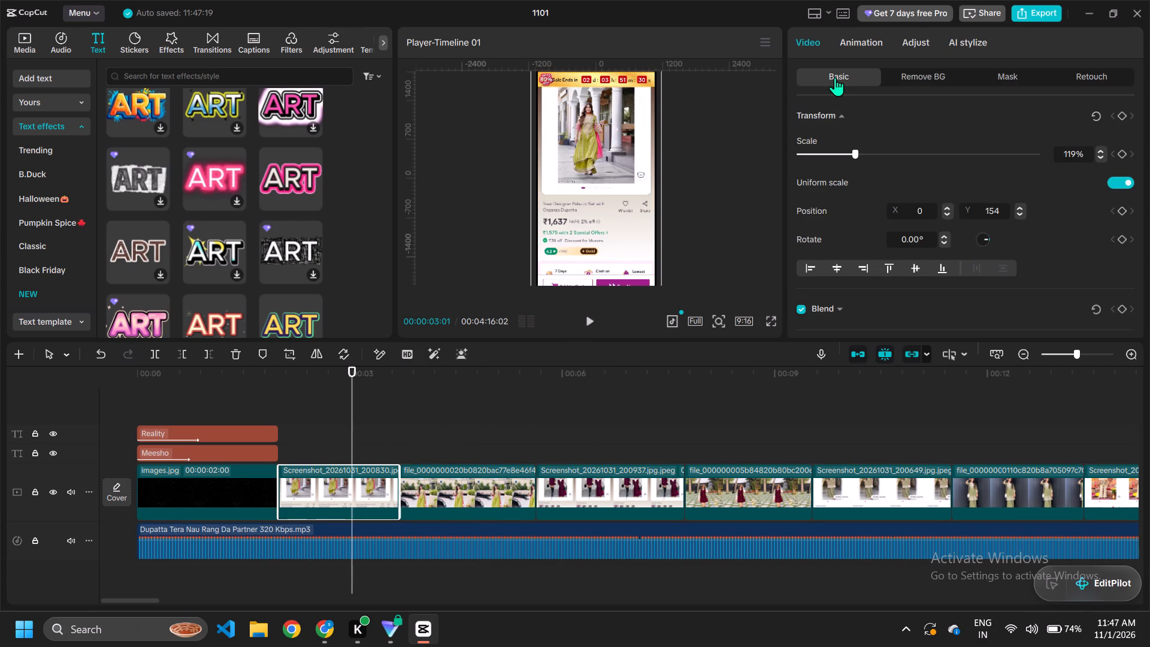
pyautogui.click(851, 44)
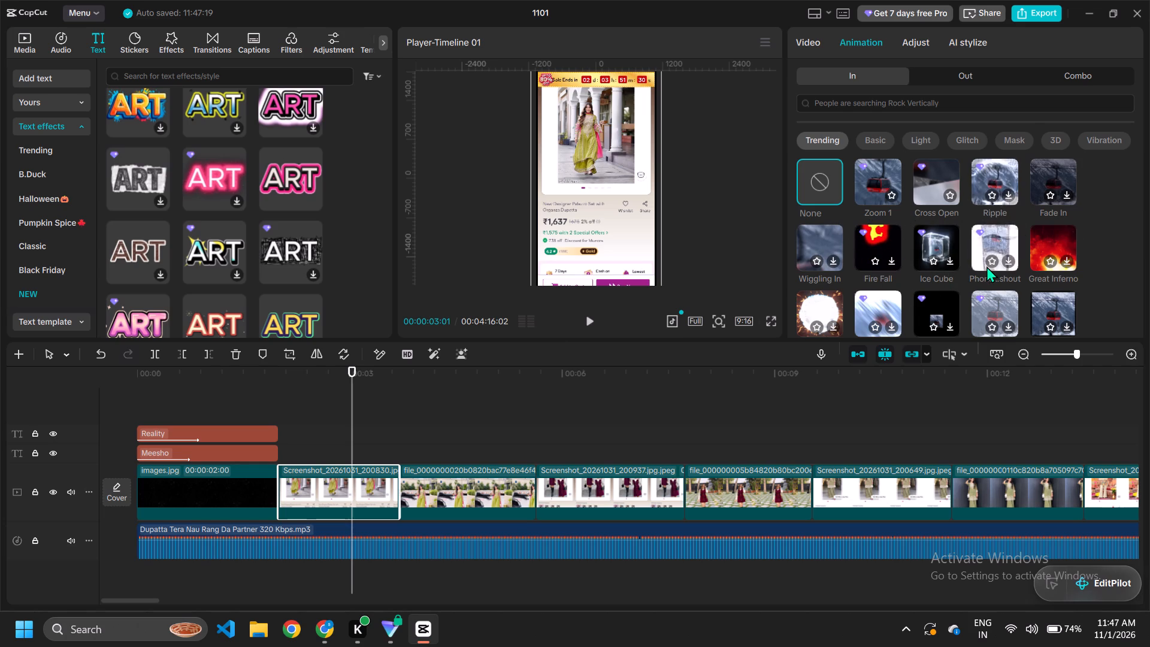
pyautogui.scroll(-1, 986, 266)
pyautogui.click(966, 71)
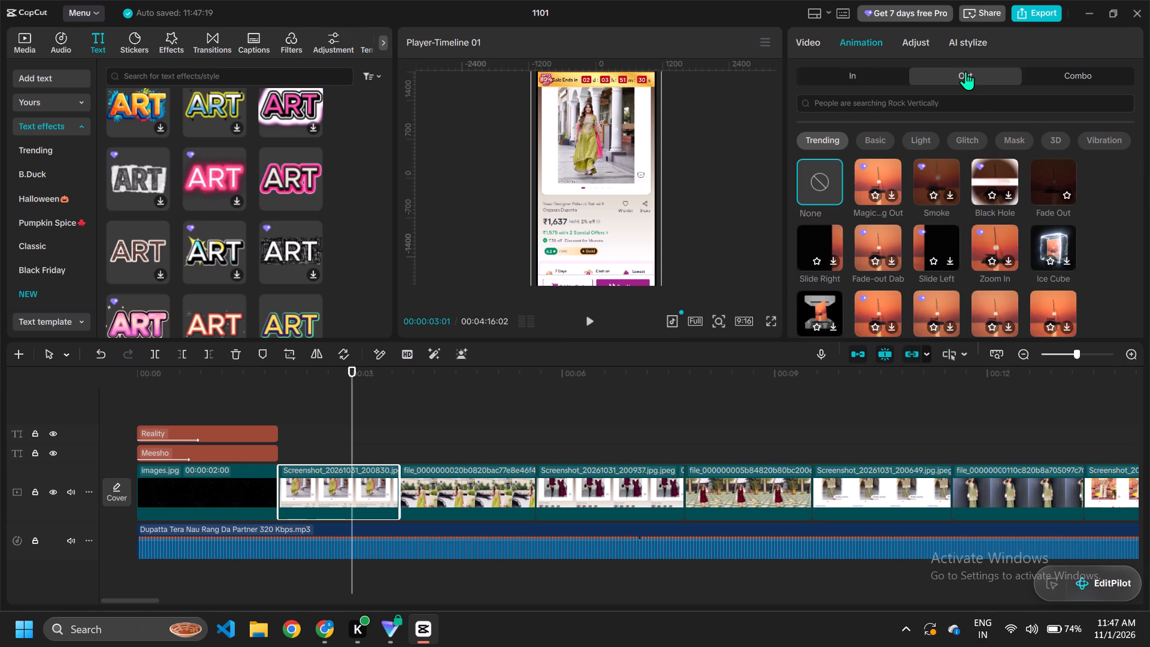
pyautogui.click(880, 78)
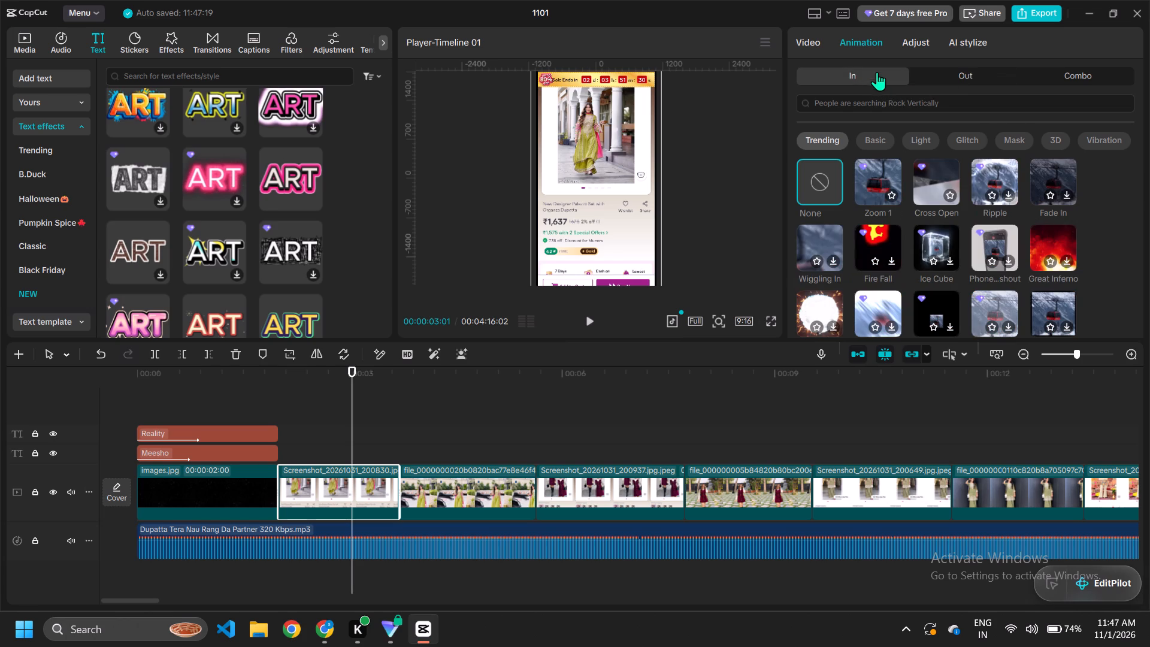
pyautogui.click(914, 44)
pyautogui.click(916, 42)
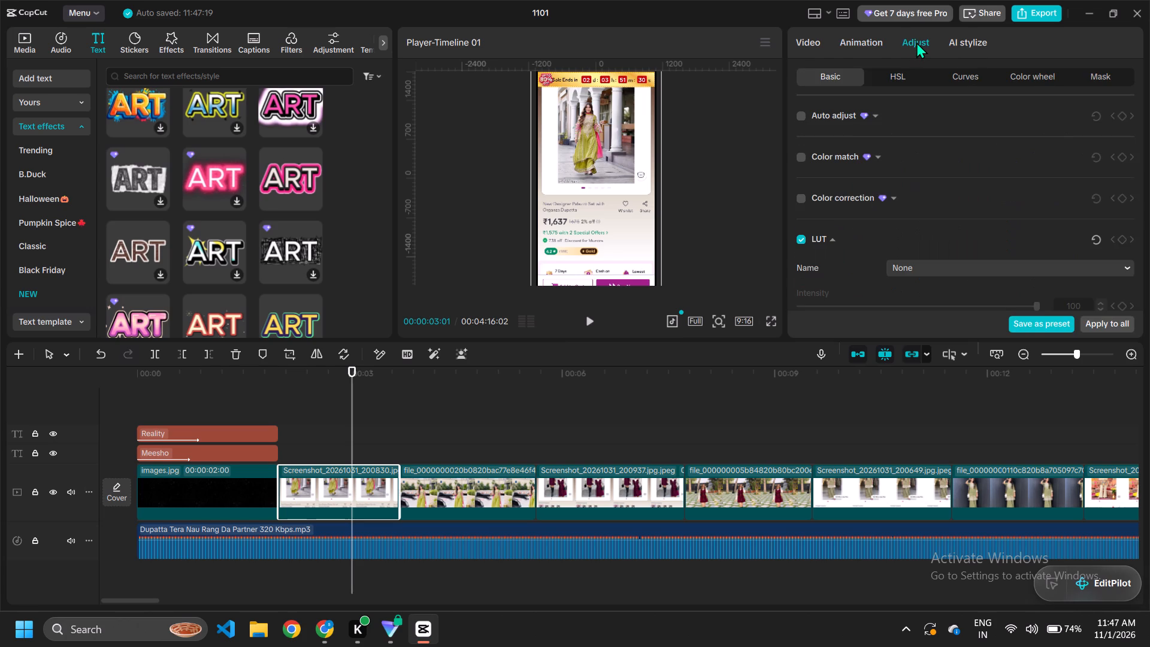
pyautogui.click(861, 41)
pyautogui.scroll(-2, 922, 241)
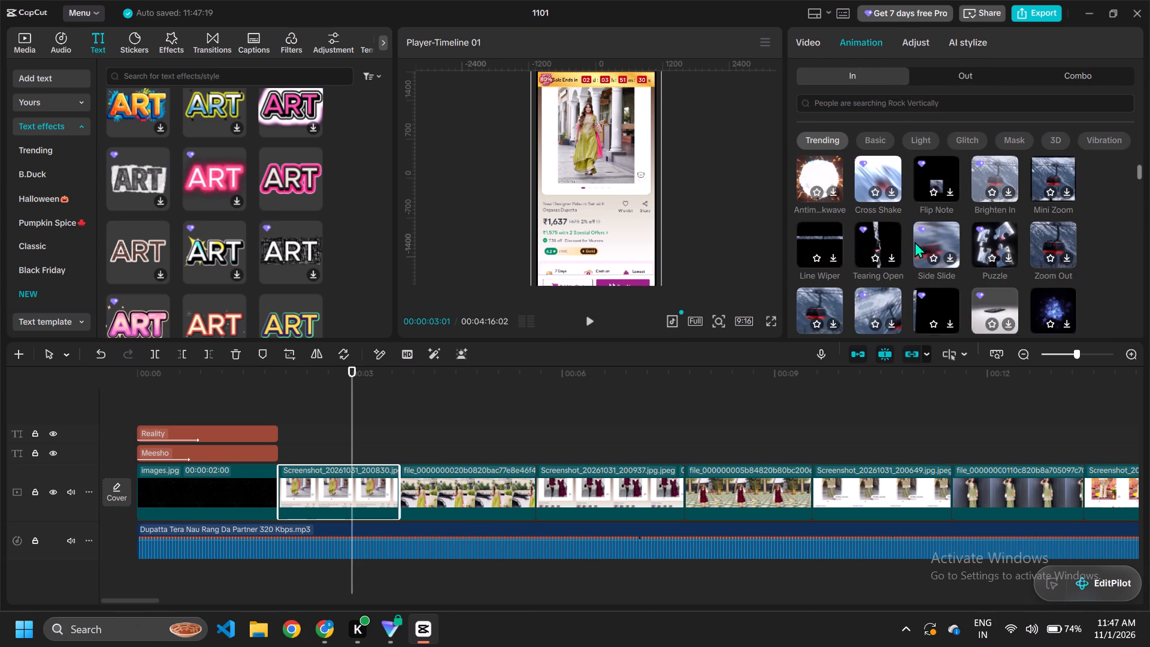
pyautogui.scroll(-3, 912, 252)
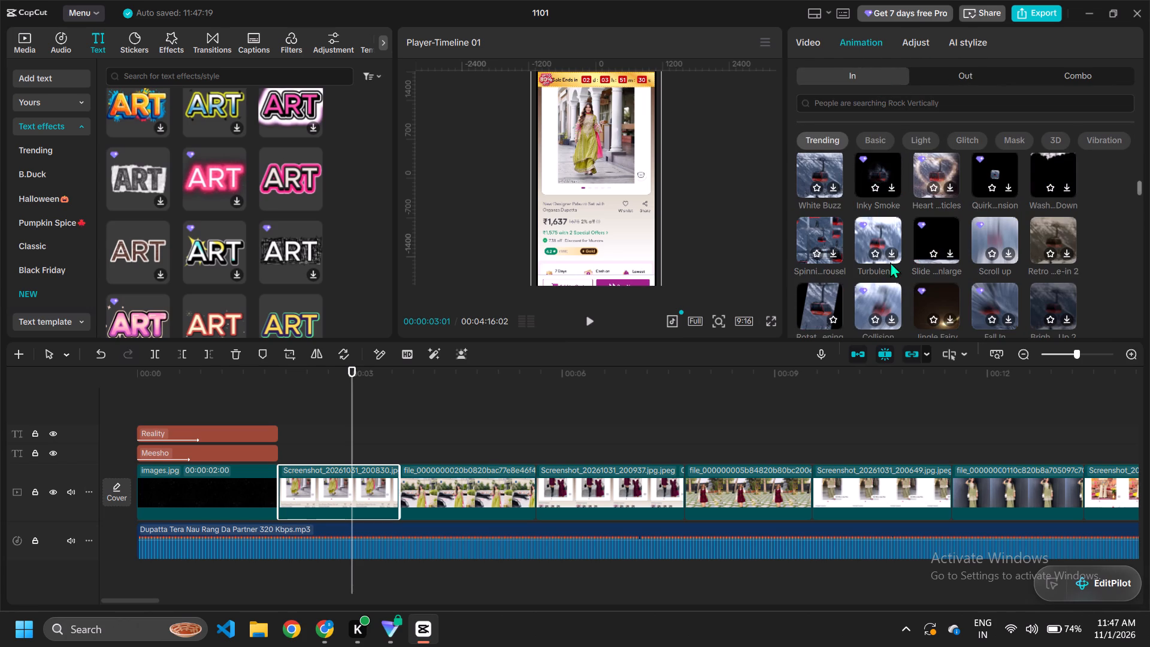
pyautogui.scroll(-1, 837, 252)
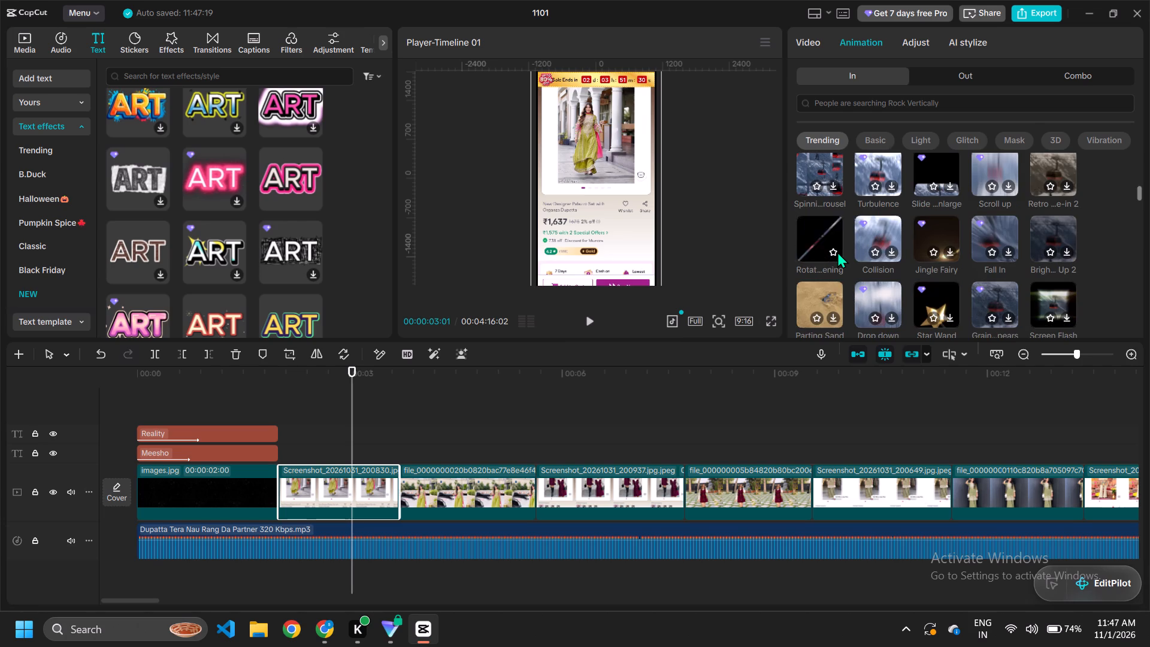
pyautogui.scroll(-2, 837, 252)
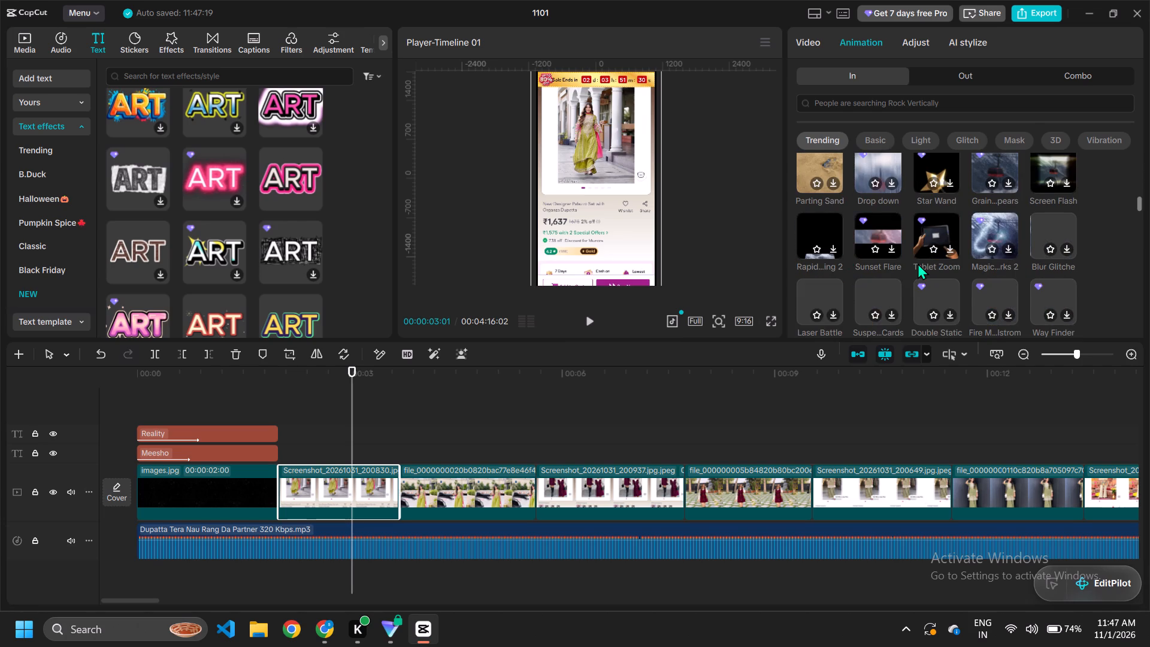
pyautogui.scroll(9, 927, 306)
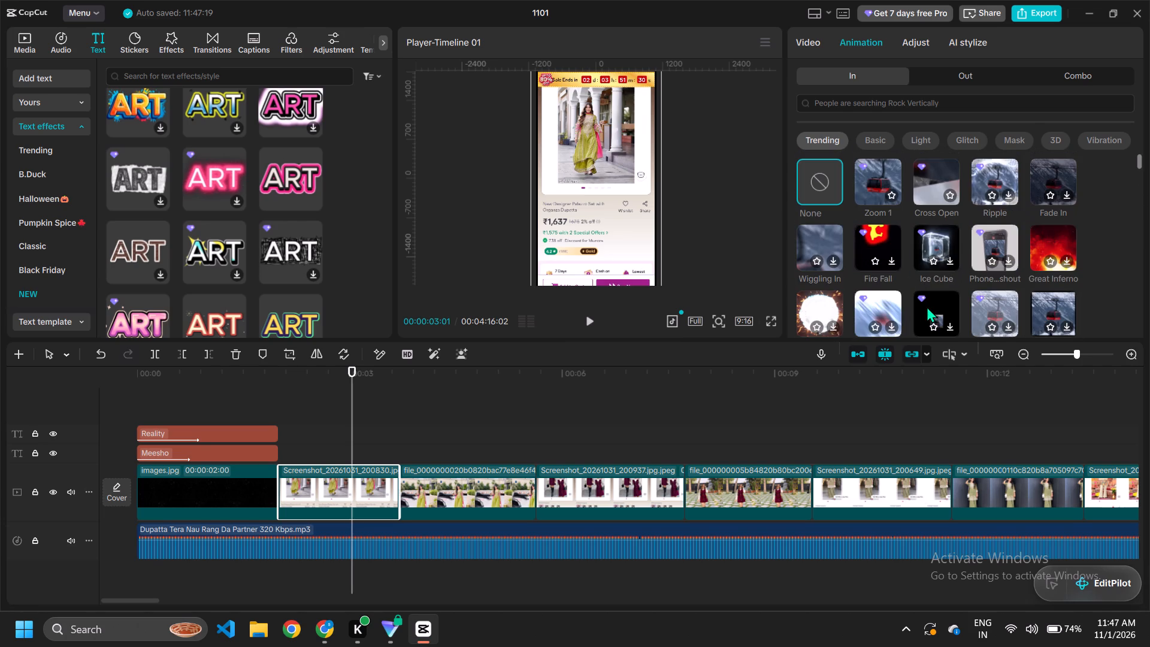
# Look through the Basic, Light and Glitch entrance animations for the first outfit screenshot clip.
pyautogui.click(871, 143)
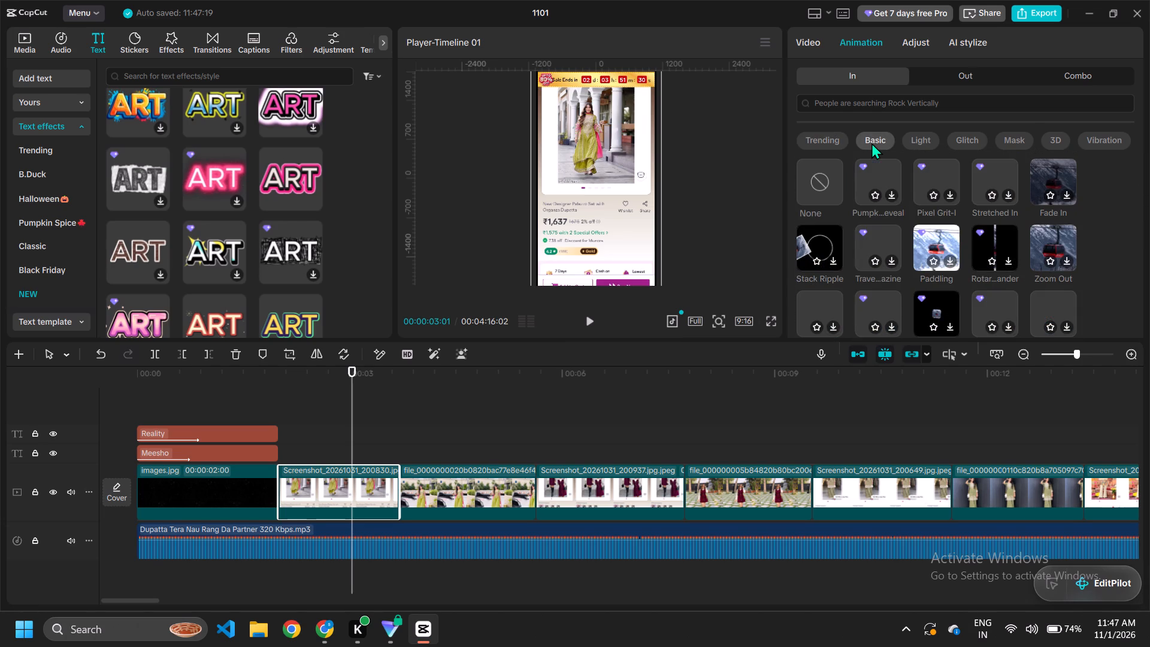
pyautogui.click(907, 138)
pyautogui.click(816, 146)
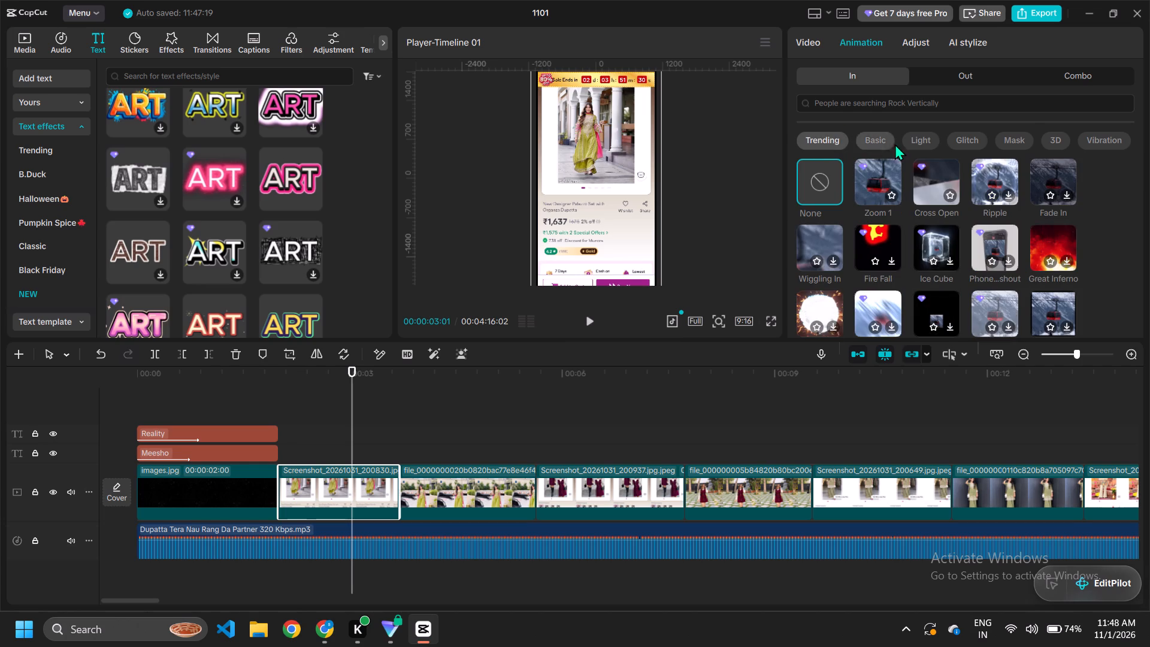
pyautogui.click(909, 142)
pyautogui.click(966, 141)
pyautogui.click(928, 143)
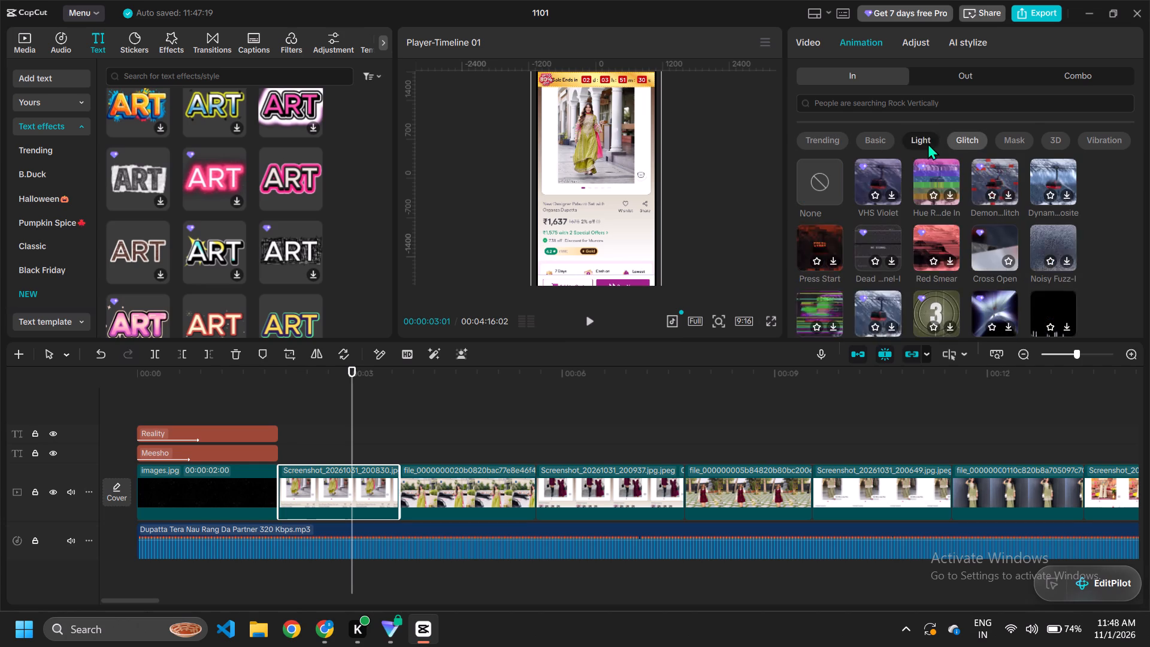
pyautogui.click(874, 147)
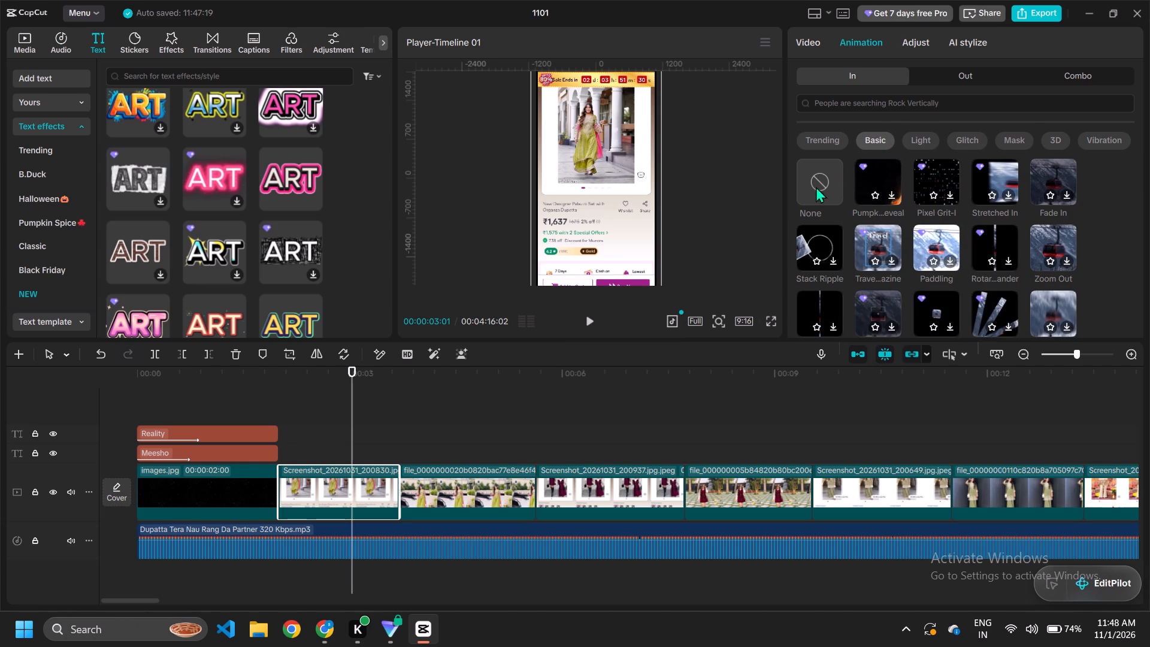
pyautogui.click(595, 318)
pyautogui.click(587, 319)
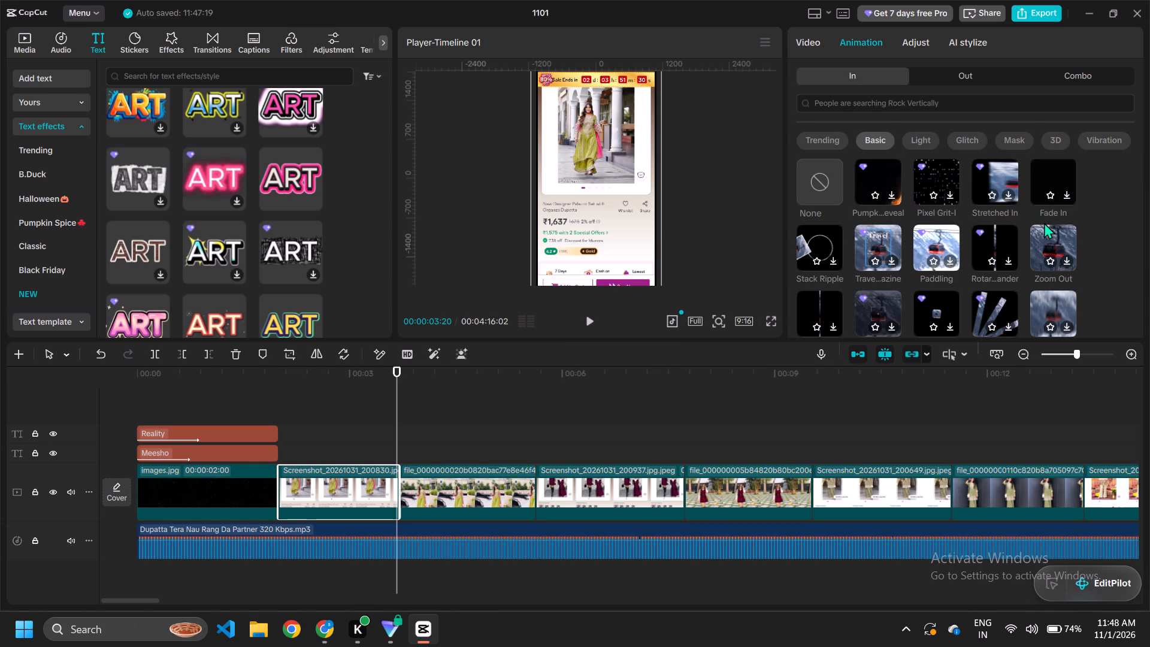
pyautogui.scroll(-1, 1042, 247)
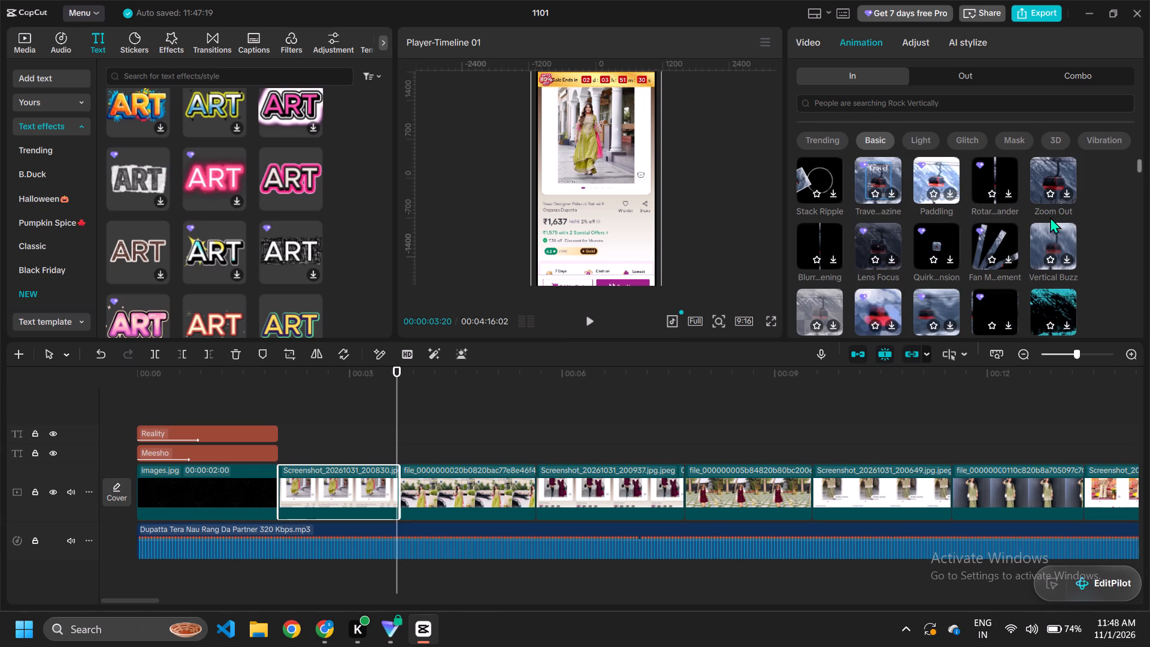
pyautogui.scroll(-1, 882, 237)
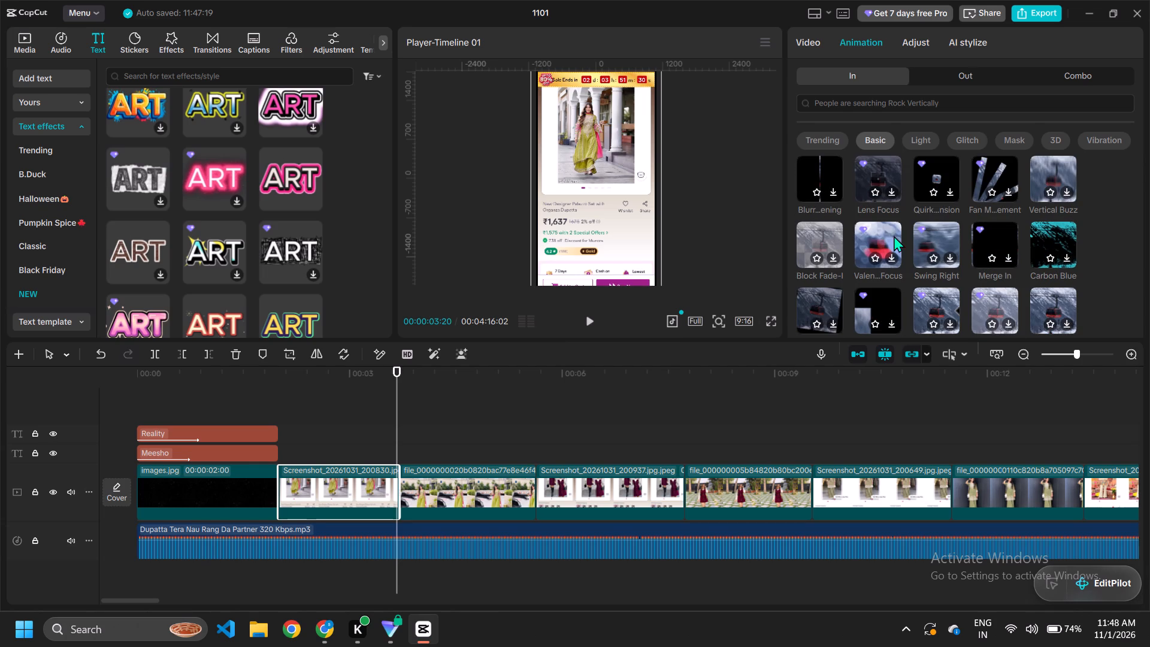
pyautogui.scroll(-2, 1058, 307)
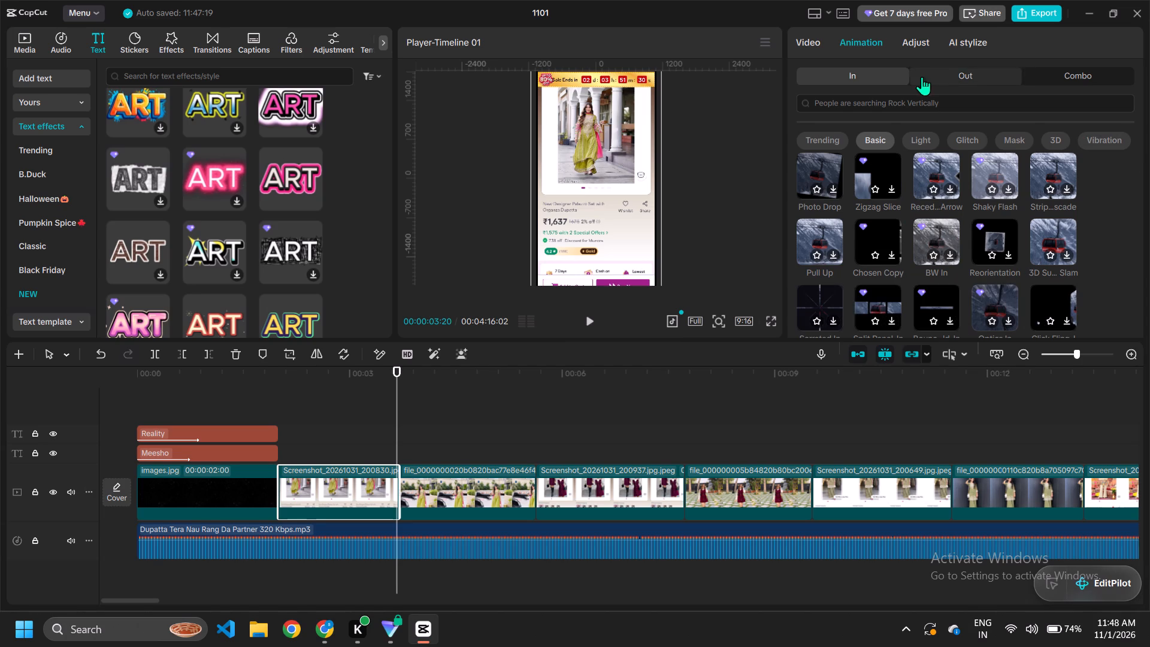
# Apply the "Pendulum 1" combo animation to the first outfit screenshot clip after the opening title.
pyautogui.click(958, 71)
pyautogui.click(1088, 64)
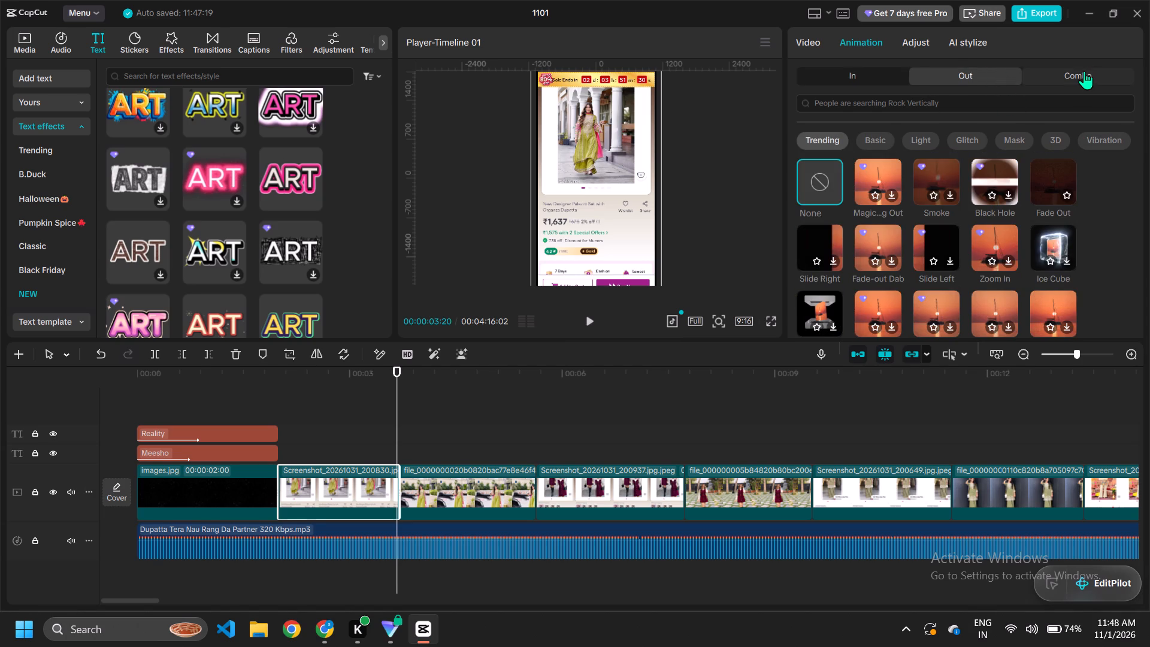
pyautogui.click(1082, 73)
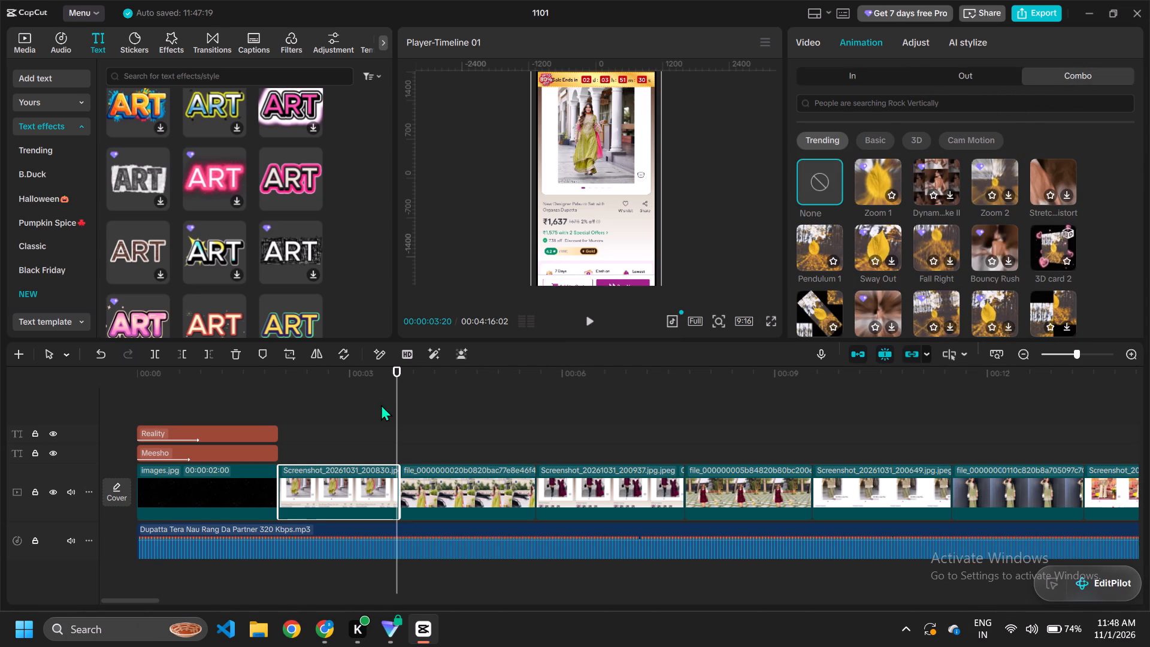
pyautogui.moveTo(395, 406); pyautogui.dragTo(298, 427)
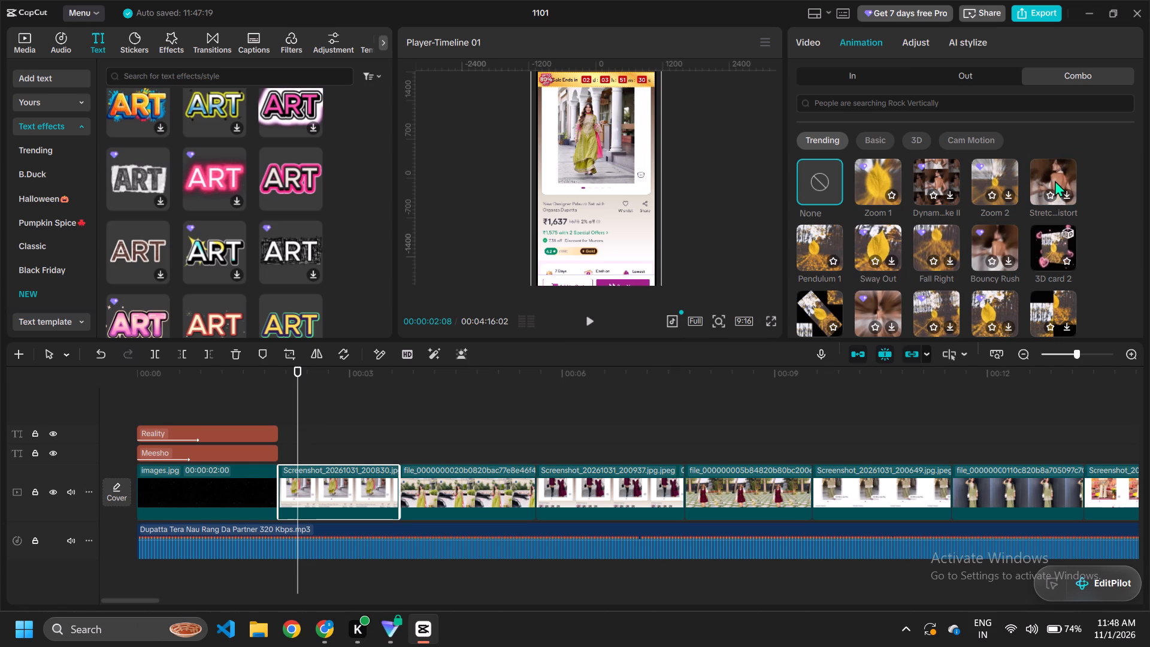
pyautogui.click(813, 244)
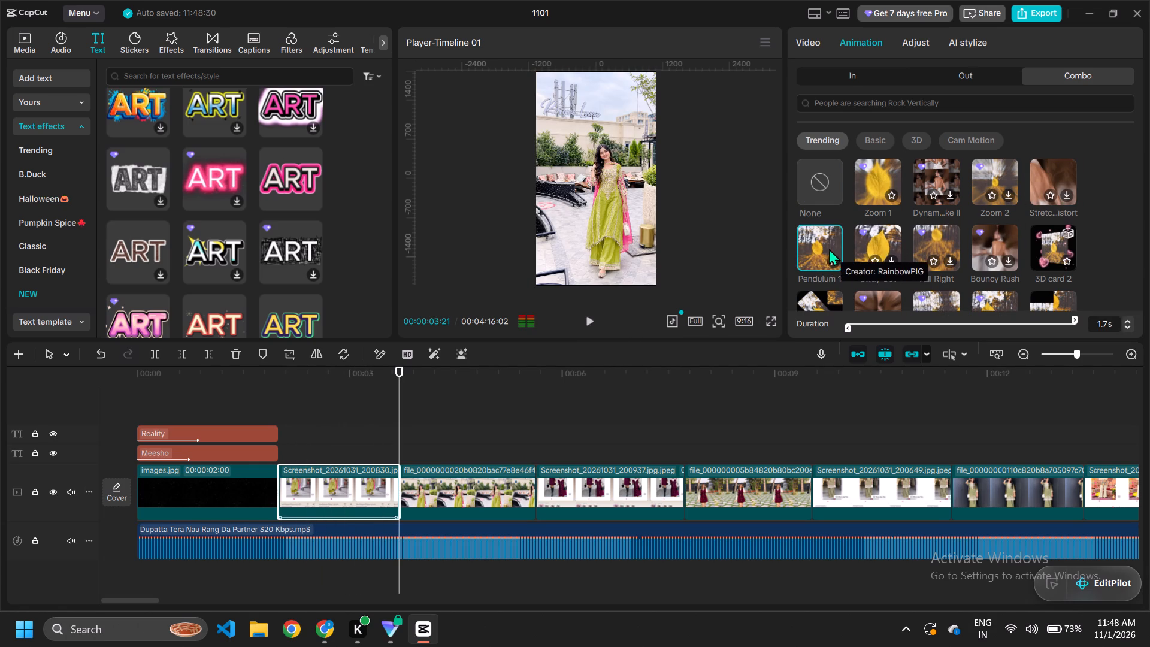
# Apply the "Pendulum 1" combo animation to each of the following five outfit clips, from the first green outfit photo through the olive outfit photo.
pyautogui.click(476, 491)
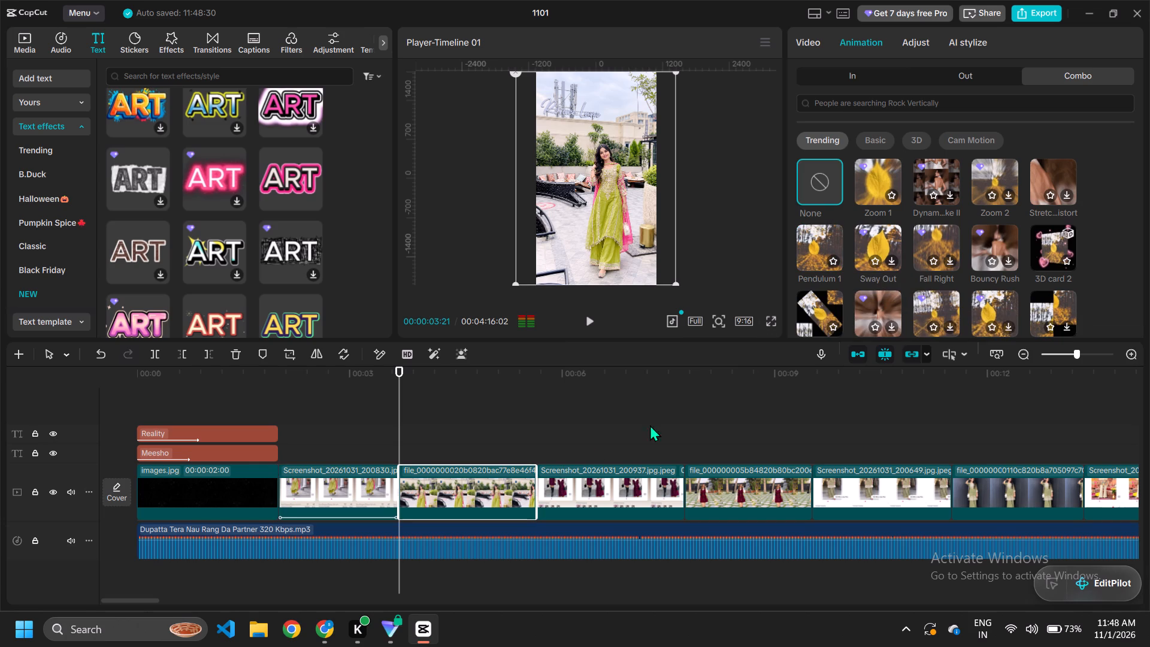
pyautogui.click(813, 250)
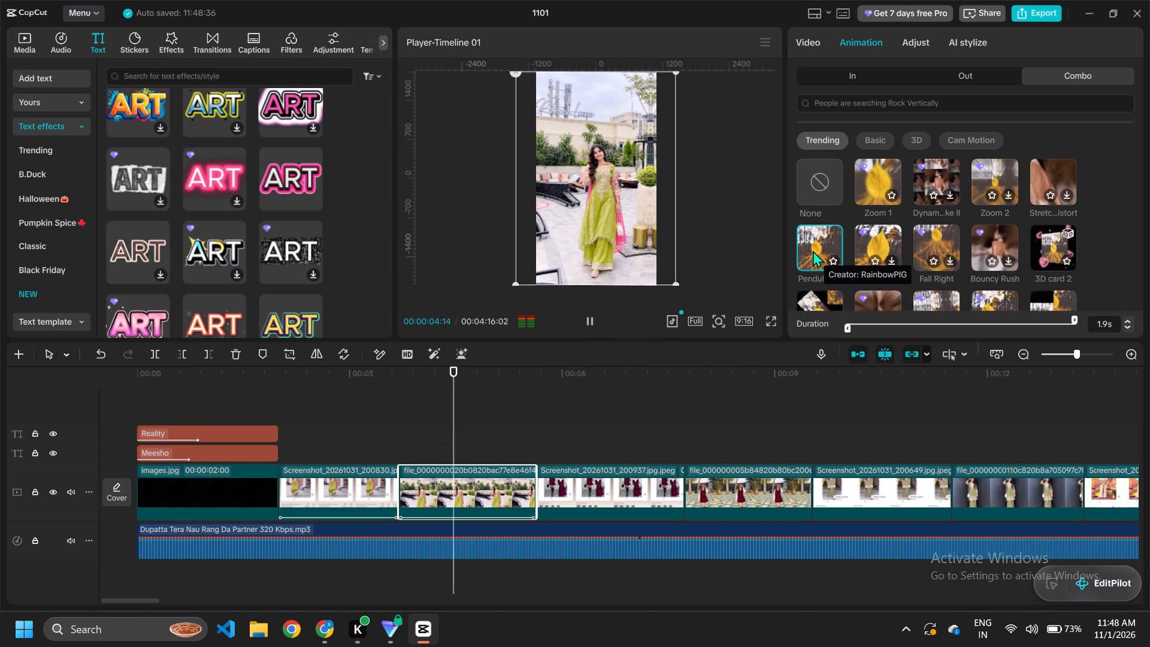
pyautogui.click(621, 465)
pyautogui.click(810, 249)
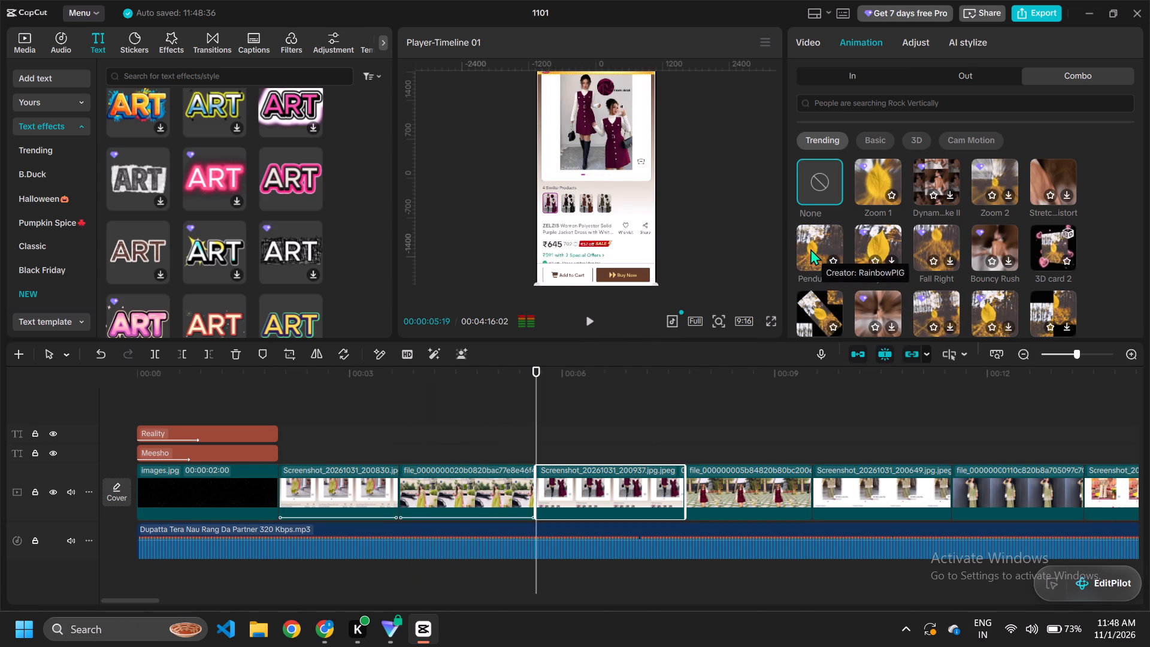
pyautogui.click(757, 482)
pyautogui.click(816, 250)
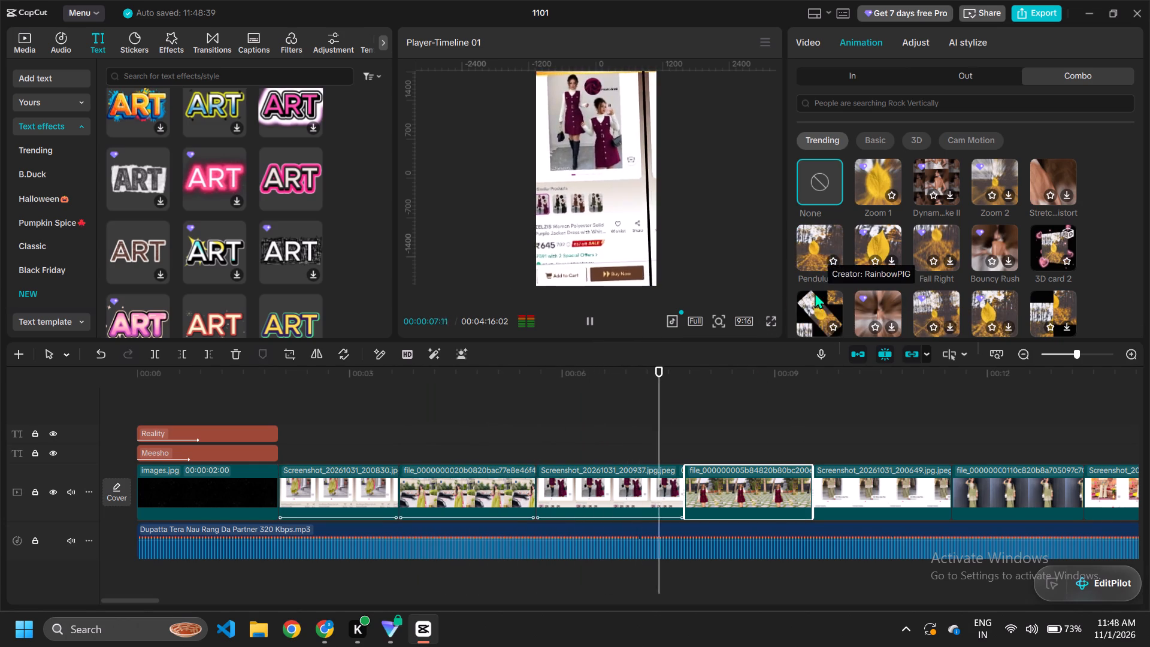
pyautogui.click(877, 494)
pyautogui.click(816, 238)
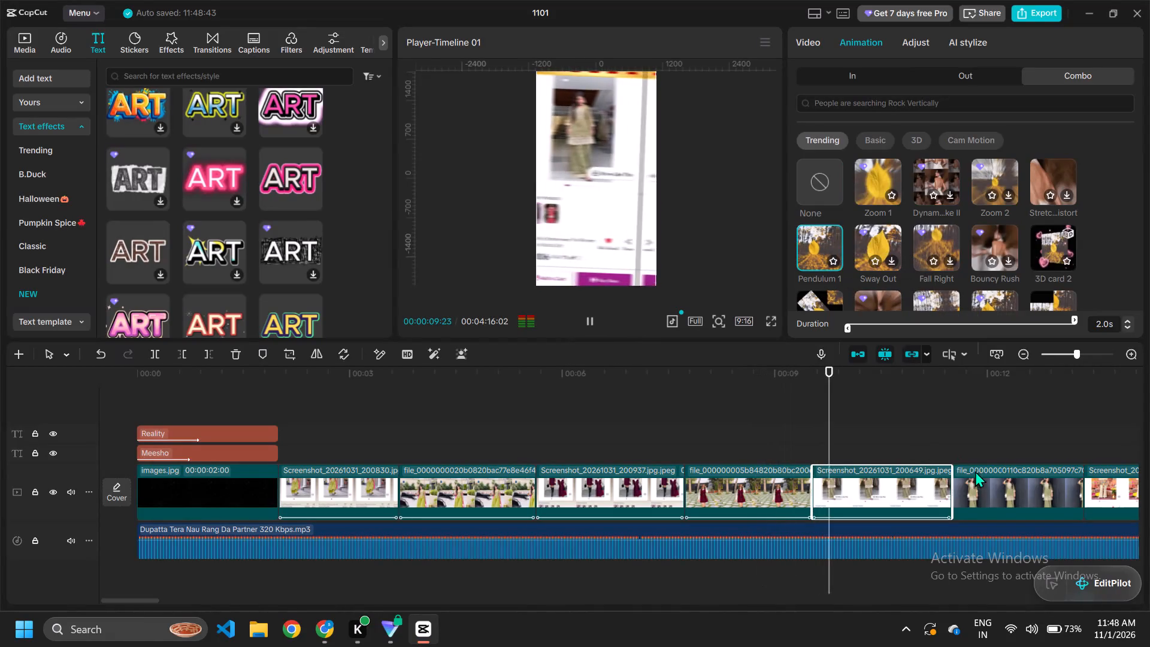
pyautogui.click(989, 489)
pyautogui.click(820, 237)
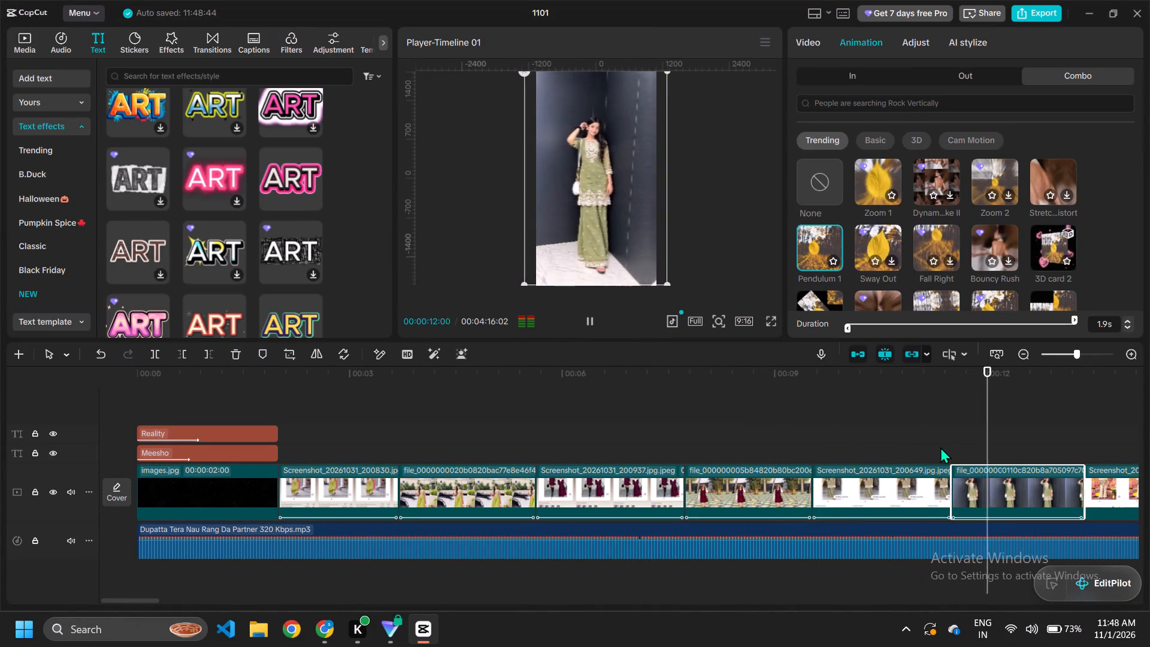
# Apply the "Pendulum 1" combo animation to the last four clips, from the cream outfit screenshot through the gold outfit photo.
pyautogui.hscroll(-2, 943, 446)
pyautogui.click(821, 466)
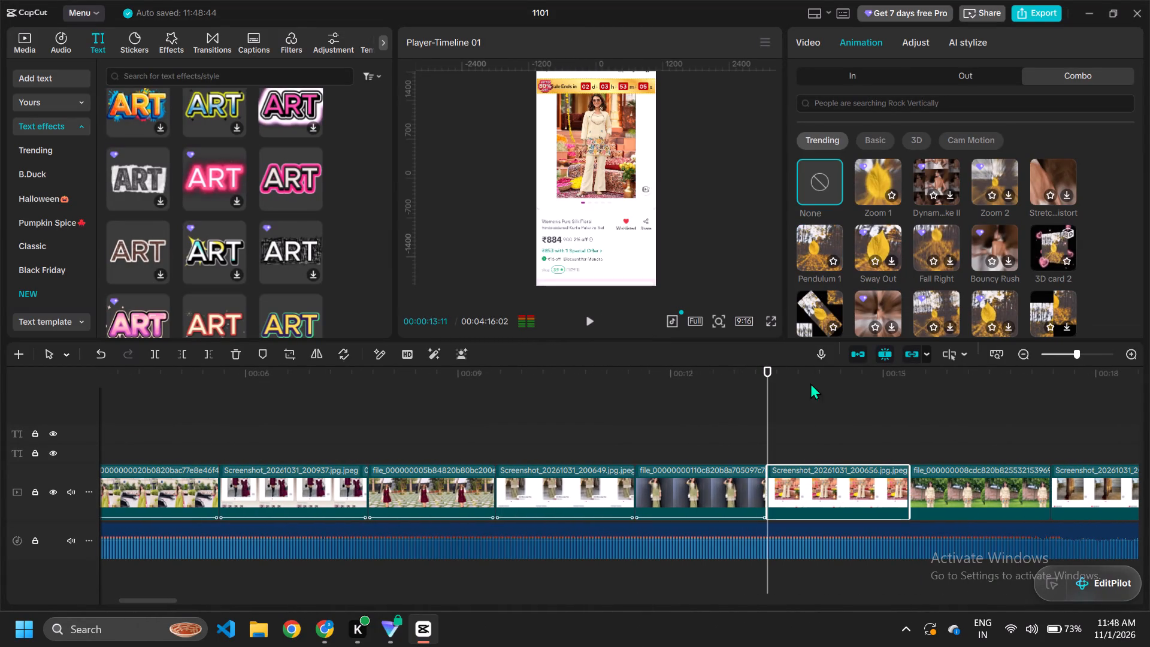
pyautogui.click(818, 249)
pyautogui.click(960, 500)
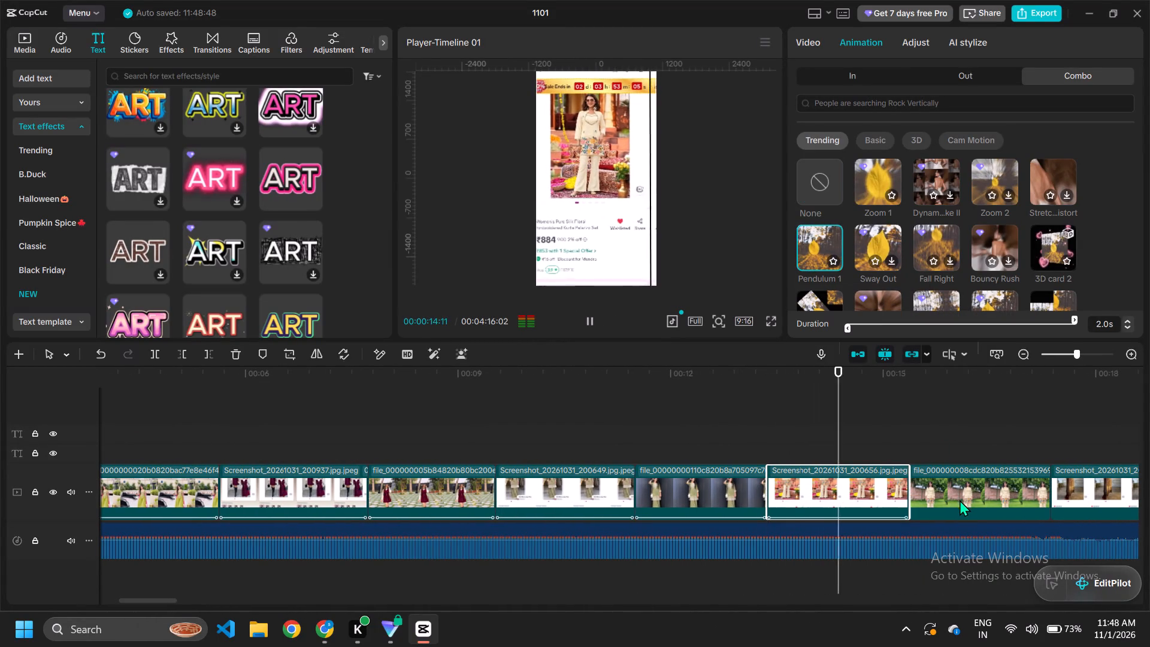
pyautogui.click(810, 232)
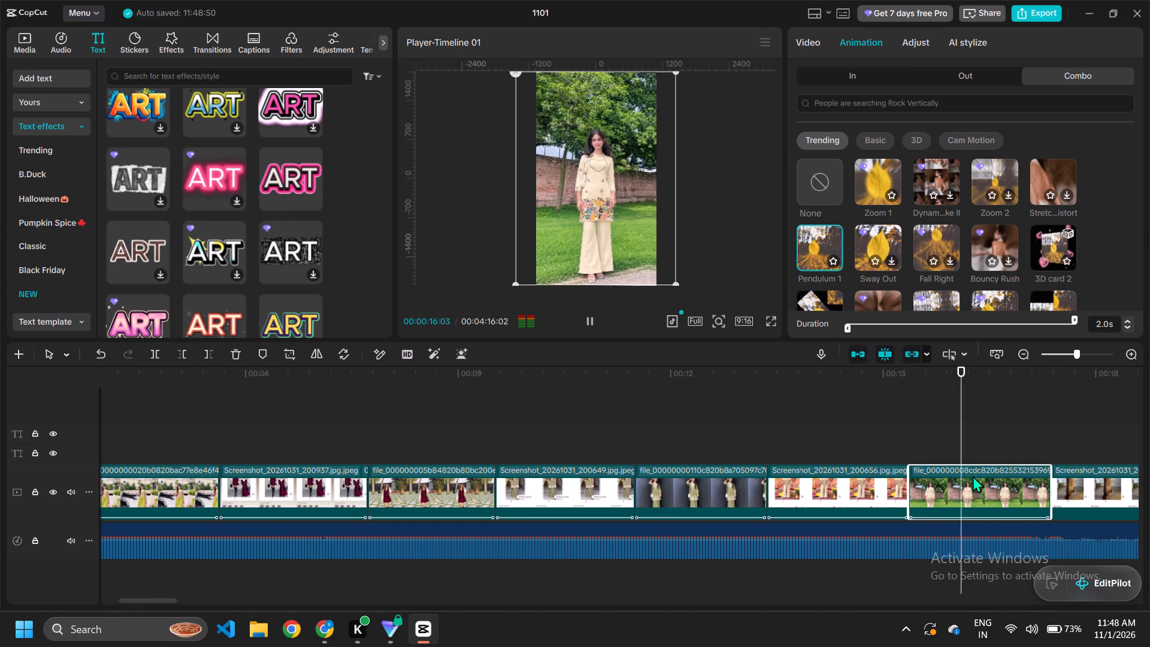
pyautogui.hscroll(-2, 973, 476)
pyautogui.click(668, 486)
pyautogui.click(809, 257)
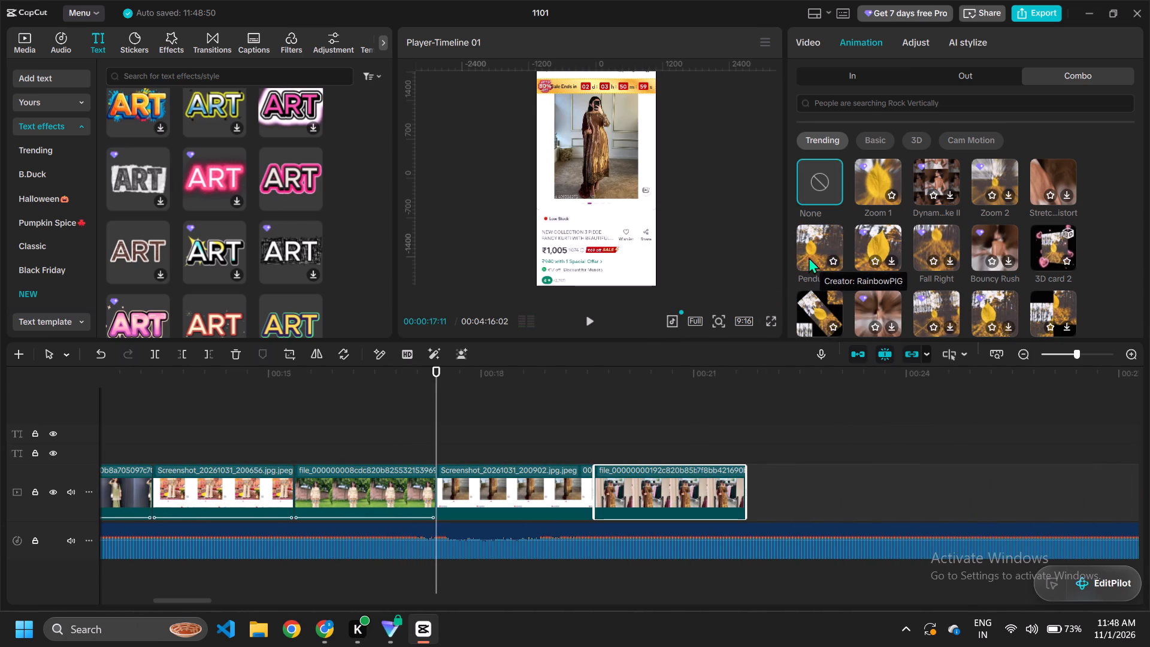
pyautogui.click(494, 476)
pyautogui.click(812, 238)
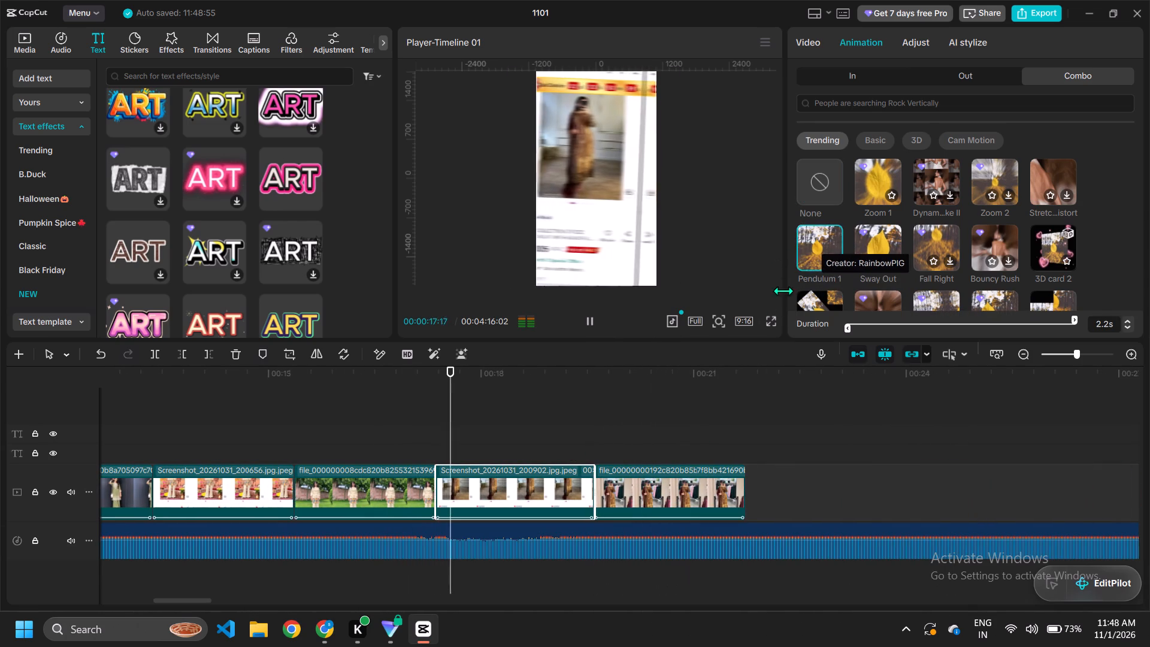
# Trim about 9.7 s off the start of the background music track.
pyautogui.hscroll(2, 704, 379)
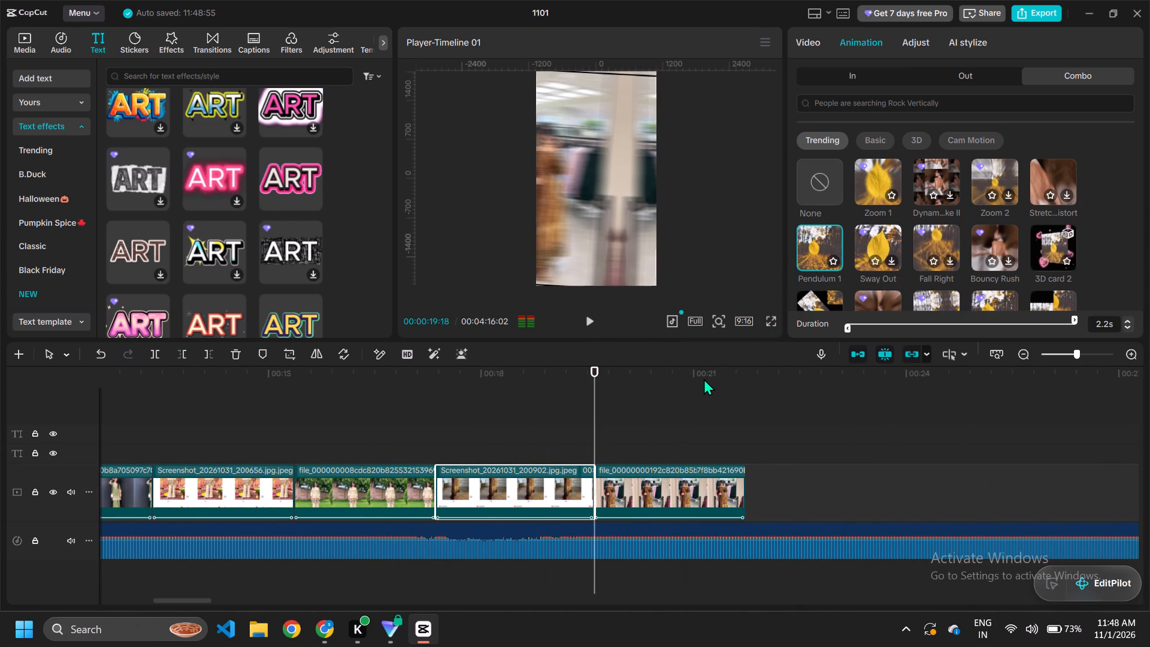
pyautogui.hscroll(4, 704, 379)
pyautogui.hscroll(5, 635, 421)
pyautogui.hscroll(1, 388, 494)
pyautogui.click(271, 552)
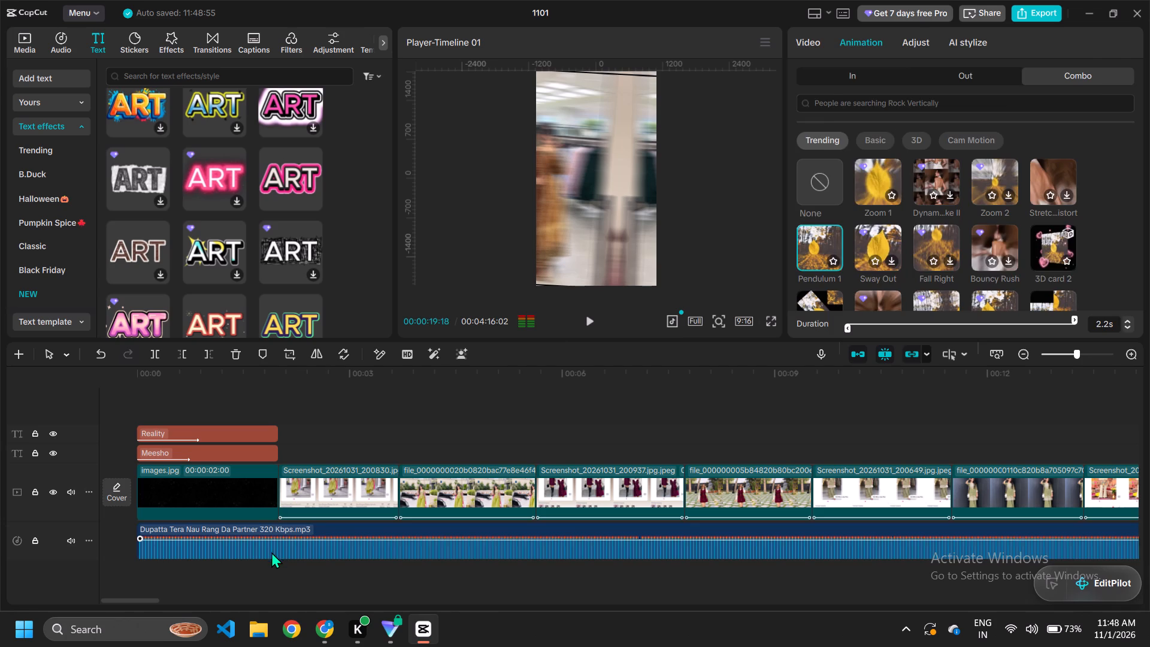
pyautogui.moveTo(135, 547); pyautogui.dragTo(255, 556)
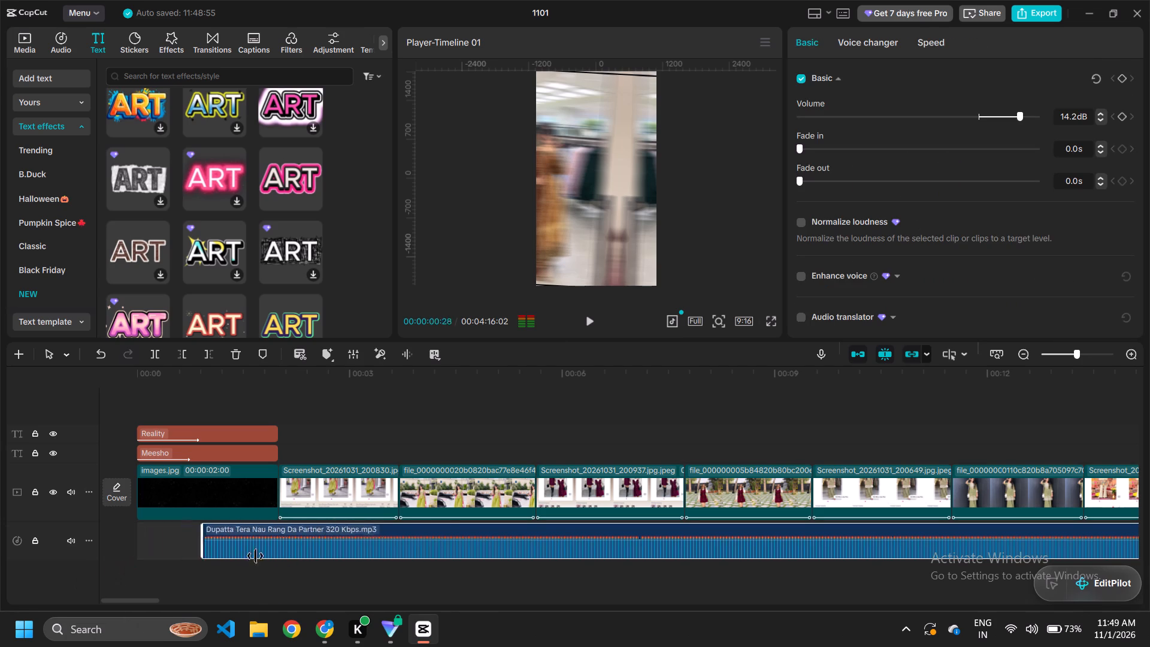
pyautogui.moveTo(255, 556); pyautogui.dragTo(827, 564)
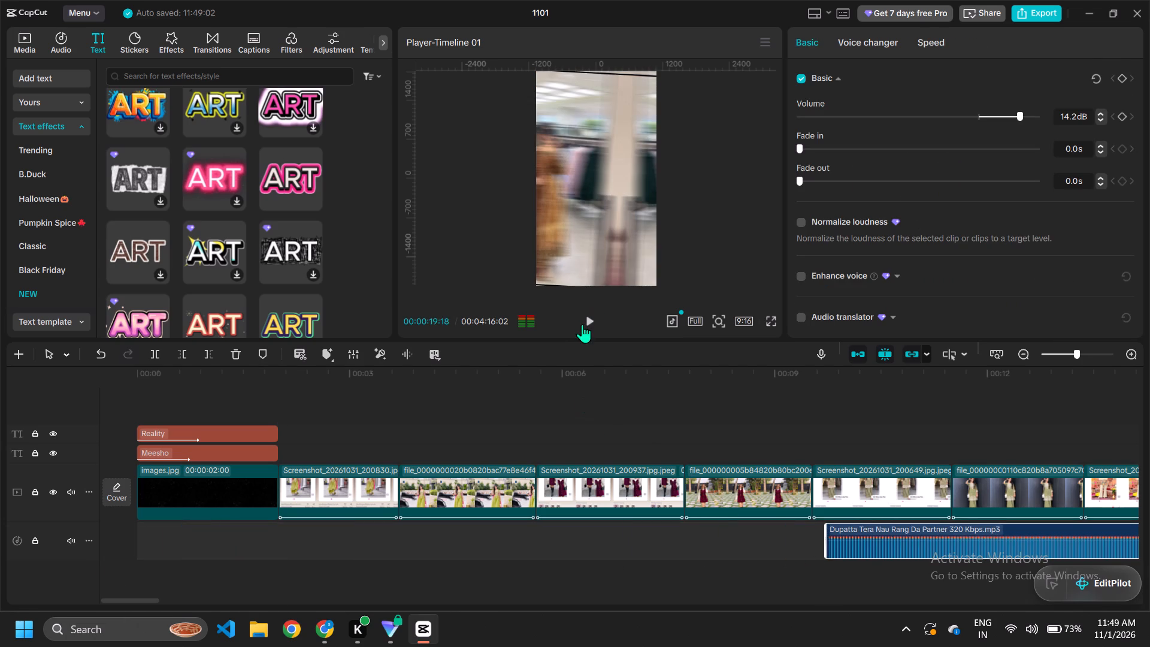
# Listen to the background music past the last outfit clip to look for a better starting point.
pyautogui.moveTo(582, 324); pyautogui.dragTo(594, 322)
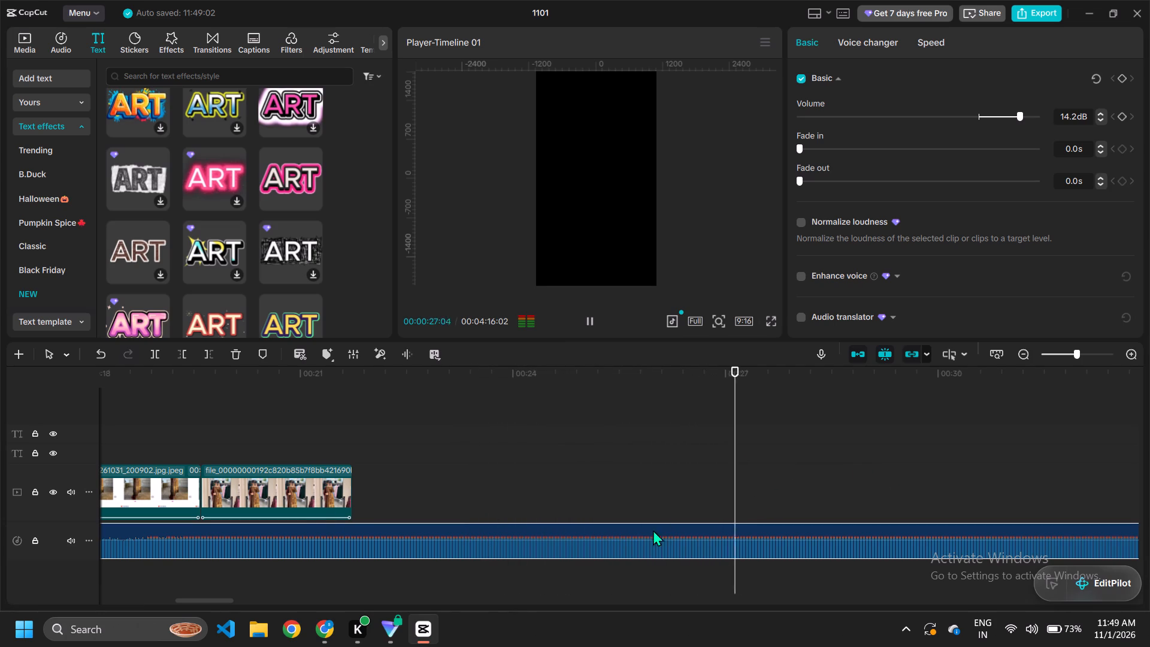
pyautogui.hscroll(-1, 770, 507)
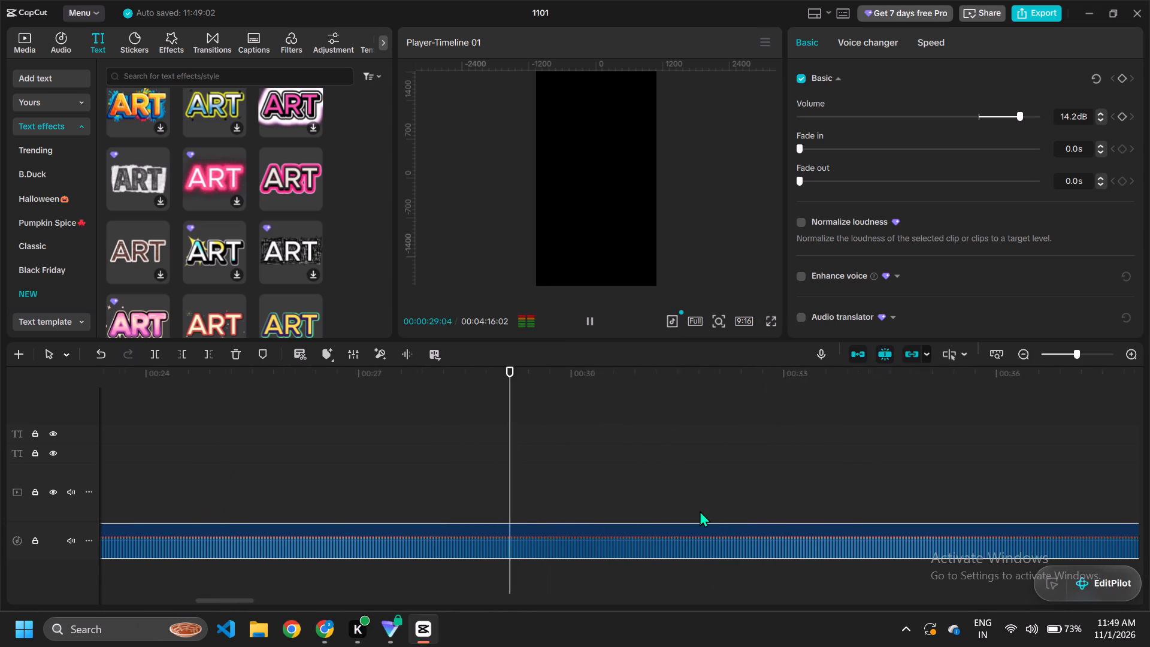
pyautogui.hscroll(-1, 700, 510)
pyautogui.hscroll(-2, 764, 494)
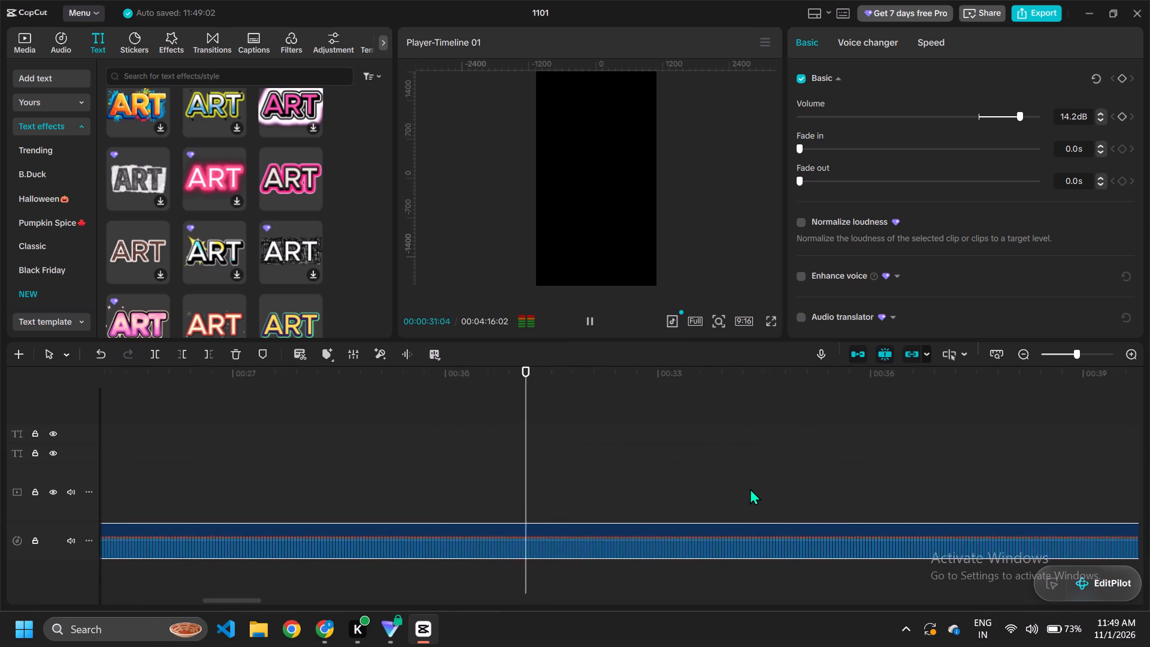
pyautogui.hscroll(-2, 750, 488)
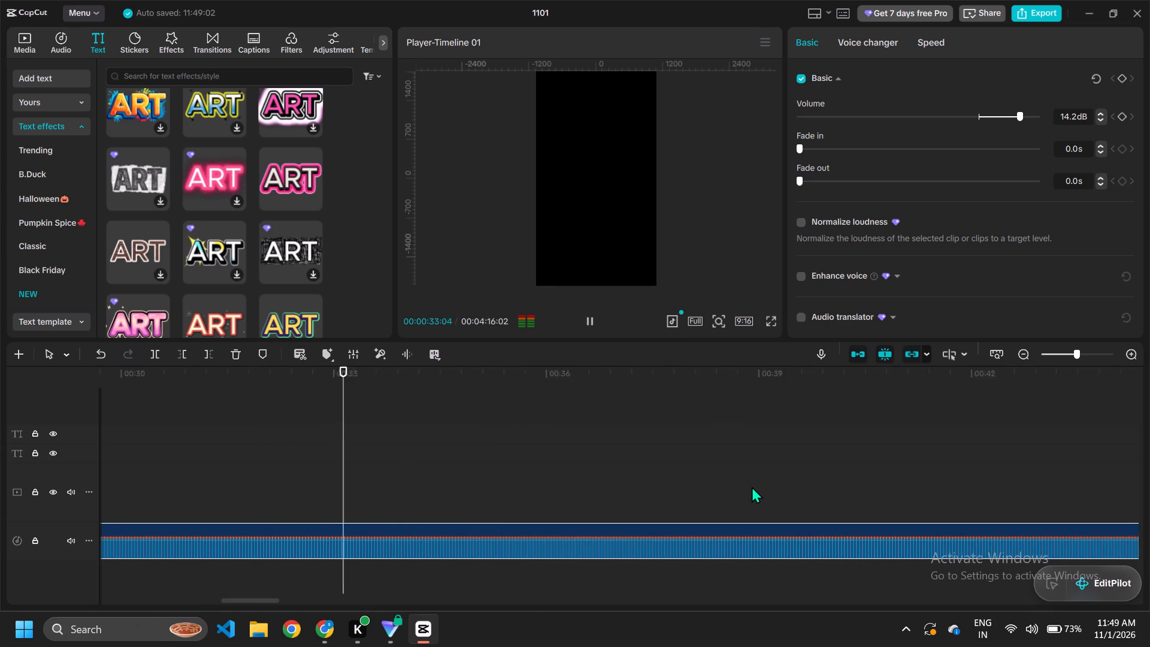
pyautogui.hscroll(1, 752, 486)
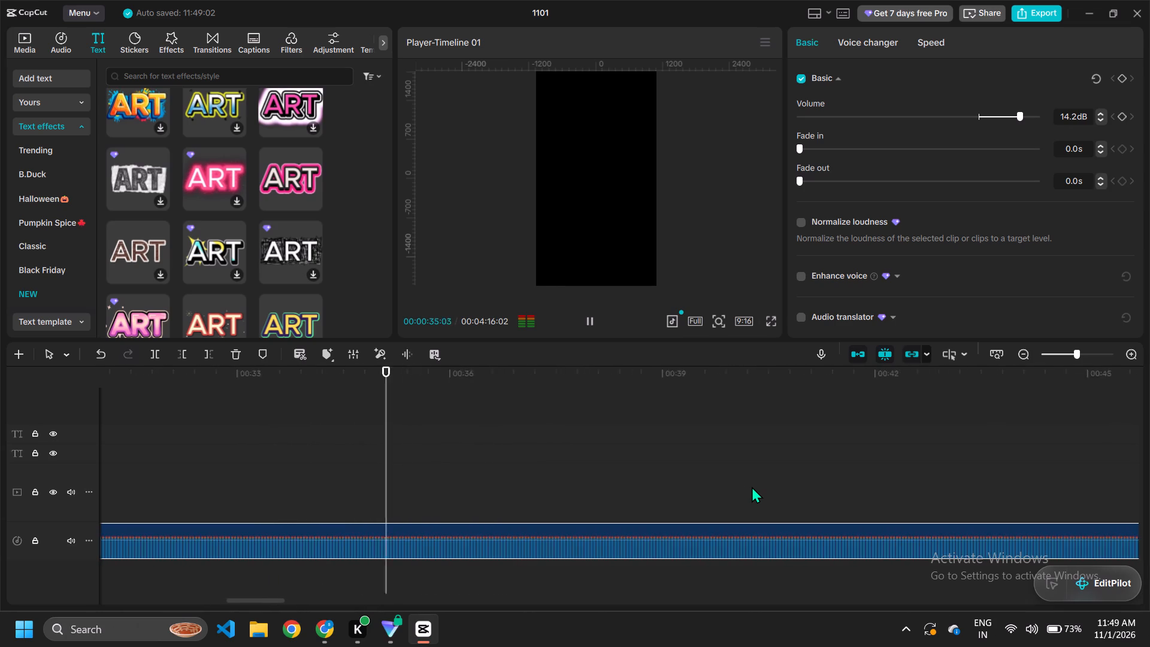
pyautogui.hscroll(1, 752, 486)
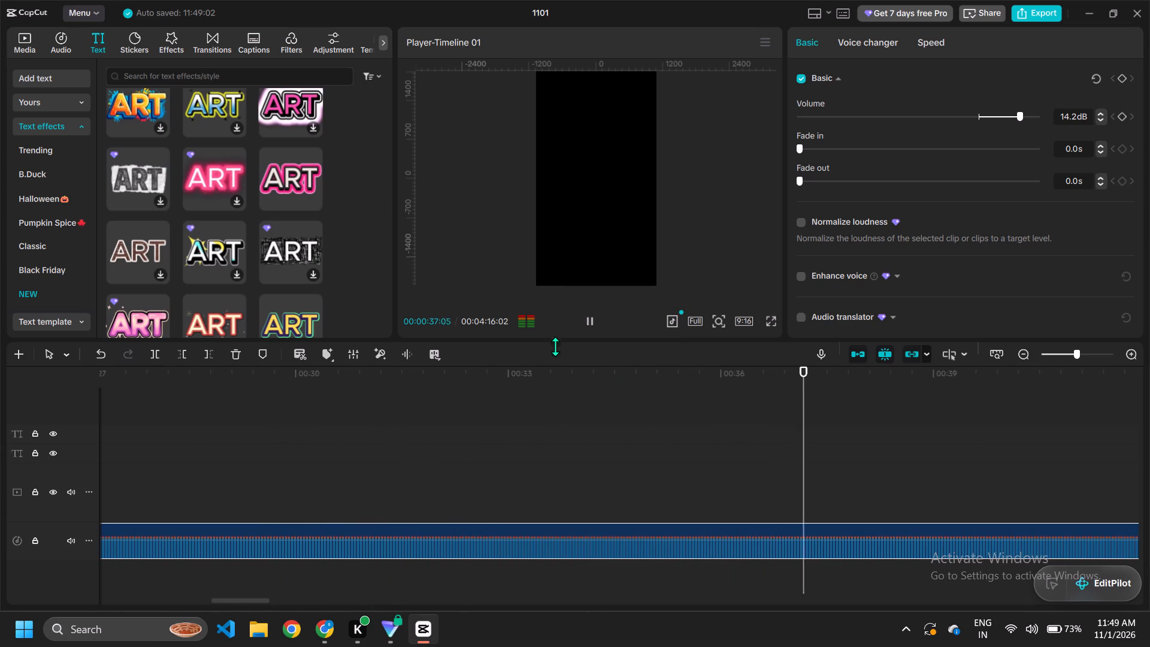
pyautogui.click(588, 315)
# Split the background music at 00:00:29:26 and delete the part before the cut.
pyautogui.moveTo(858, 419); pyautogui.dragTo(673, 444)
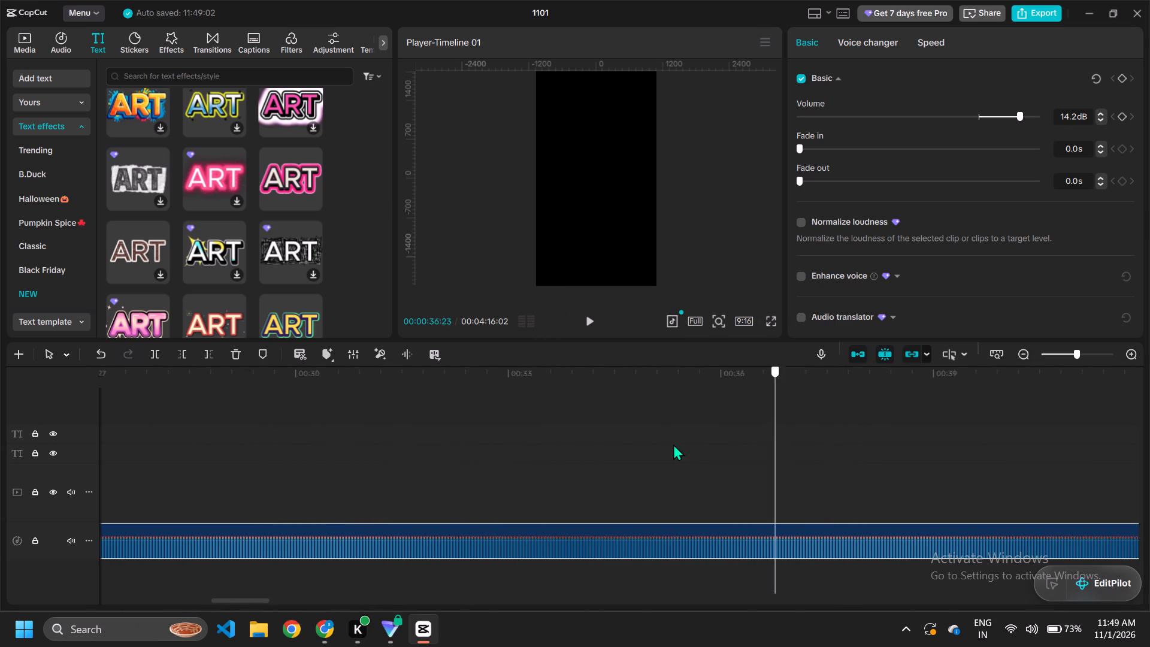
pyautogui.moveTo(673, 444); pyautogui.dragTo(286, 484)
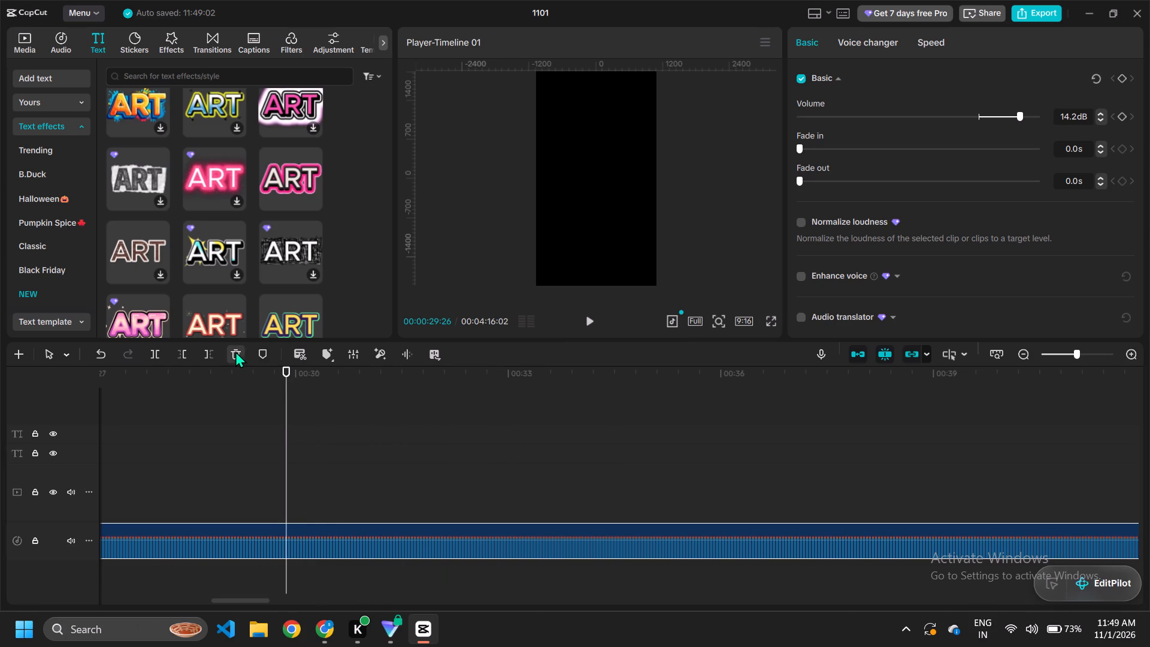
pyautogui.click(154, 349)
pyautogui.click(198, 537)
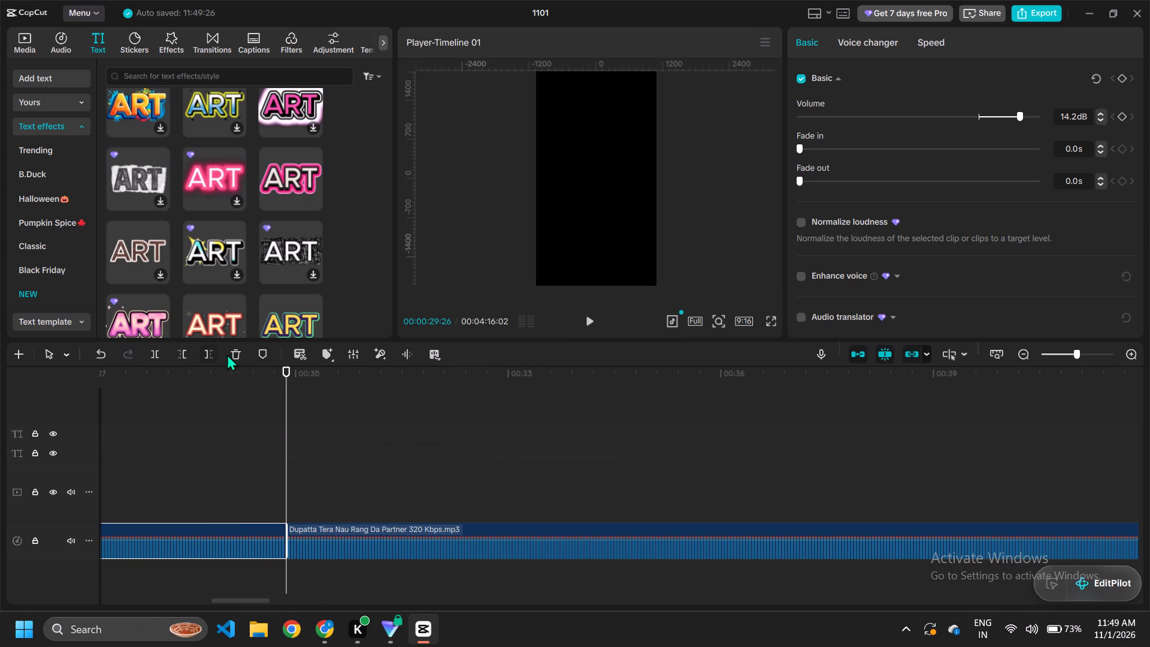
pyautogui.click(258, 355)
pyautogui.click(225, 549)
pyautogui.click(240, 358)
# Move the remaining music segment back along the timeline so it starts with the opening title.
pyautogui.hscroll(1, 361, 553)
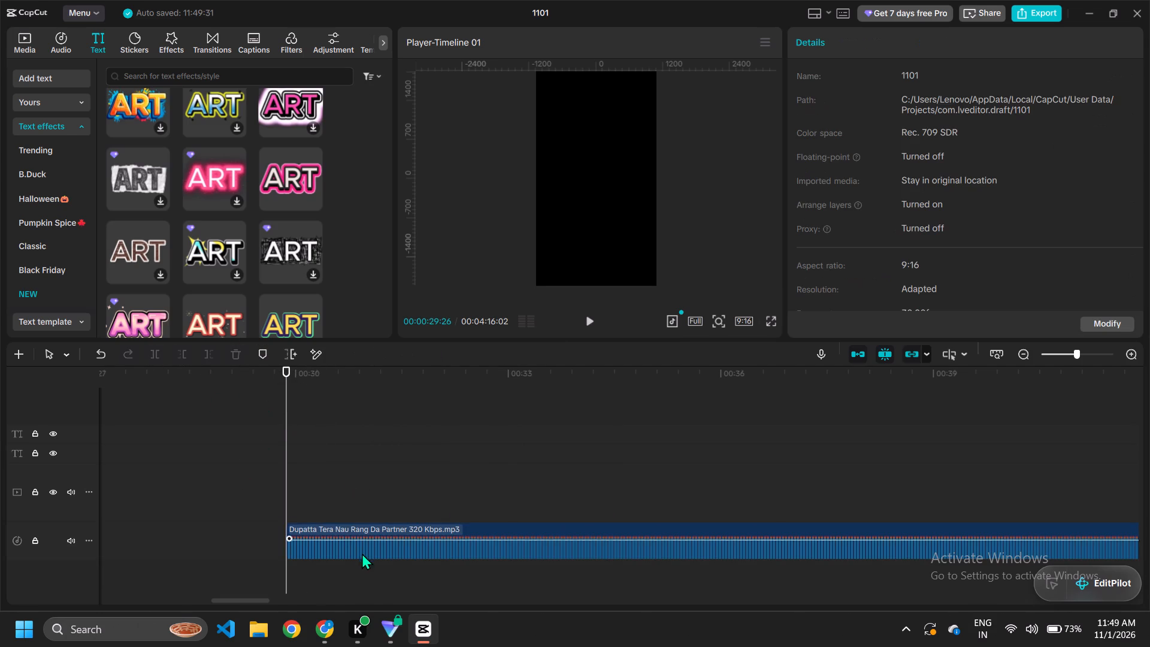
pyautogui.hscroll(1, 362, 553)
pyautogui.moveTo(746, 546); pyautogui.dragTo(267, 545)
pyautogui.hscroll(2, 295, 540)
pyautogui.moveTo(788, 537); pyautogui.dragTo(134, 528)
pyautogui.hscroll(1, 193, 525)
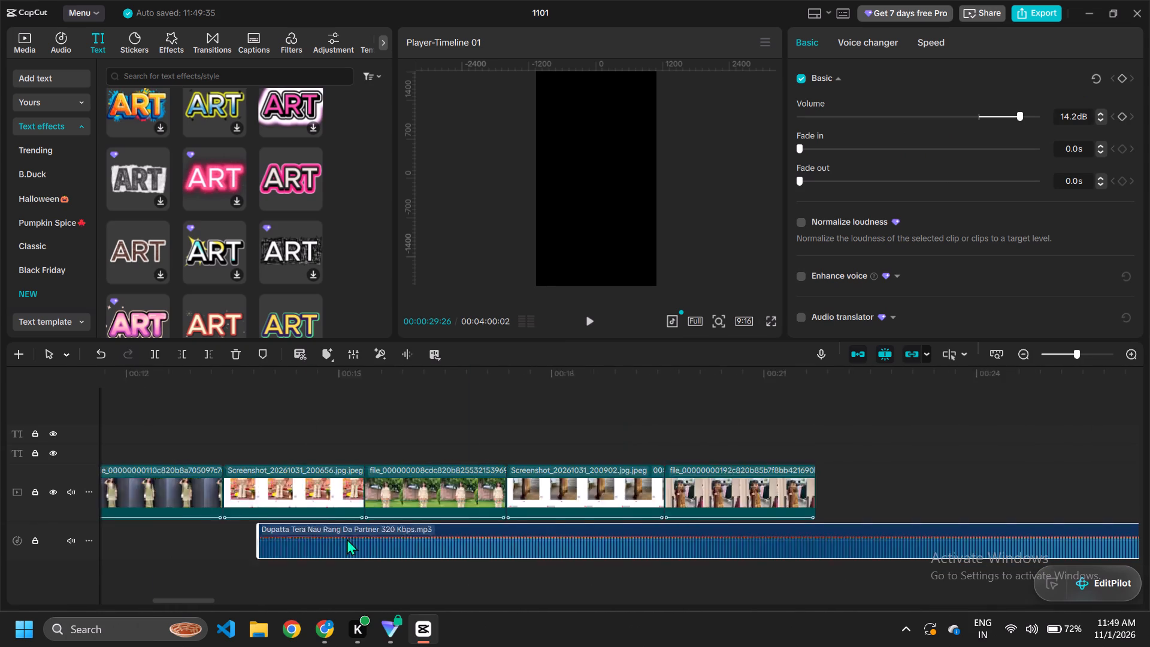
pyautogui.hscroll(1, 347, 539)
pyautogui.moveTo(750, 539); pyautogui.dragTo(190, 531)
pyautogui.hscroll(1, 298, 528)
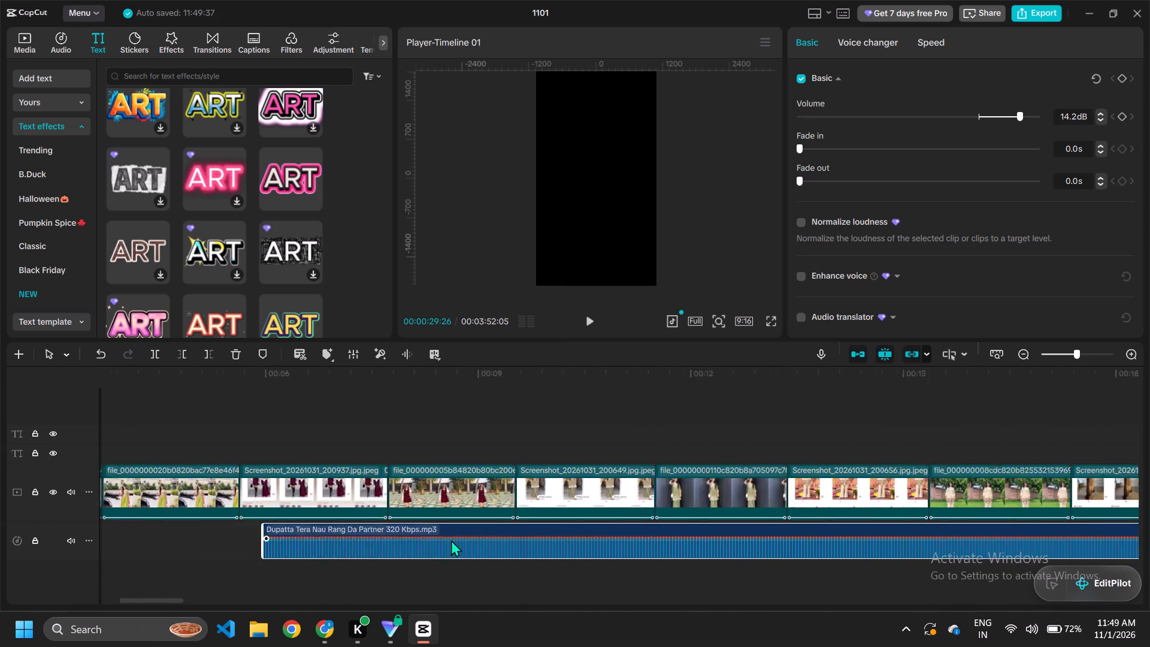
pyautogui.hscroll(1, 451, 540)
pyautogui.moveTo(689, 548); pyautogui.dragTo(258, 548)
# Play the video from the beginning to check how the repositioned music fits the clips.
pyautogui.click(141, 370)
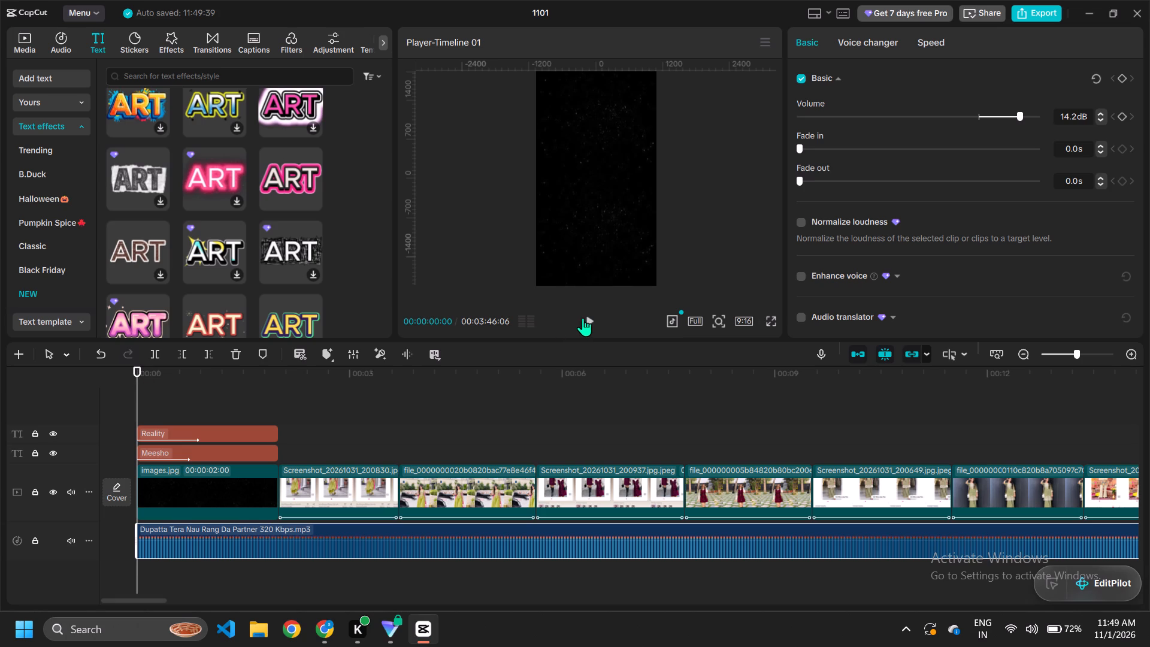
pyautogui.click(589, 318)
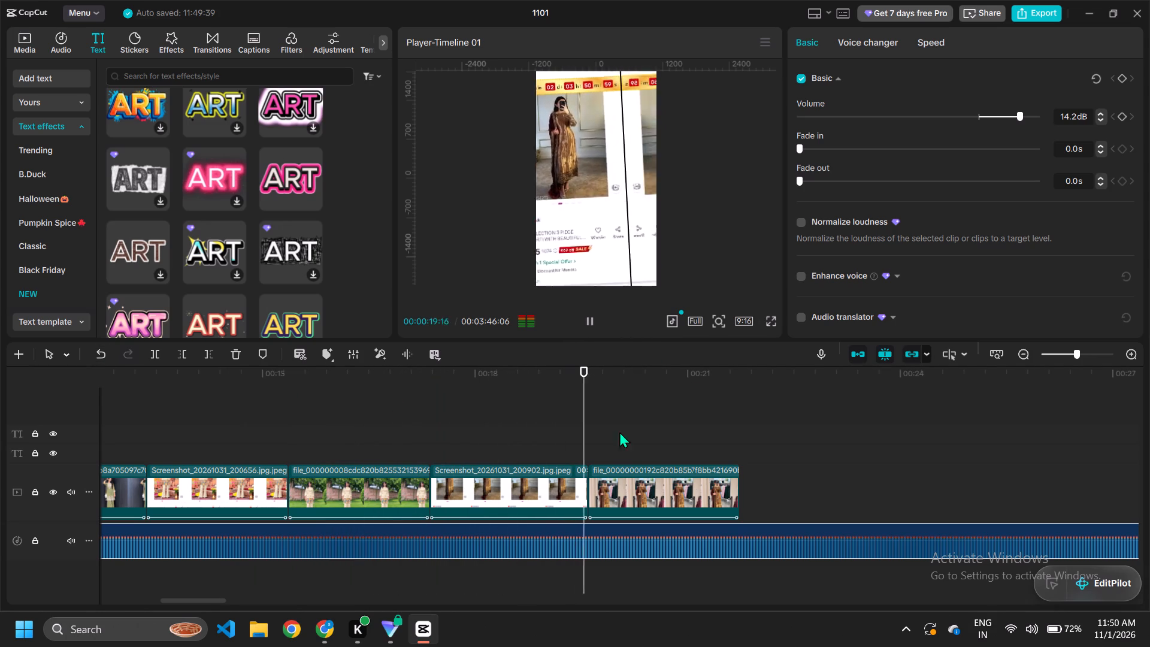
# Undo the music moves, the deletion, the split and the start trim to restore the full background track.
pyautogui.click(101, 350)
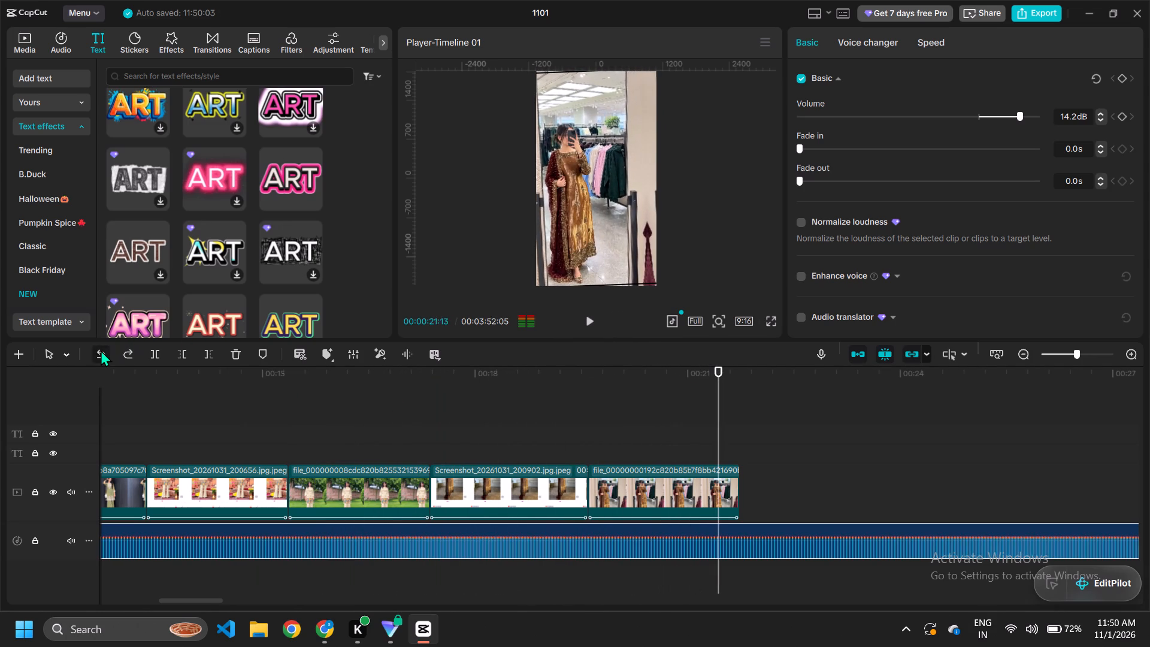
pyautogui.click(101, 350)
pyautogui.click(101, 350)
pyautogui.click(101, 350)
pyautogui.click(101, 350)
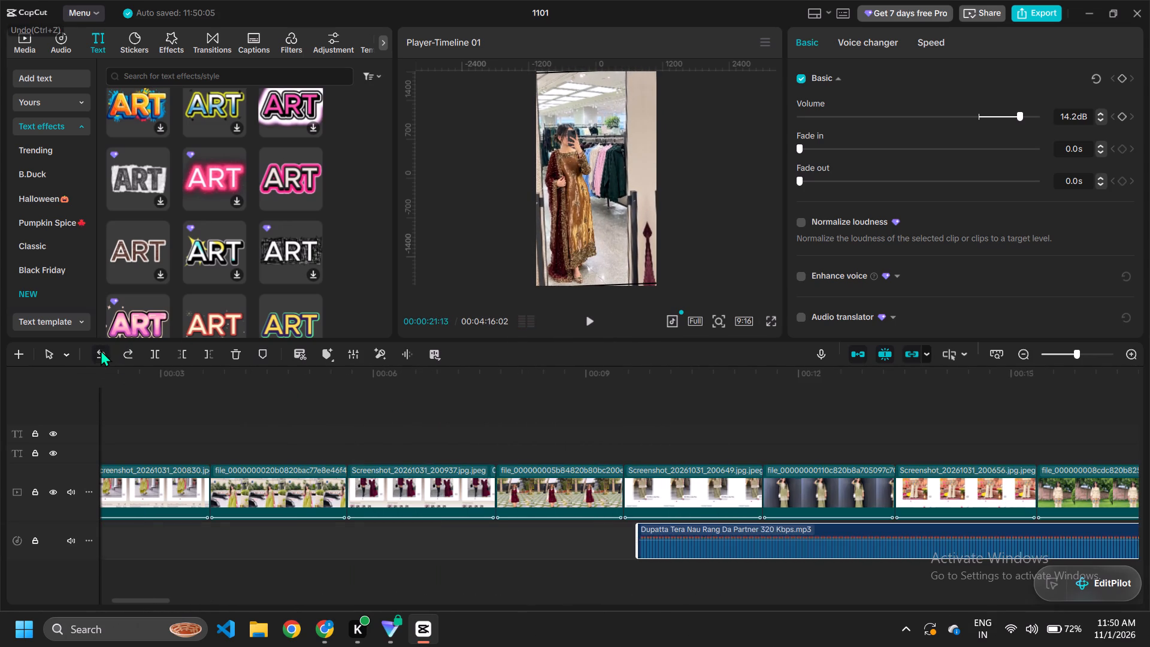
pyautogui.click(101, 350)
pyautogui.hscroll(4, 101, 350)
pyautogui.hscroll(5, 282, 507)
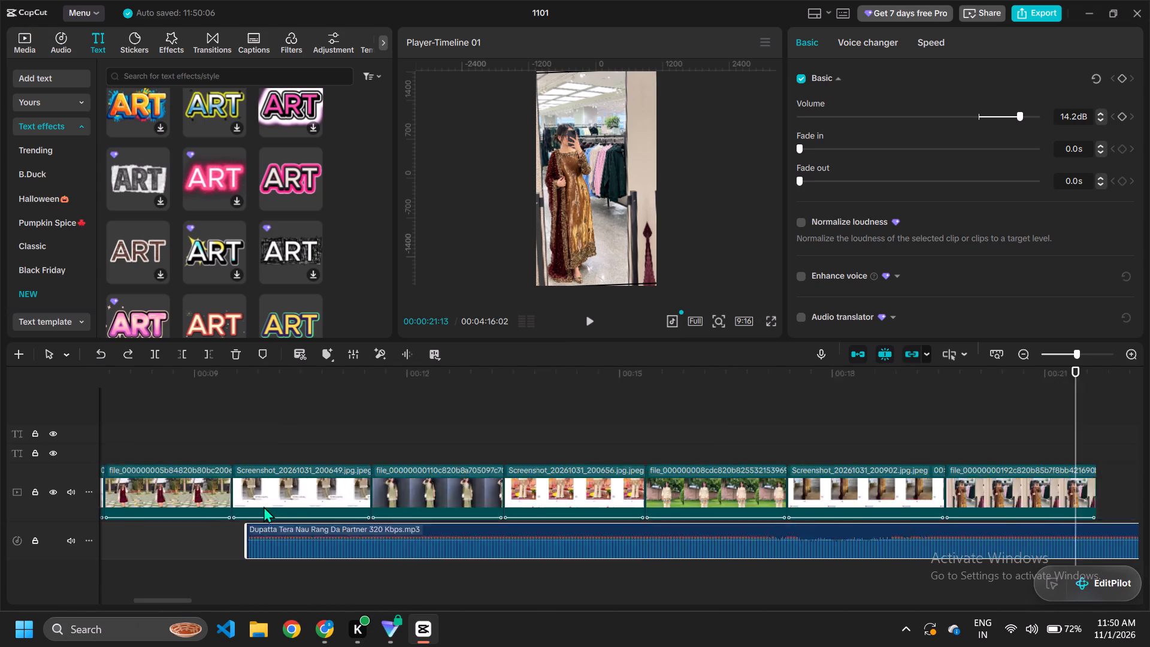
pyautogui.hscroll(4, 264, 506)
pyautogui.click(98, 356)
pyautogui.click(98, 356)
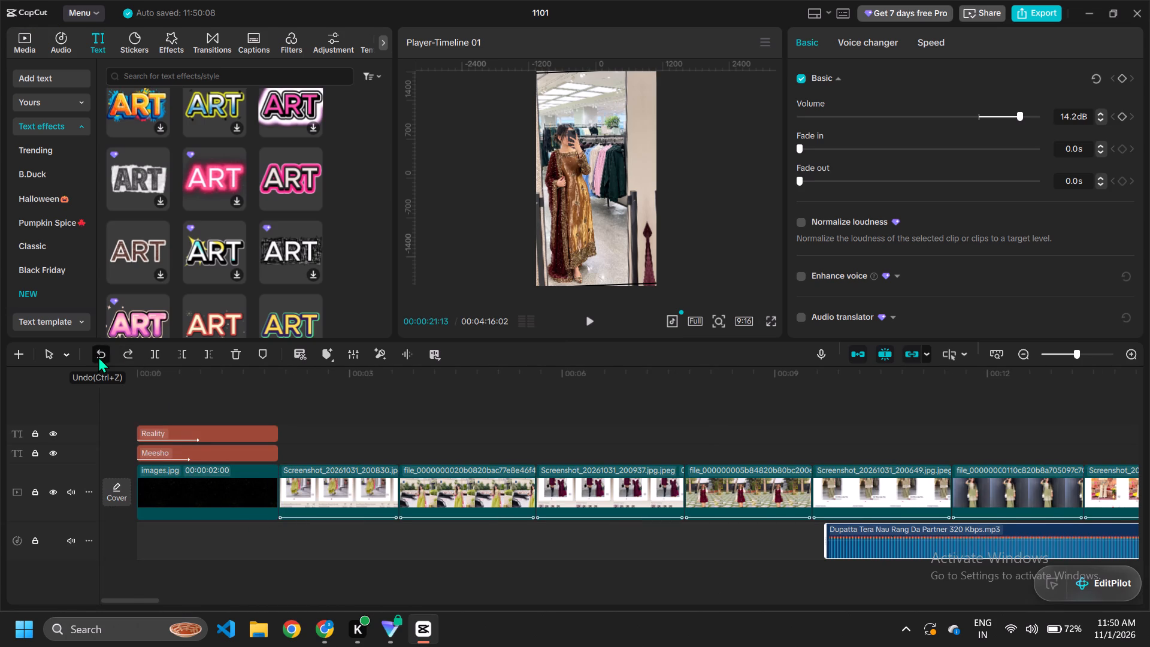
# Play the opening title and first outfit screenshot with the restored music to check their timing.
pyautogui.click(138, 374)
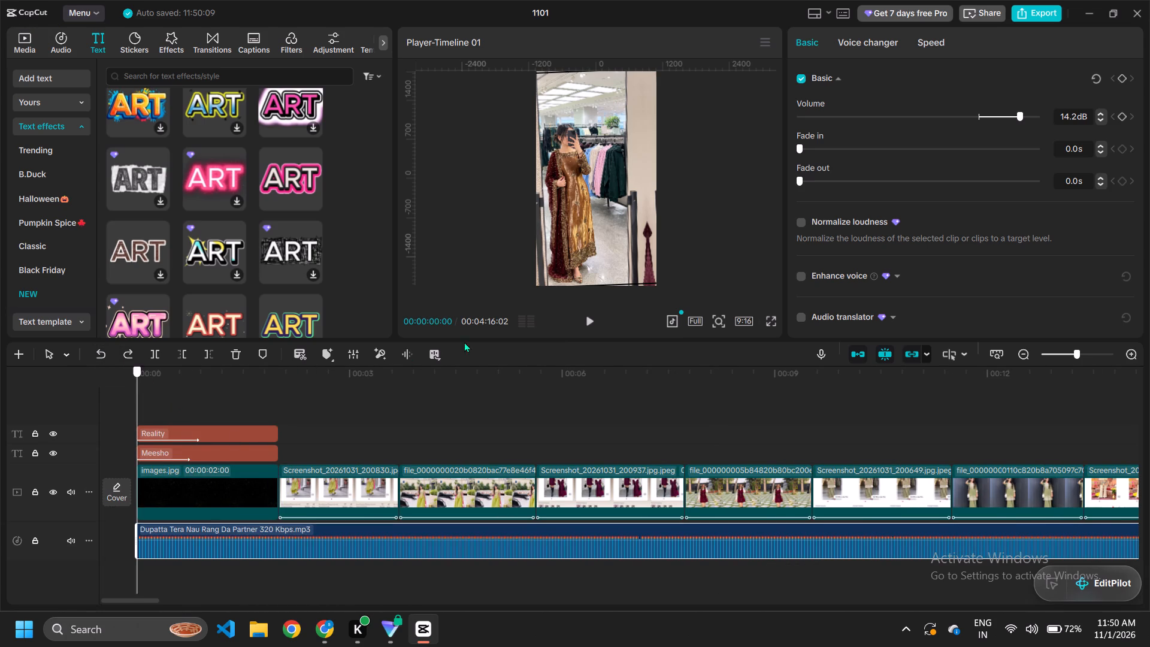
pyautogui.click(597, 318)
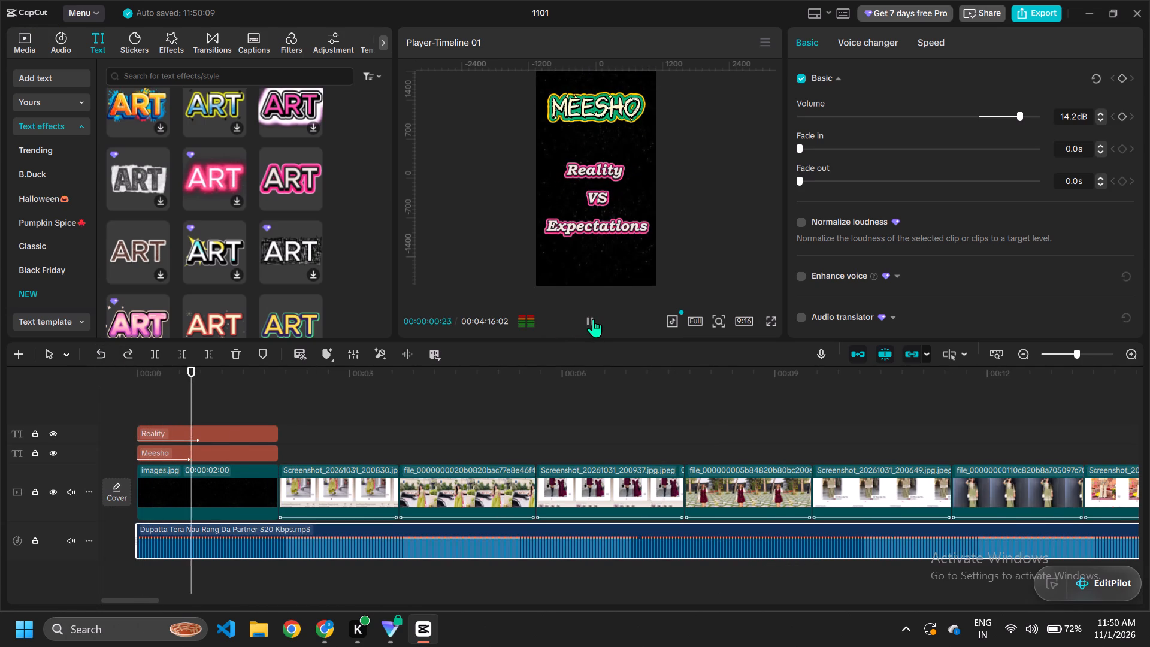
pyautogui.click(593, 319)
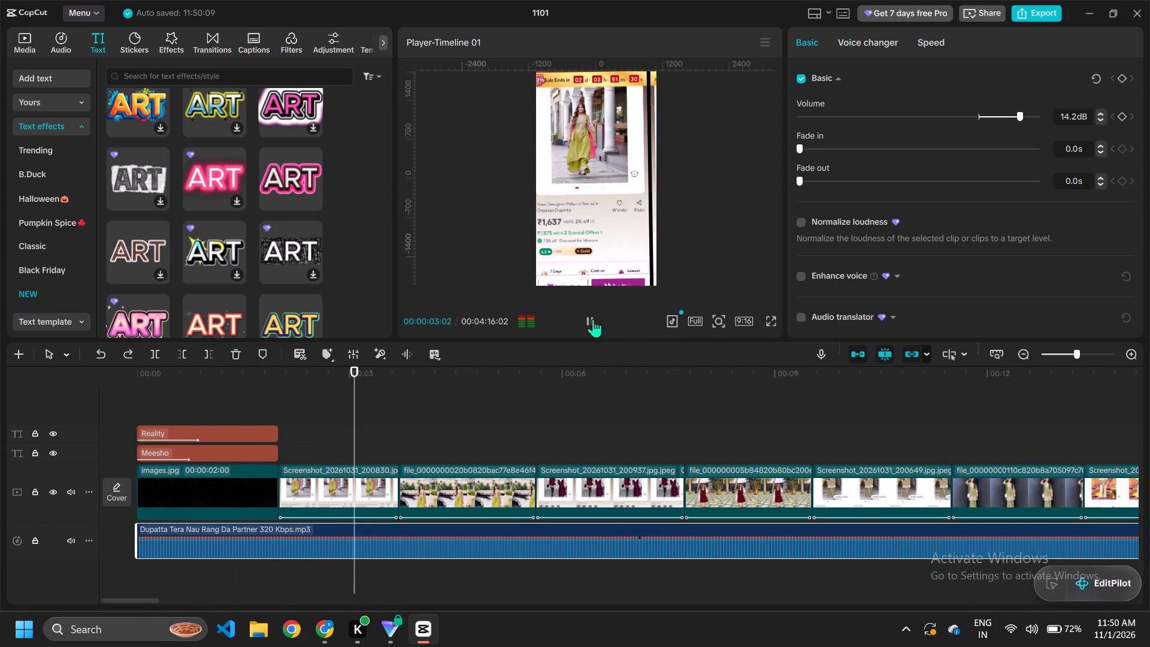
# Trim about 0.5 s off the start of the background music and move the track back to the timeline's beginning.
pyautogui.moveTo(135, 547); pyautogui.dragTo(155, 548)
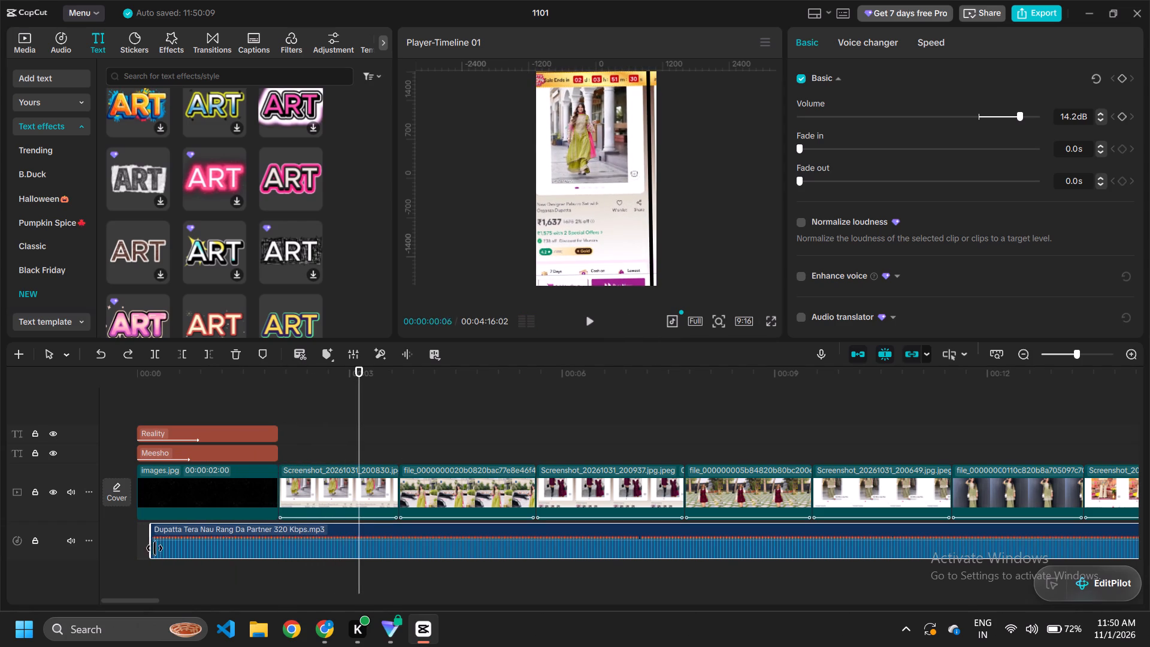
pyautogui.moveTo(155, 548); pyautogui.dragTo(171, 549)
pyautogui.moveTo(221, 545); pyautogui.dragTo(187, 546)
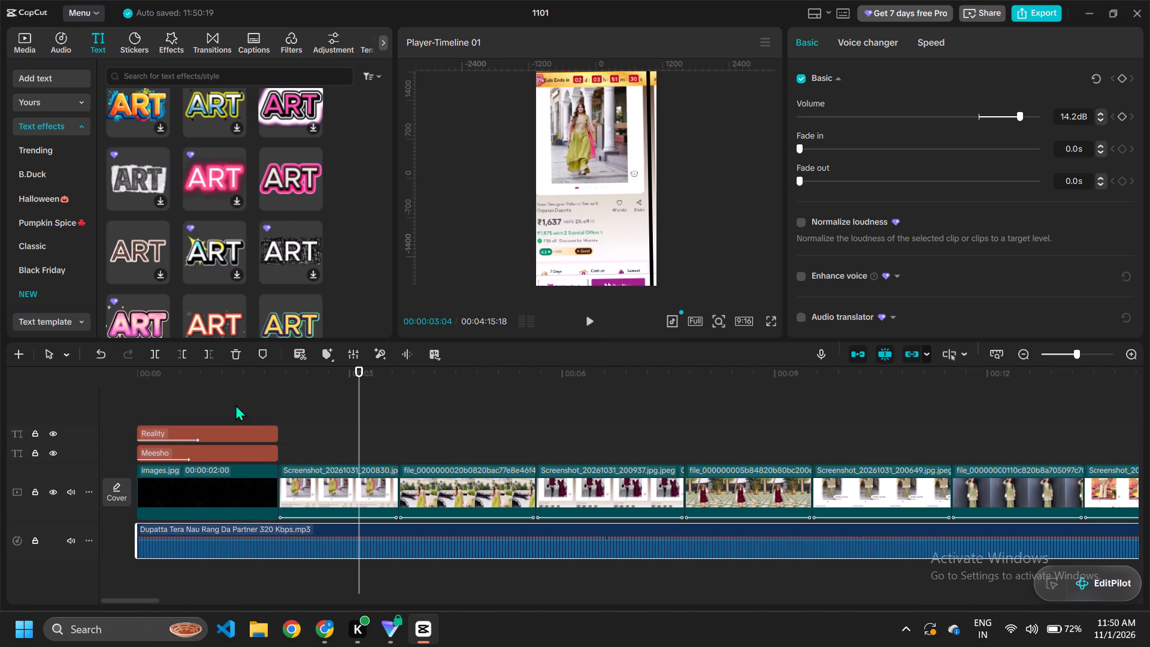
# Play the video from the beginning to about 15 s to check how the trimmed music fits the clips.
pyautogui.click(138, 374)
pyautogui.click(591, 322)
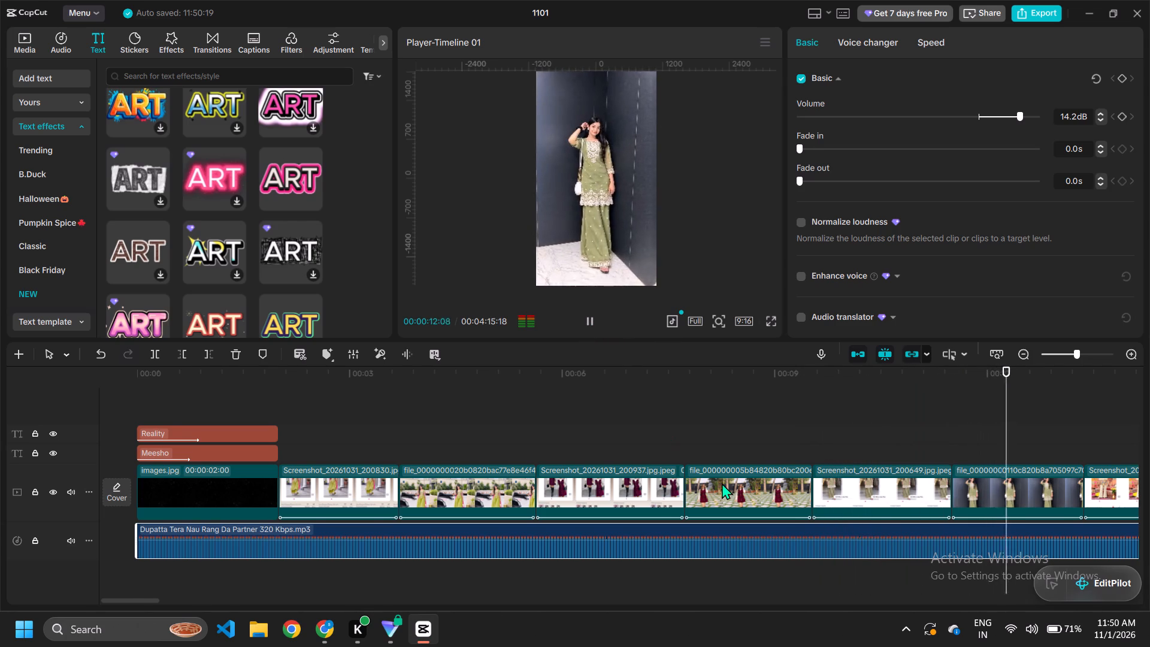
pyautogui.hscroll(-2, 722, 483)
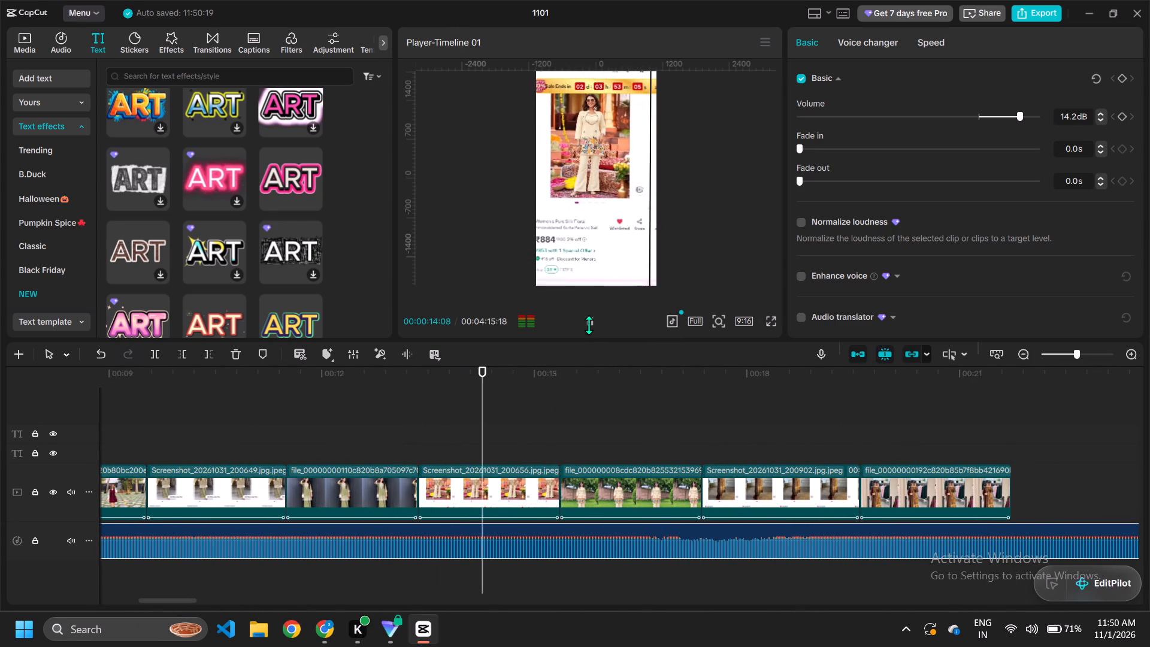
pyautogui.click(589, 322)
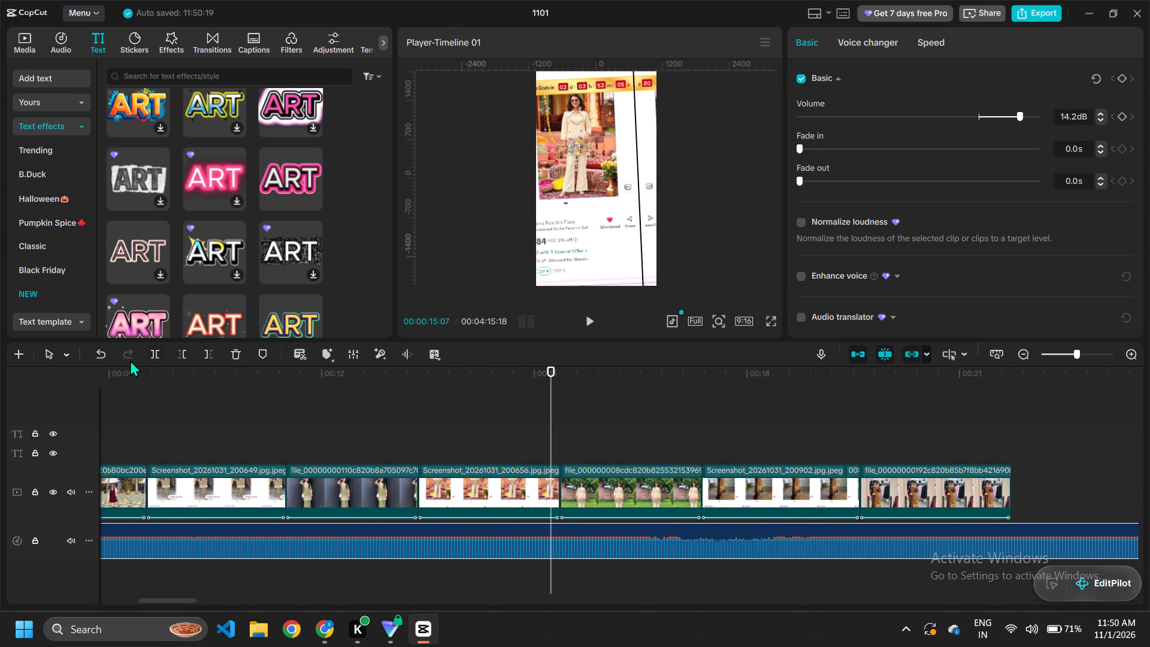
# Split the background music at 00:00:15:07, delete the part before the cut, and move the remaining track to the timeline's beginning.
pyautogui.click(154, 357)
pyautogui.click(255, 542)
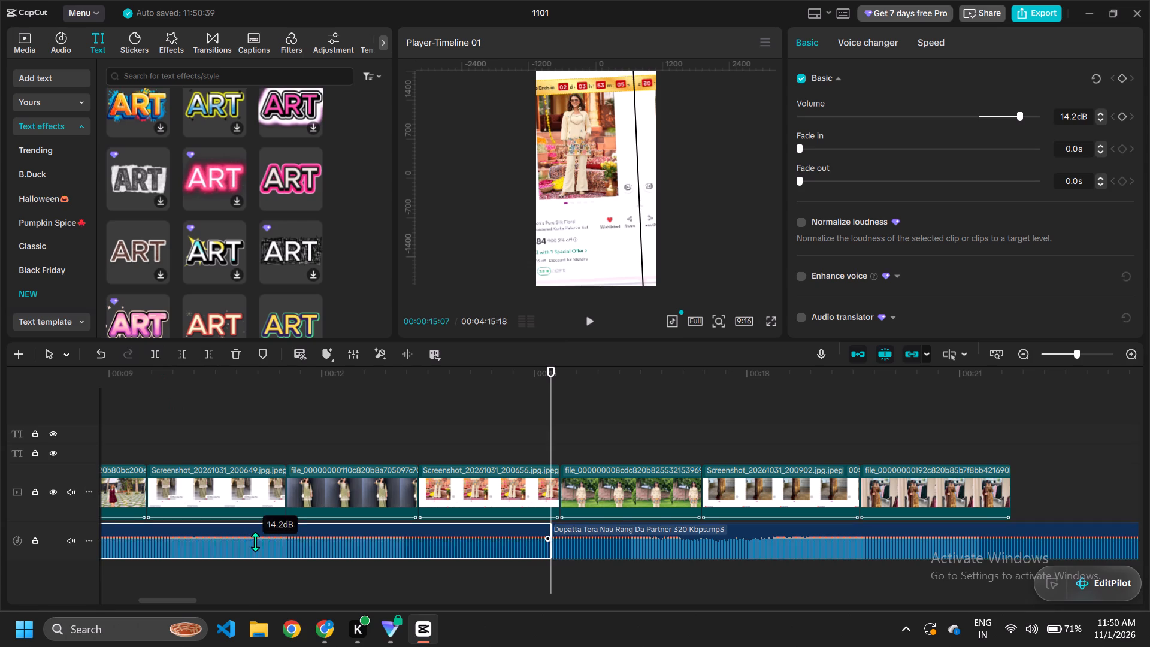
pyautogui.click(232, 353)
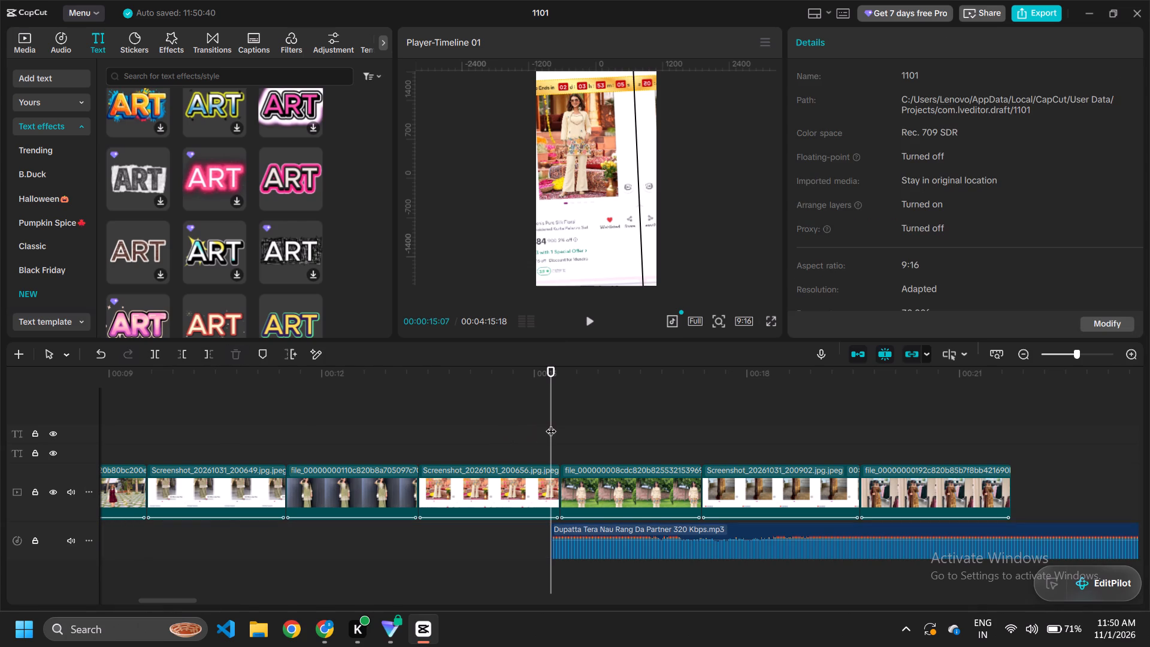
pyautogui.moveTo(551, 424); pyautogui.dragTo(220, 457)
pyautogui.moveTo(592, 549); pyautogui.dragTo(344, 568)
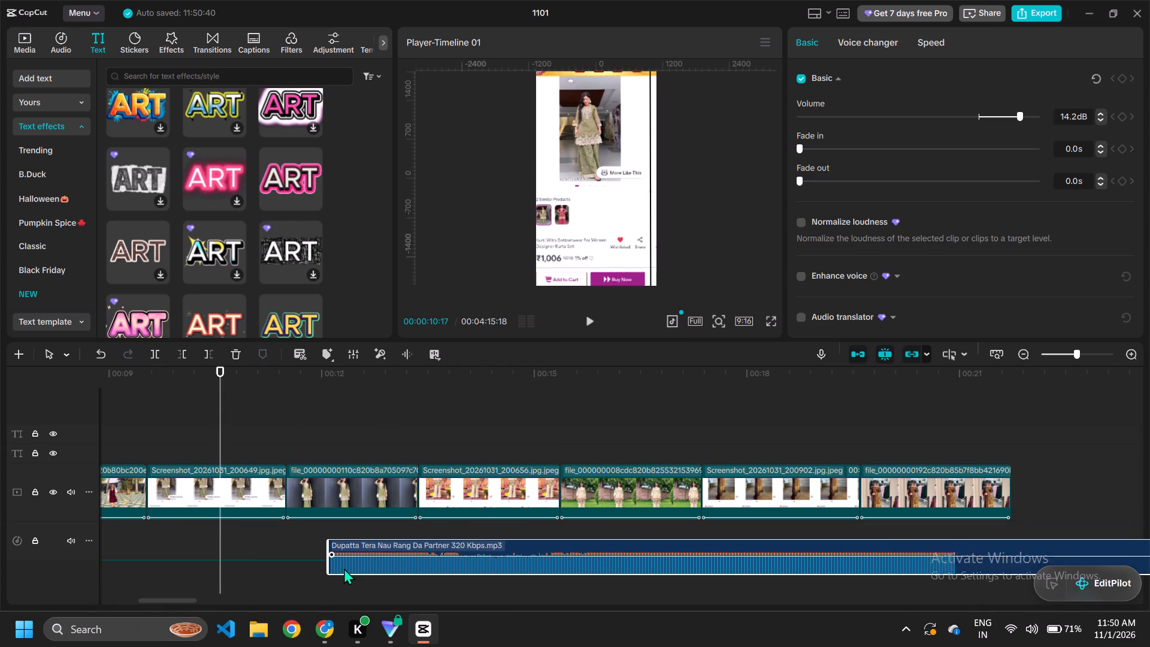
pyautogui.moveTo(344, 568); pyautogui.dragTo(271, 564)
pyautogui.hscroll(2, 269, 561)
pyautogui.moveTo(975, 536); pyautogui.dragTo(240, 540)
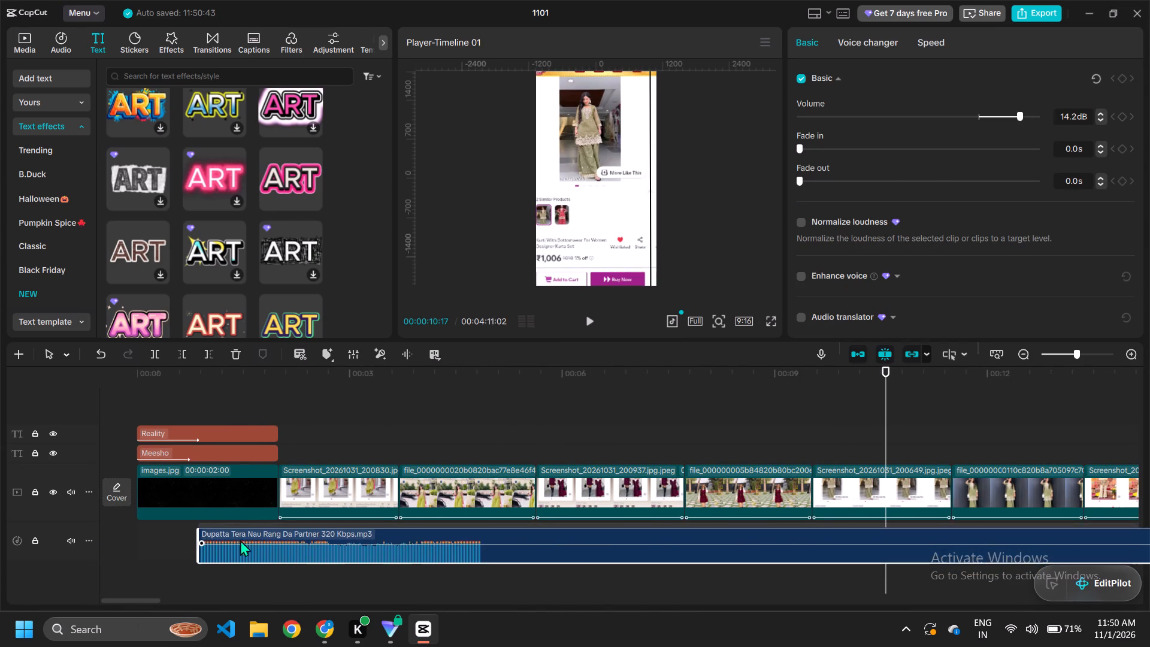
pyautogui.moveTo(240, 540); pyautogui.dragTo(208, 533)
pyautogui.moveTo(180, 447); pyautogui.dragTo(152, 395, button='right')
# Play the opening title and first outfit clips from the beginning to check the music's timing.
pyautogui.click(135, 373)
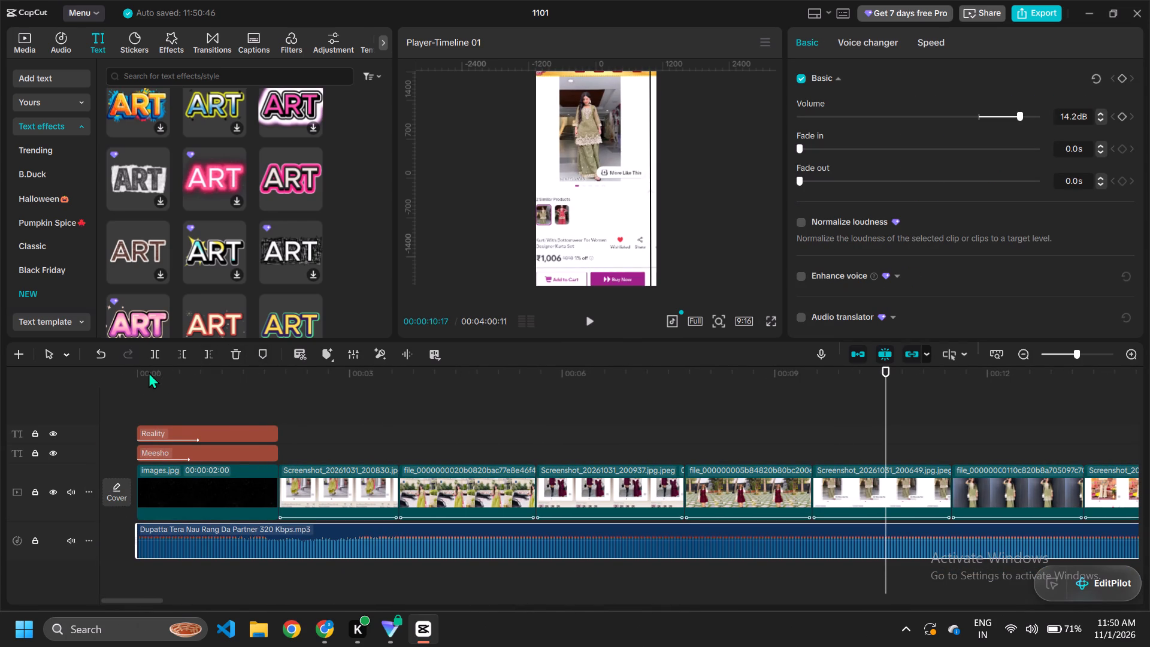
pyautogui.click(149, 372)
pyautogui.click(582, 321)
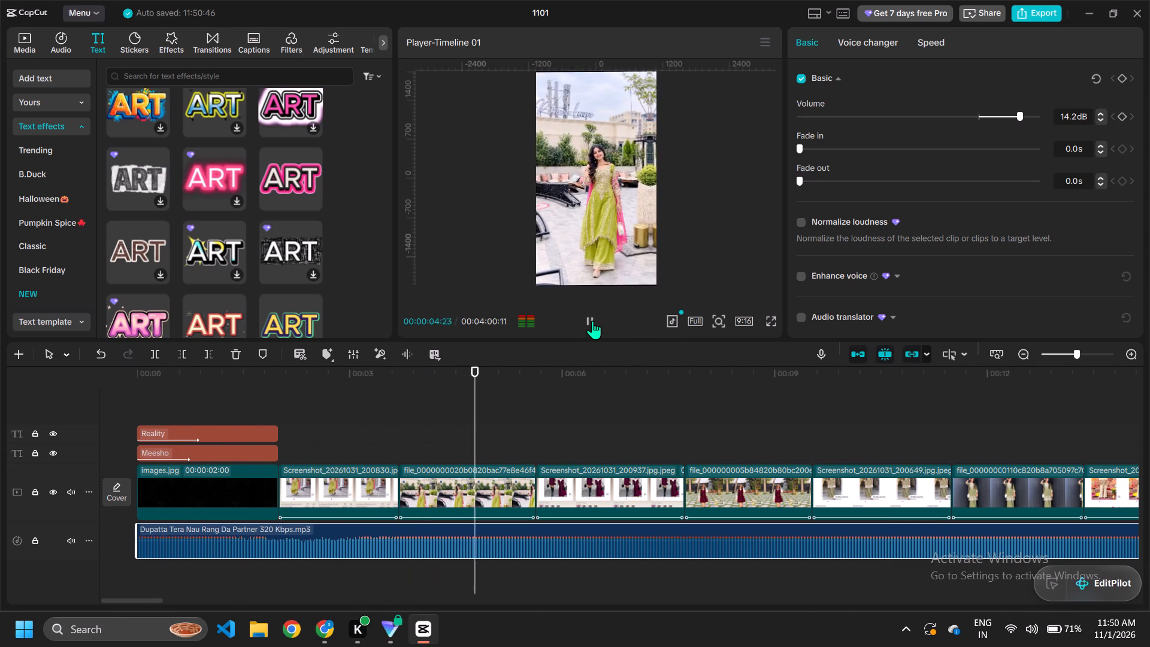
pyautogui.click(592, 321)
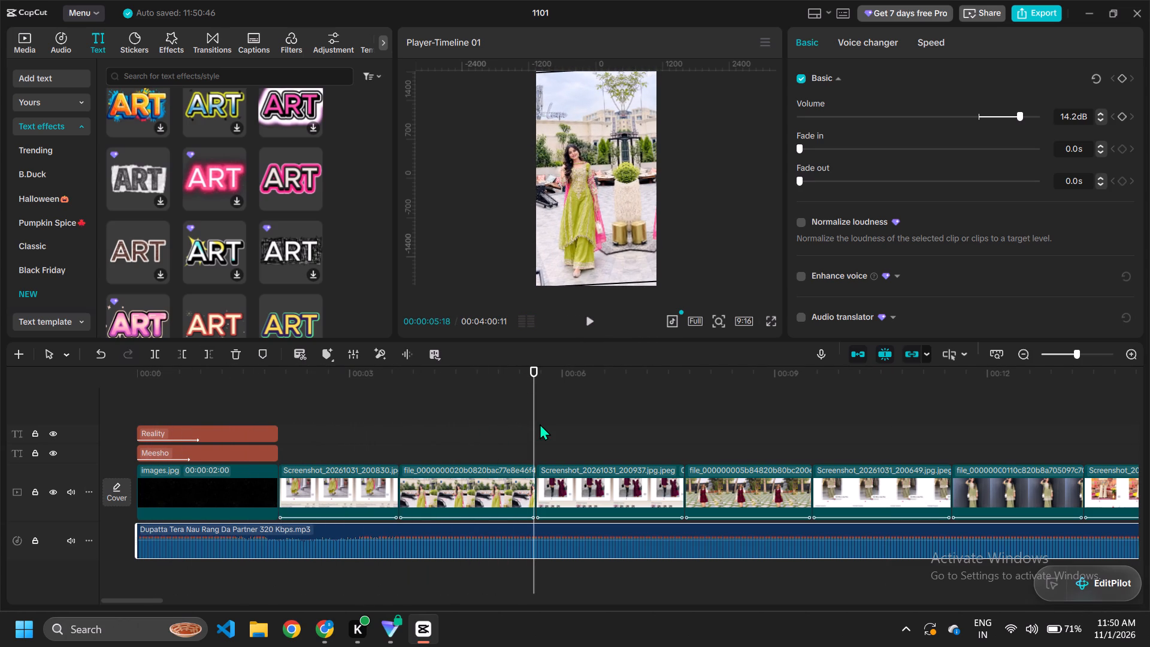
# Split the background music at 00:00:03:28, delete the first part, and move the rest to the timeline's beginning.
pyautogui.moveTo(535, 425); pyautogui.dragTo(416, 447)
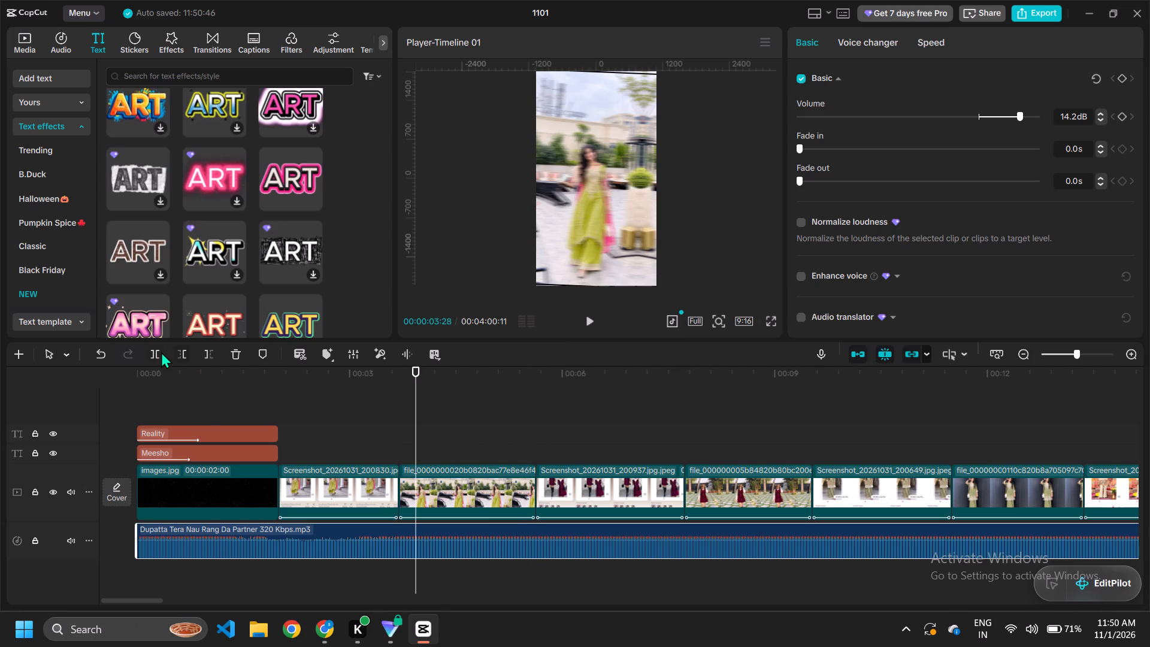
pyautogui.click(154, 352)
pyautogui.click(276, 540)
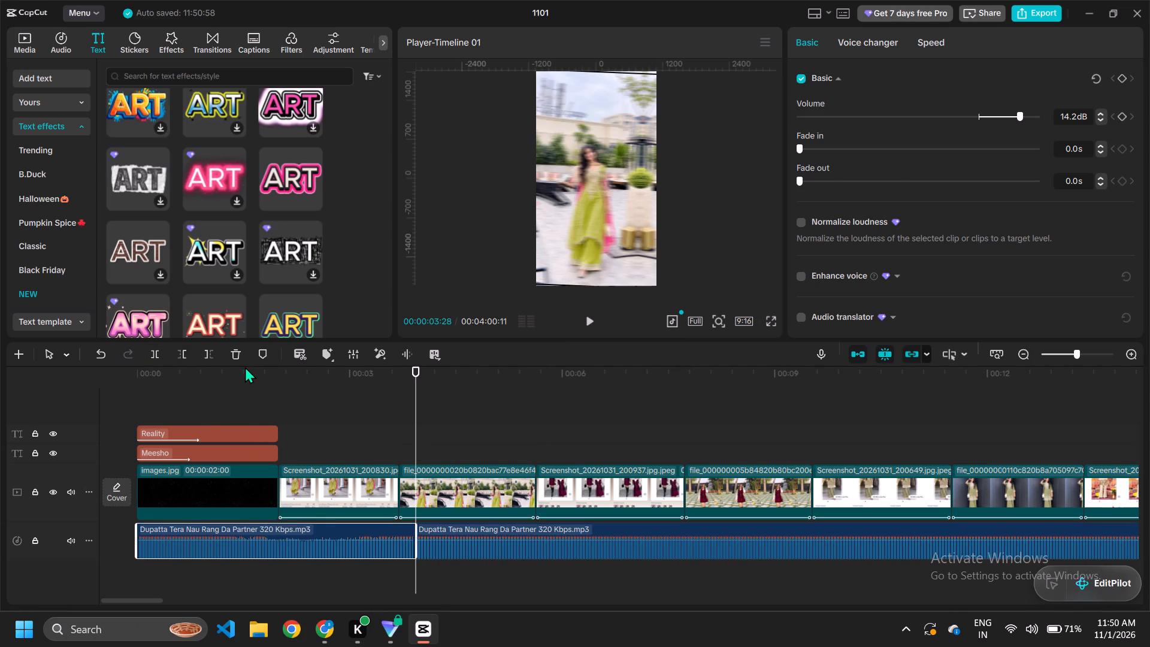
pyautogui.click(232, 358)
pyautogui.moveTo(479, 537); pyautogui.dragTo(228, 539)
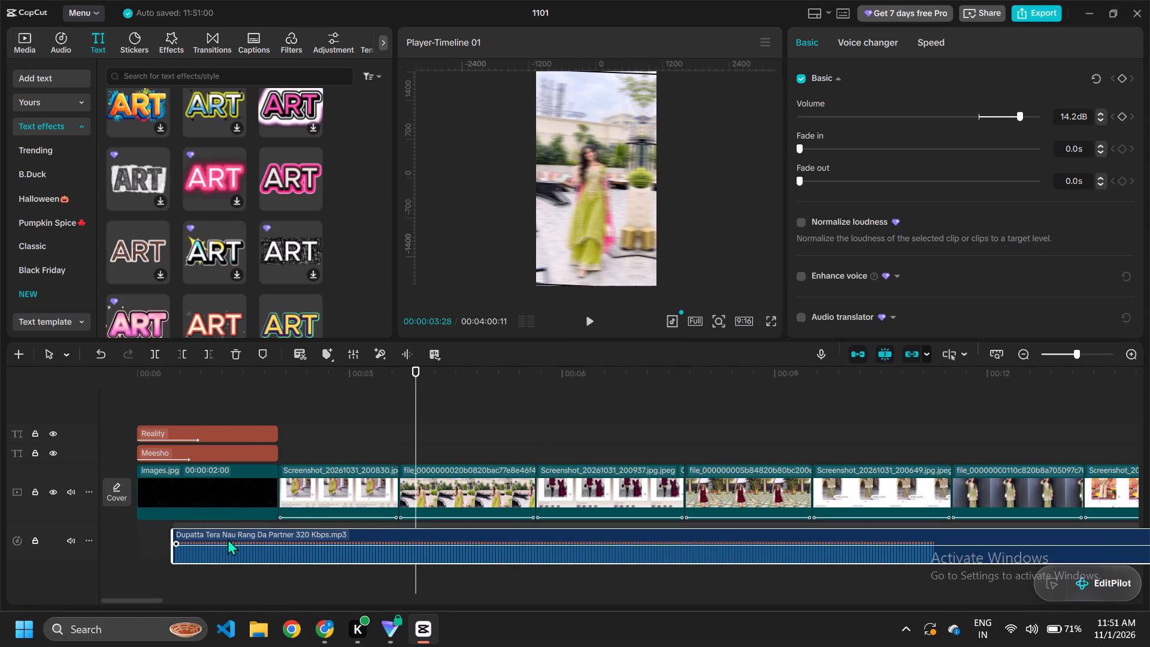
pyautogui.moveTo(228, 539); pyautogui.dragTo(204, 534)
# Play the video from the beginning to about 9.5 s to find where the music should start.
pyautogui.moveTo(416, 428); pyautogui.dragTo(182, 448)
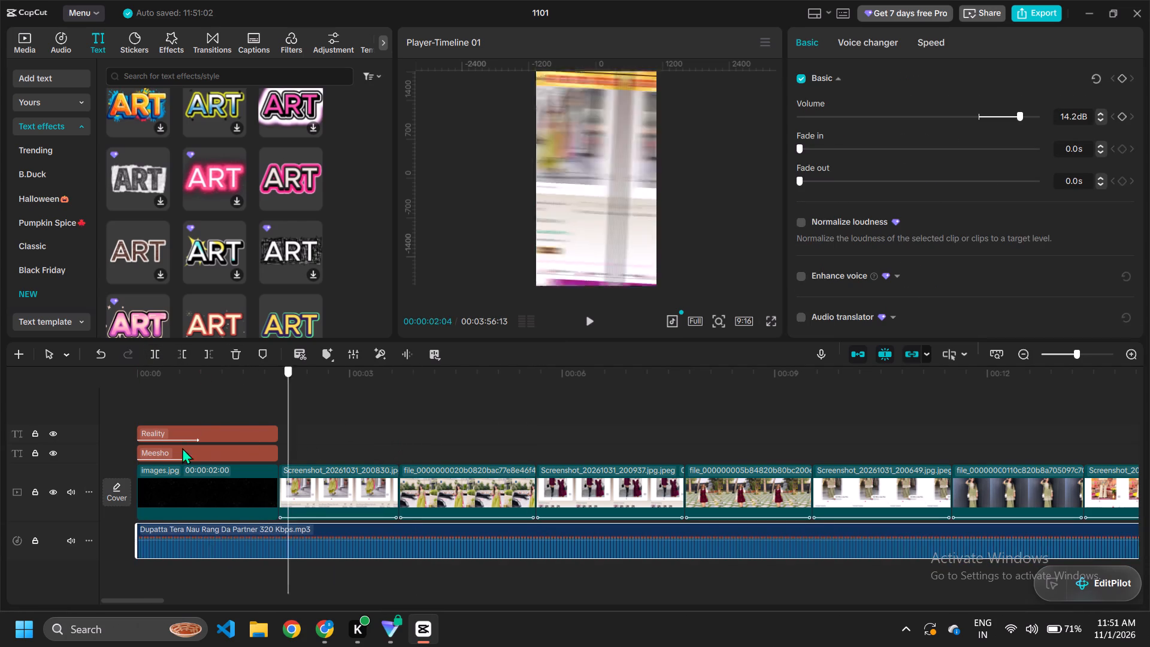
pyautogui.moveTo(182, 448); pyautogui.dragTo(65, 456)
pyautogui.click(591, 328)
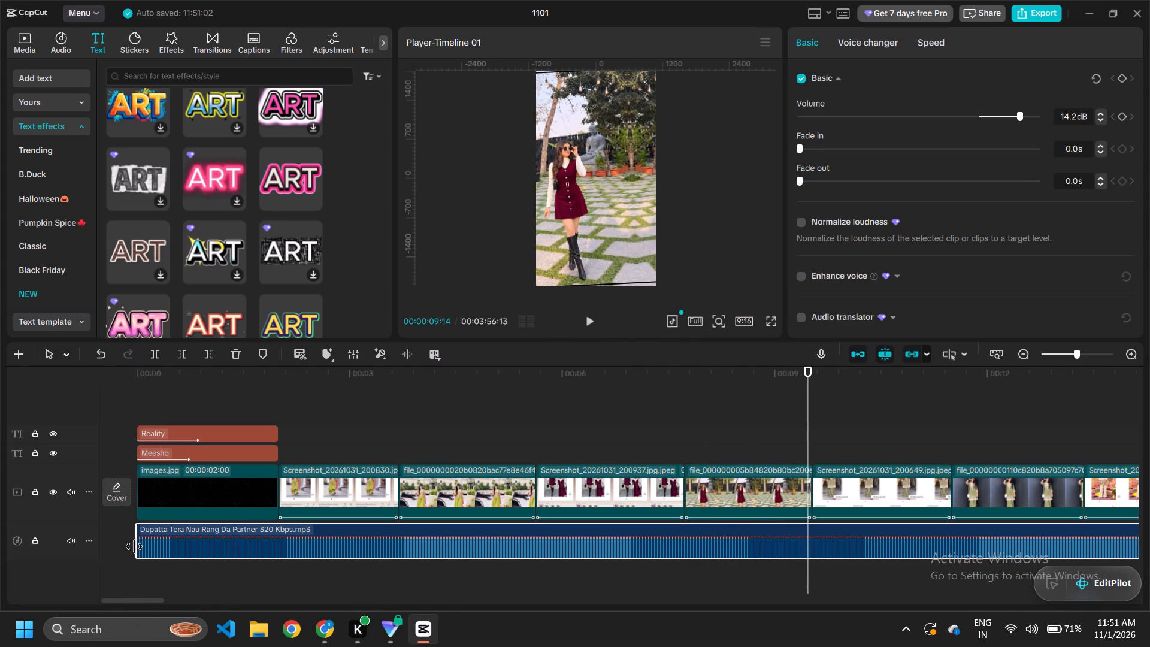
# Trim the background music's start to 00:00:09:14 and move the track back close to the timeline's beginning.
pyautogui.moveTo(134, 546); pyautogui.dragTo(797, 561)
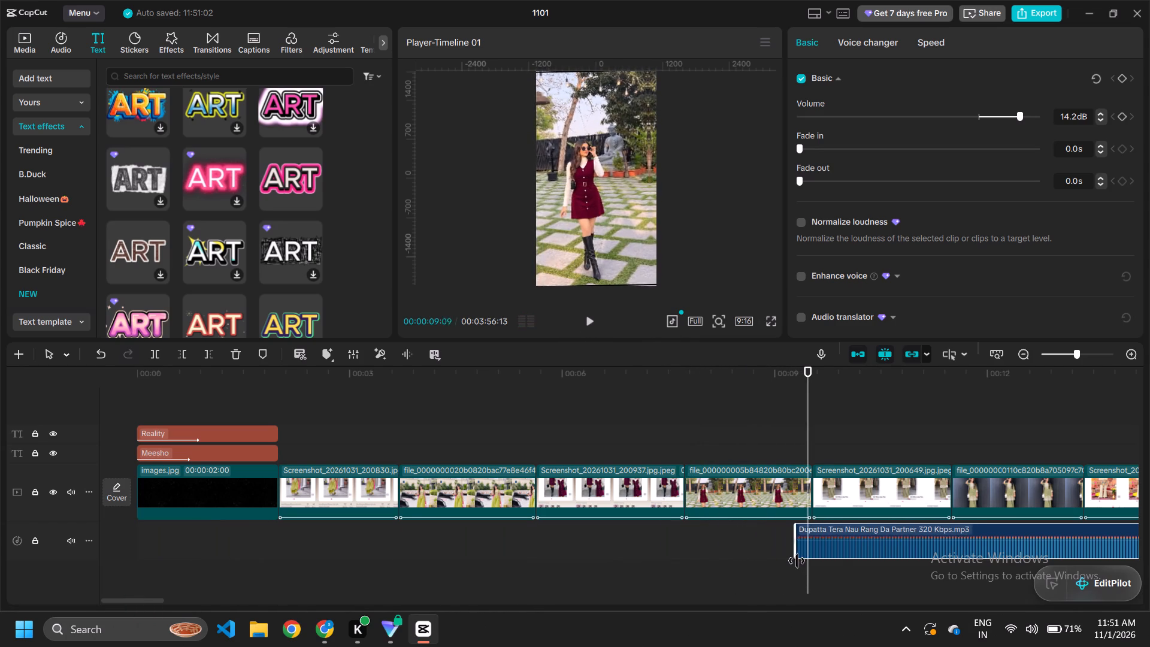
pyautogui.moveTo(797, 561); pyautogui.dragTo(805, 561)
pyautogui.moveTo(837, 550); pyautogui.dragTo(110, 566)
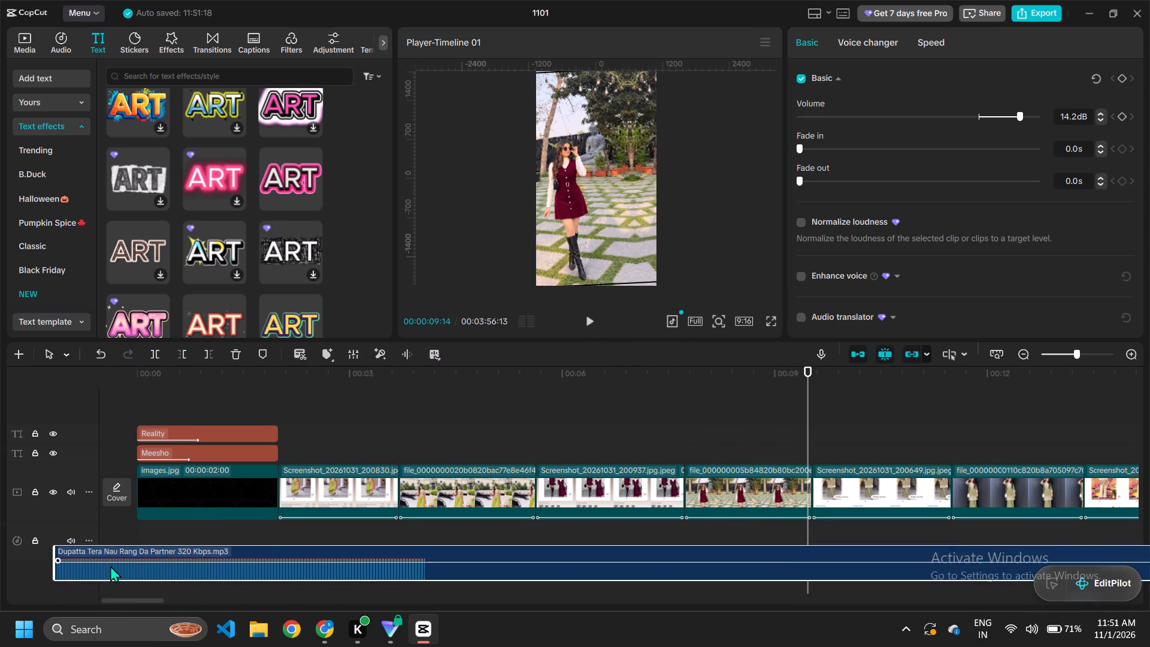
pyautogui.moveTo(110, 566); pyautogui.dragTo(172, 549)
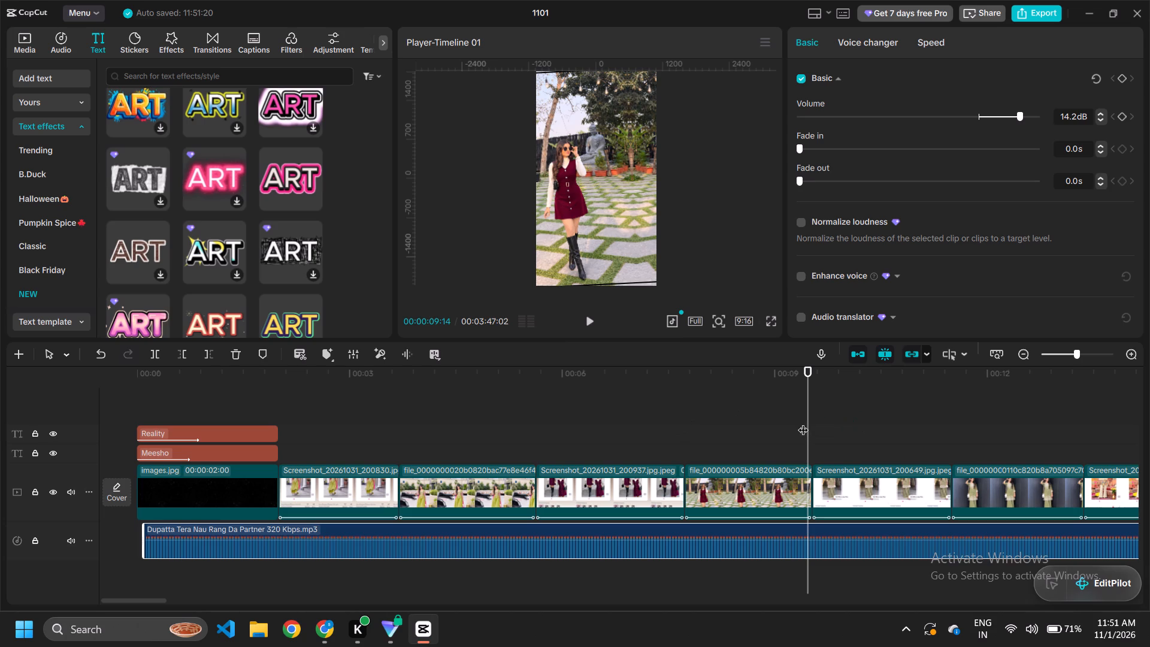
# Play the opening title from the beginning to check the newly trimmed music.
pyautogui.moveTo(803, 422); pyautogui.dragTo(0, 470)
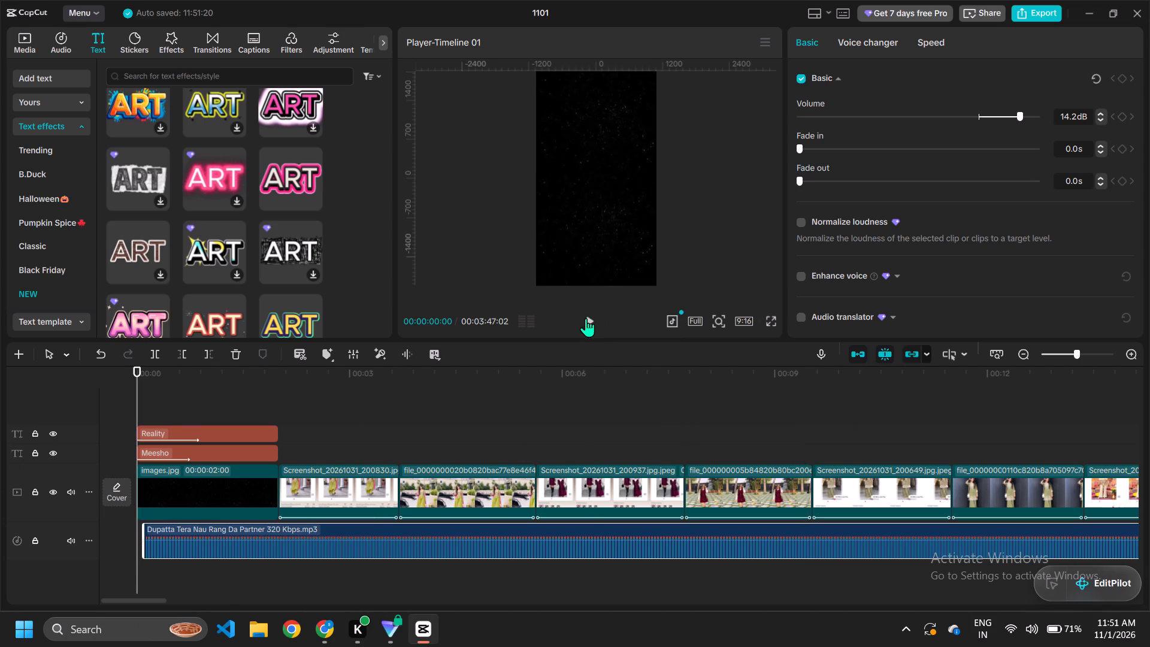
pyautogui.click(577, 319)
pyautogui.click(590, 319)
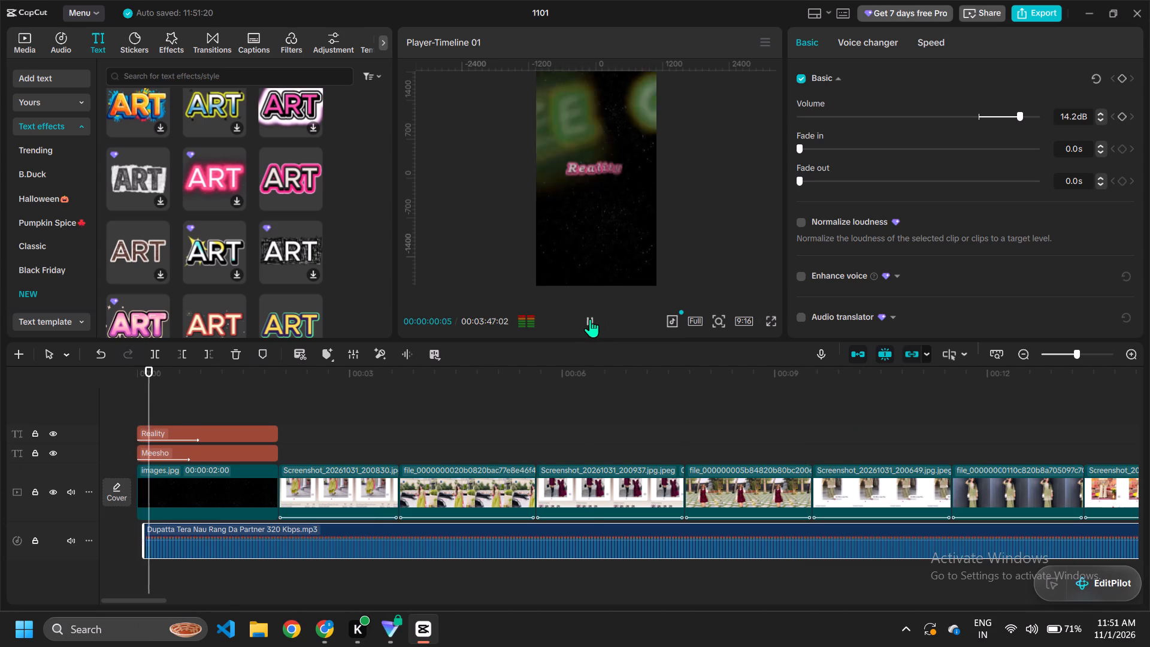
pyautogui.click(590, 319)
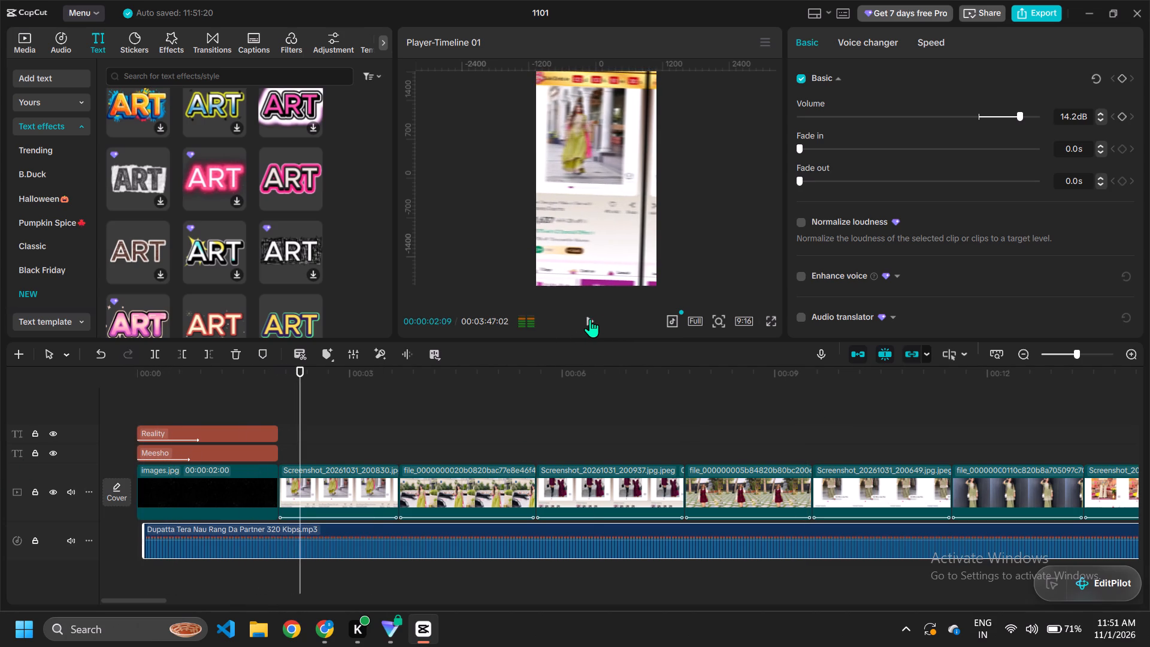
# Extend the start of the background music back to the timeline's beginning to close the small gap.
pyautogui.moveTo(144, 544); pyautogui.dragTo(127, 545)
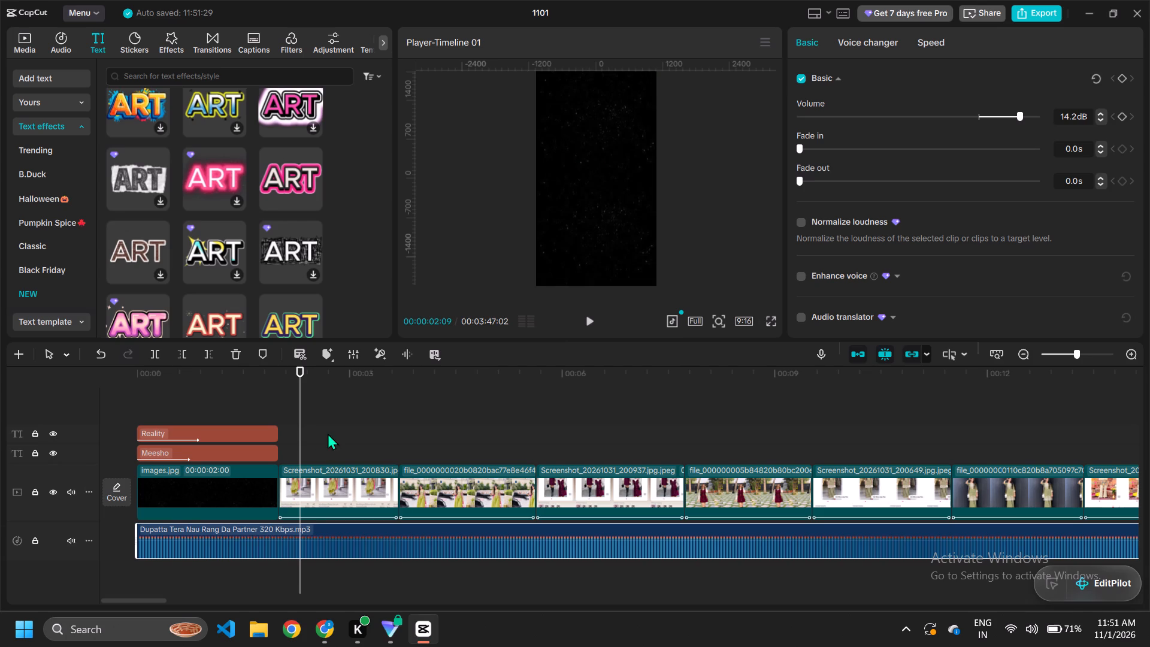
# Play the title and the first outfit pair from the beginning to check the music's timing.
pyautogui.moveTo(302, 431); pyautogui.dragTo(68, 462)
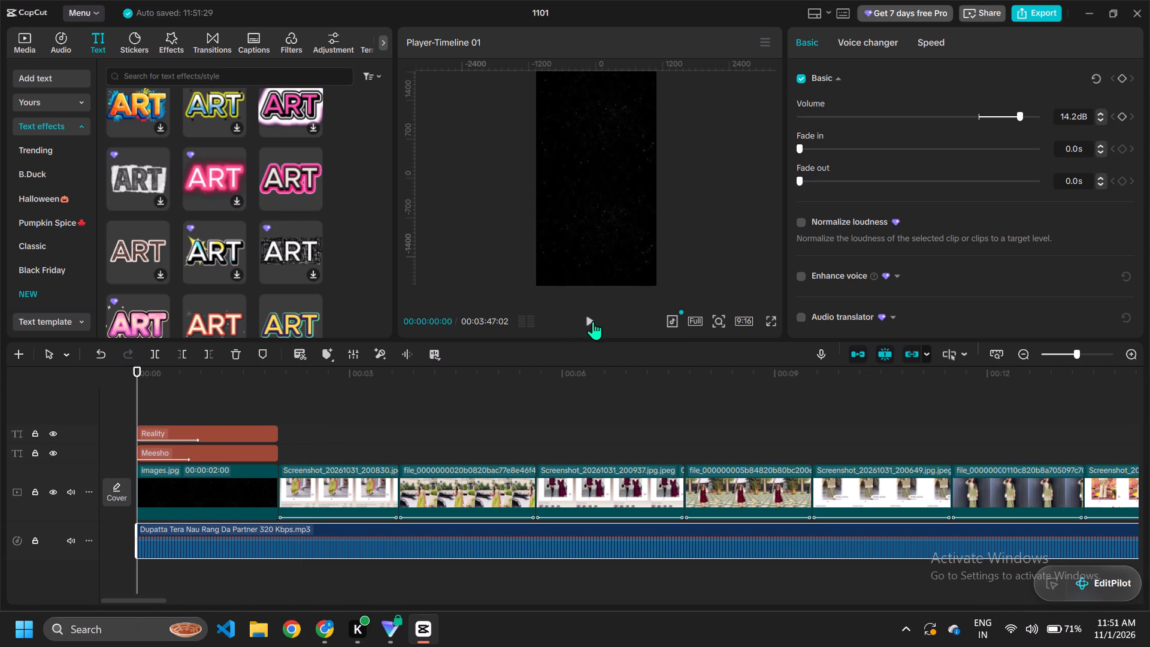
pyautogui.click(594, 321)
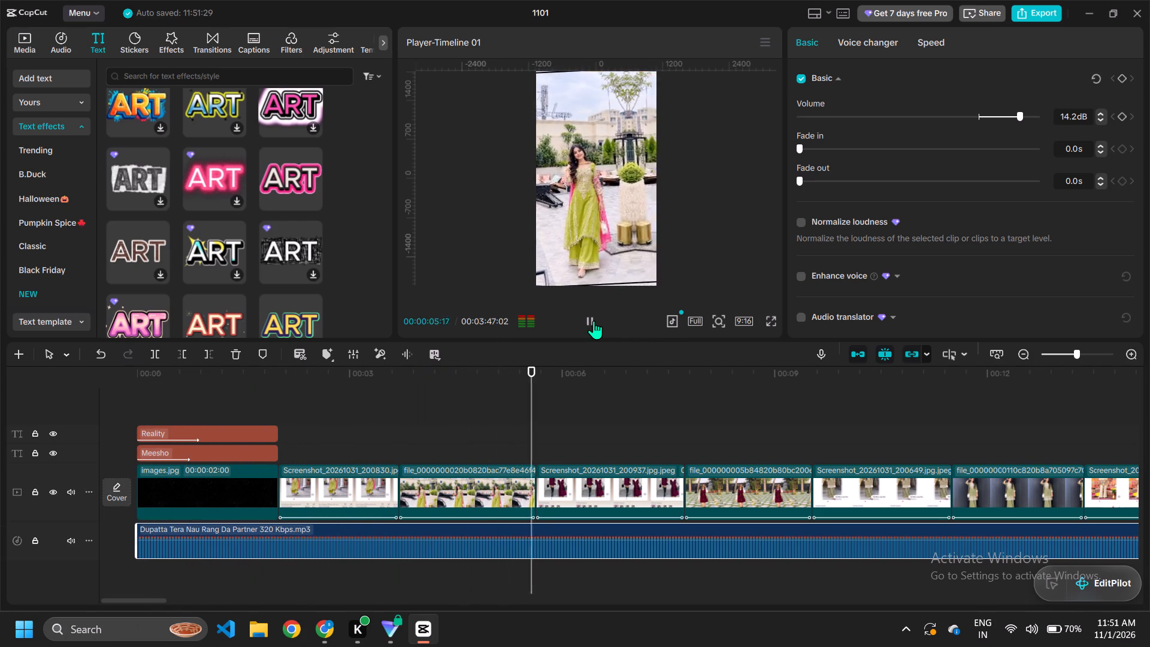
pyautogui.click(594, 321)
# Trim about 1 s off the start of the background music and move the track back to the timeline's beginning.
pyautogui.click(183, 554)
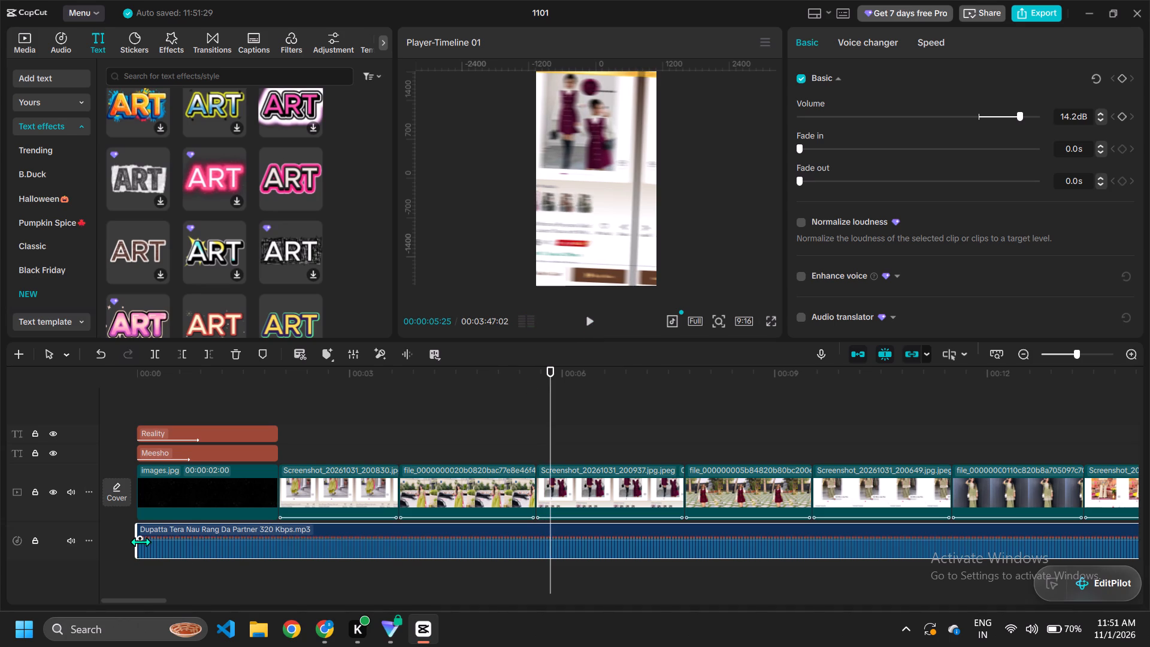
pyautogui.moveTo(136, 543); pyautogui.dragTo(177, 545)
pyautogui.moveTo(134, 543); pyautogui.dragTo(158, 545)
pyautogui.moveTo(138, 545); pyautogui.dragTo(209, 547)
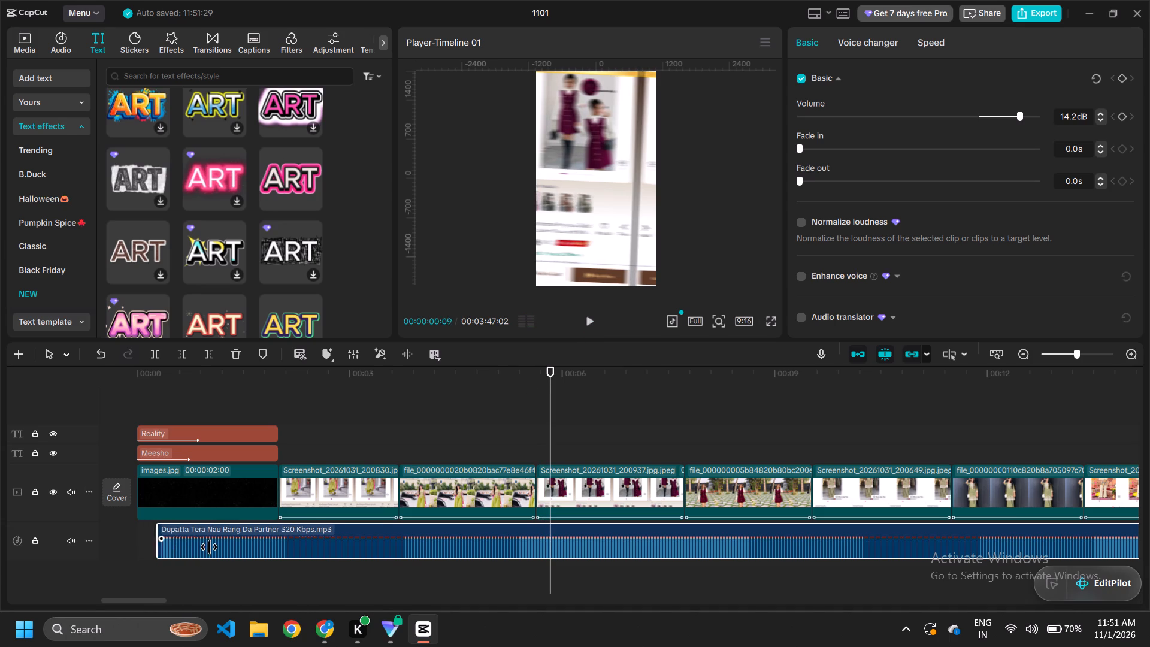
pyautogui.moveTo(209, 547); pyautogui.dragTo(210, 547)
pyautogui.moveTo(242, 549); pyautogui.dragTo(165, 549)
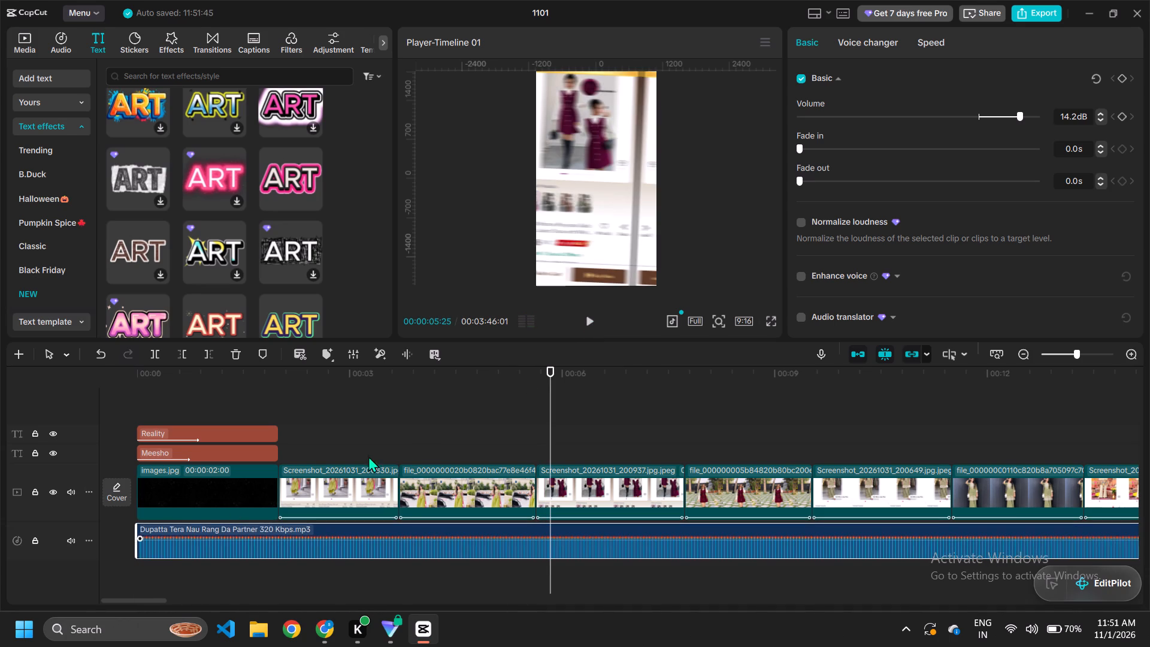
# Play the opening title and first outfit screenshot from the beginning to check how the music lines up.
pyautogui.moveTo(547, 420); pyautogui.dragTo(32, 480)
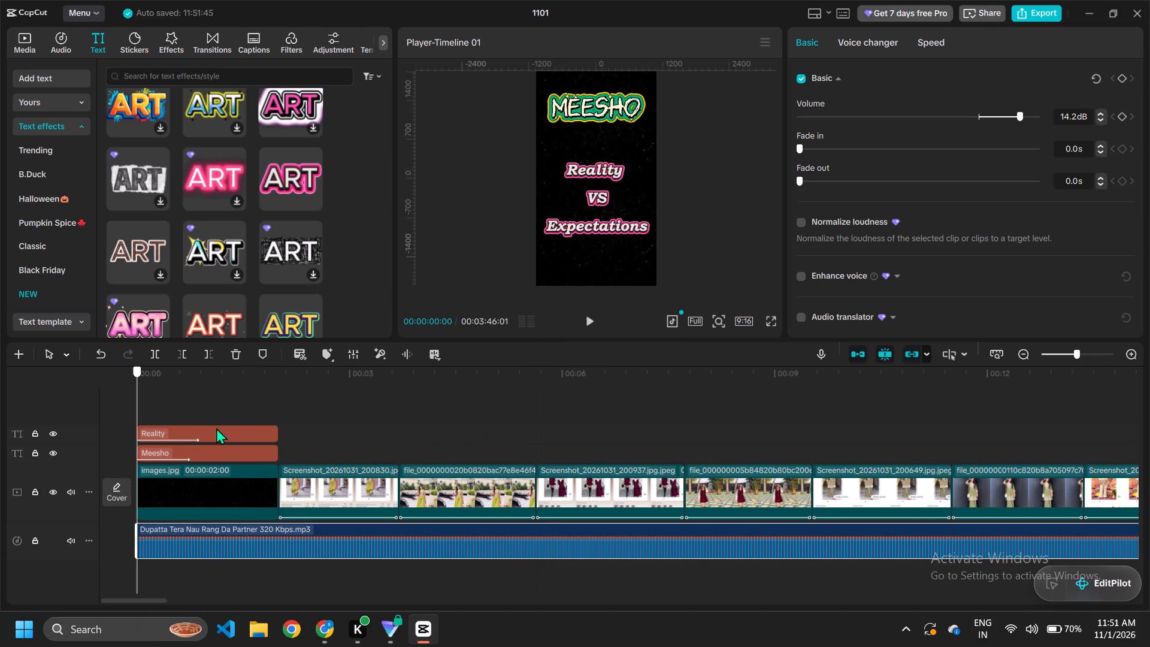
pyautogui.moveTo(582, 319); pyautogui.dragTo(592, 318)
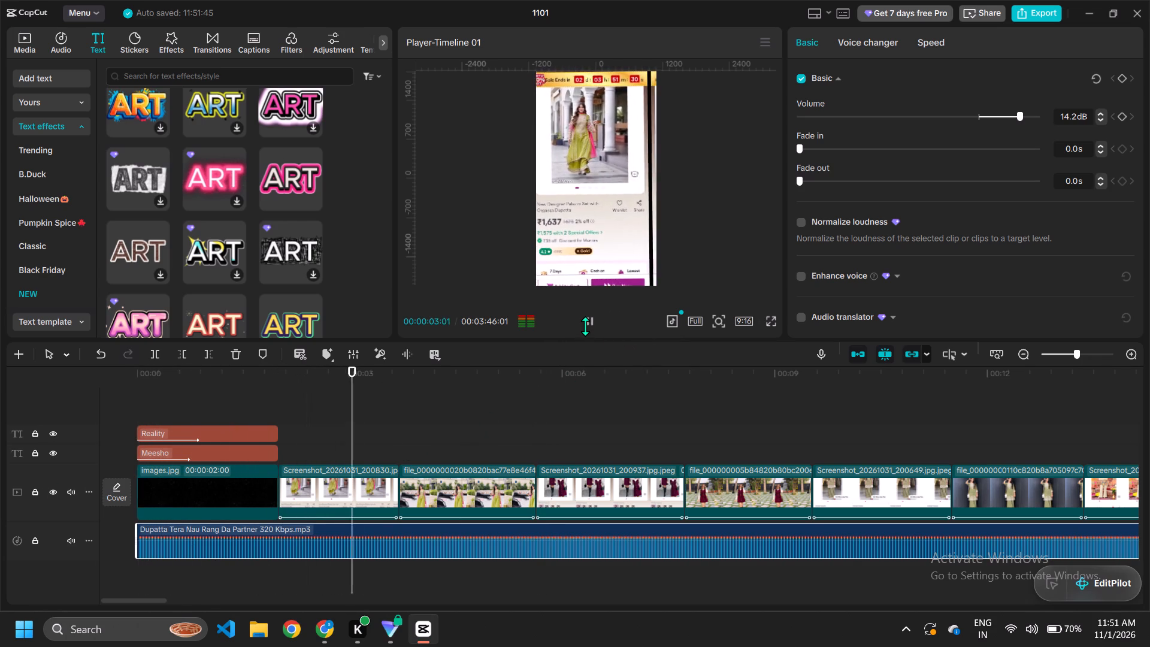
pyautogui.click(589, 323)
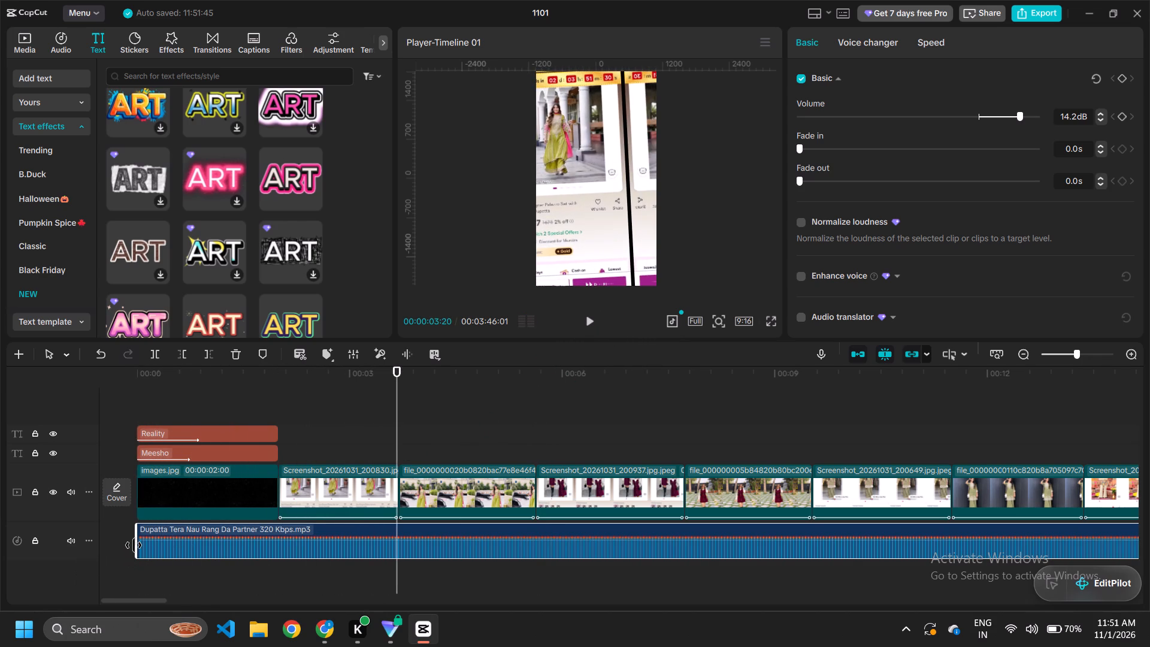
# Trim about 0.7 s off the start of the background music and move the track back to the timeline's beginning.
pyautogui.moveTo(134, 545); pyautogui.dragTo(183, 545)
pyautogui.moveTo(222, 542); pyautogui.dragTo(173, 545)
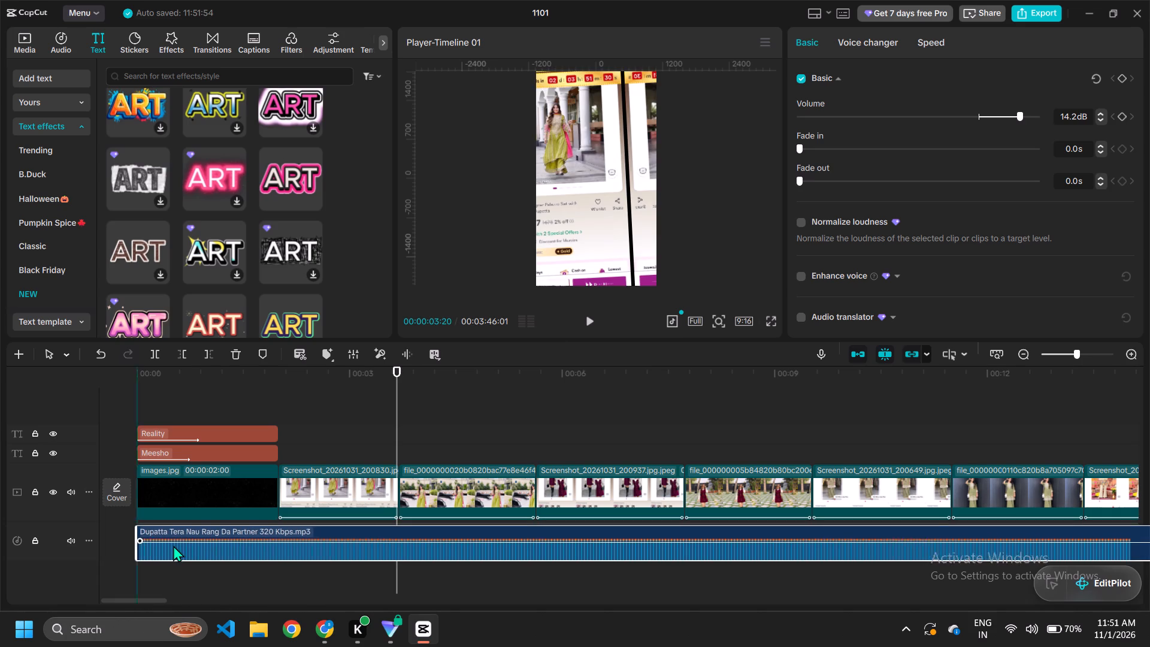
pyautogui.moveTo(173, 545); pyautogui.dragTo(172, 545)
# Play the opening title and first outfit screenshot again to check the shortened music.
pyautogui.click(141, 366)
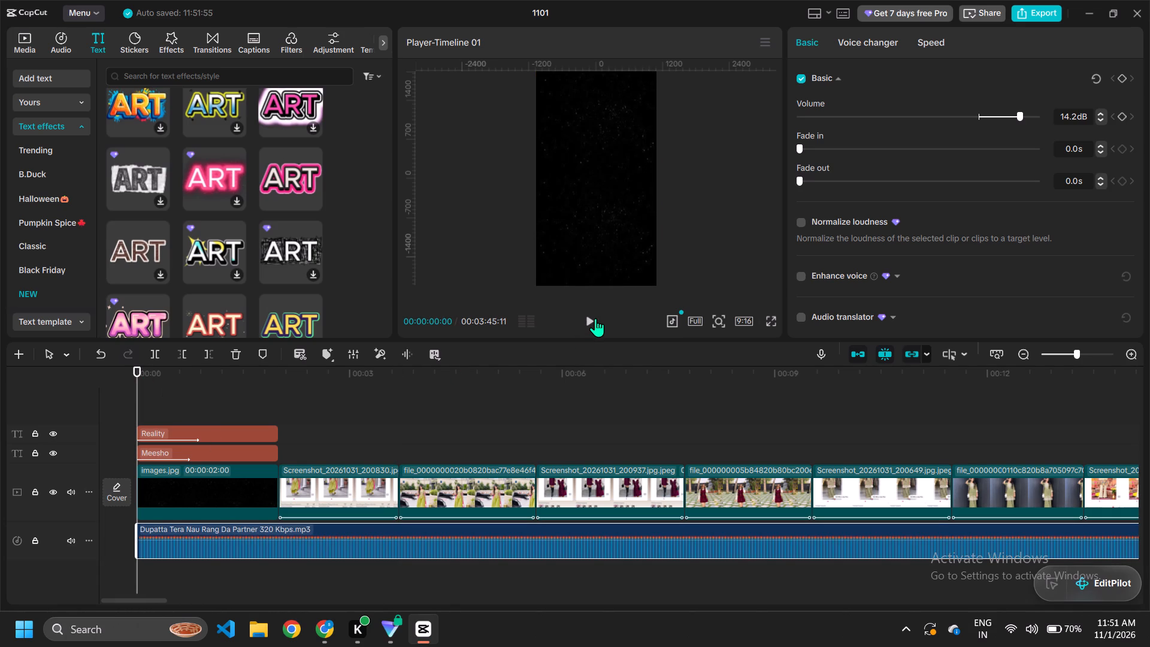
pyautogui.click(595, 318)
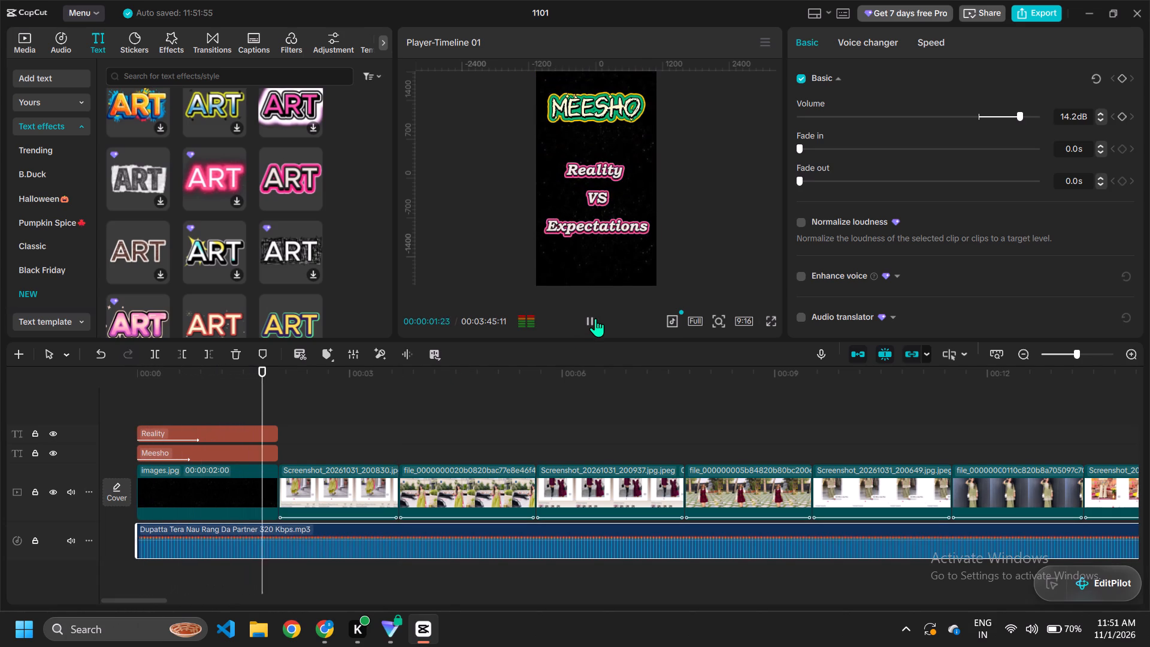
pyautogui.click(592, 319)
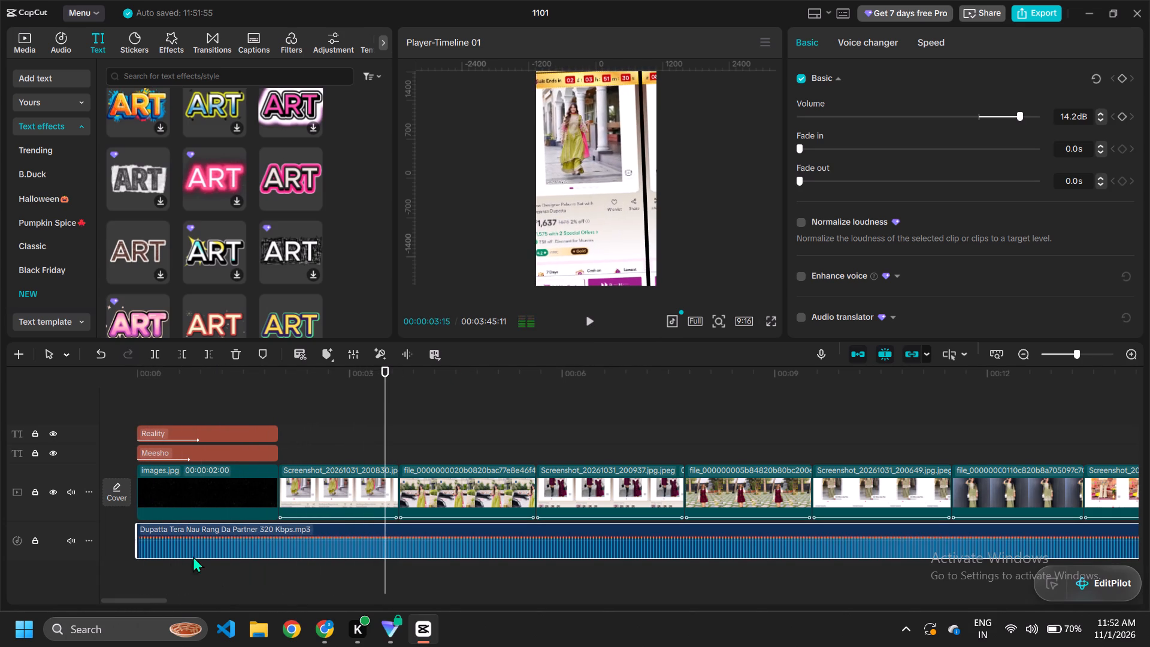
# Trim about 0.6 s off the start of the background music and move the track back to the timeline's beginning.
pyautogui.click(138, 542)
pyautogui.moveTo(136, 544); pyautogui.dragTo(137, 544)
pyautogui.moveTo(137, 544); pyautogui.dragTo(182, 545)
pyautogui.moveTo(207, 546); pyautogui.dragTo(167, 547)
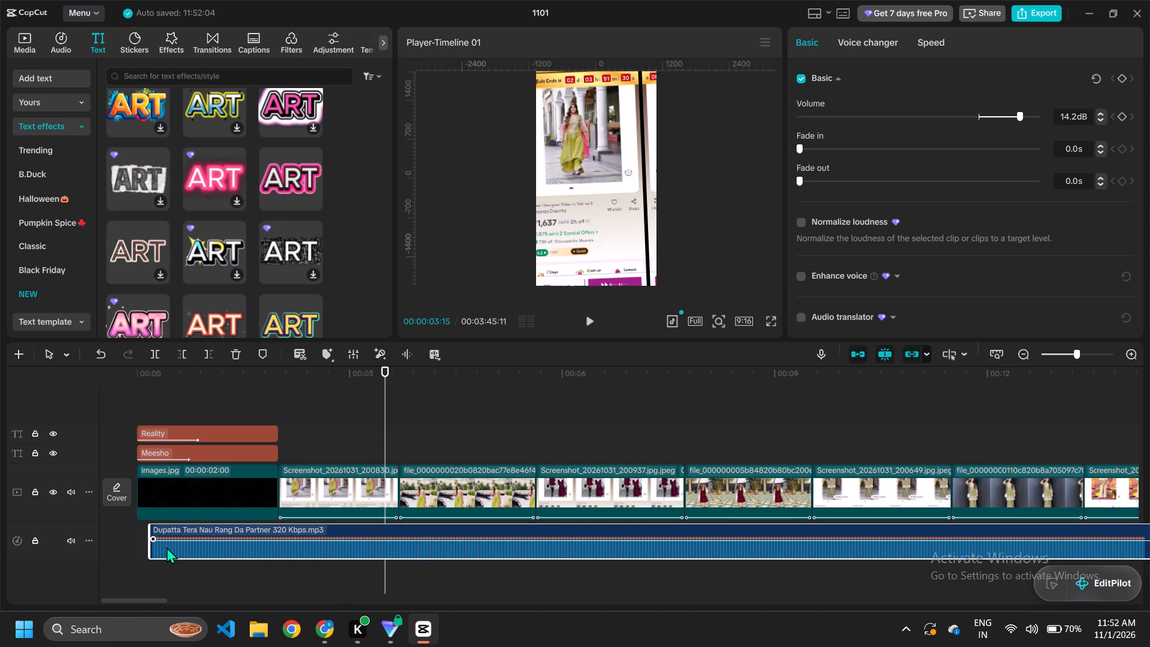
pyautogui.moveTo(167, 547); pyautogui.dragTo(163, 545)
# Play the opening title into the first outfit screenshot to check the music timing.
pyautogui.click(148, 374)
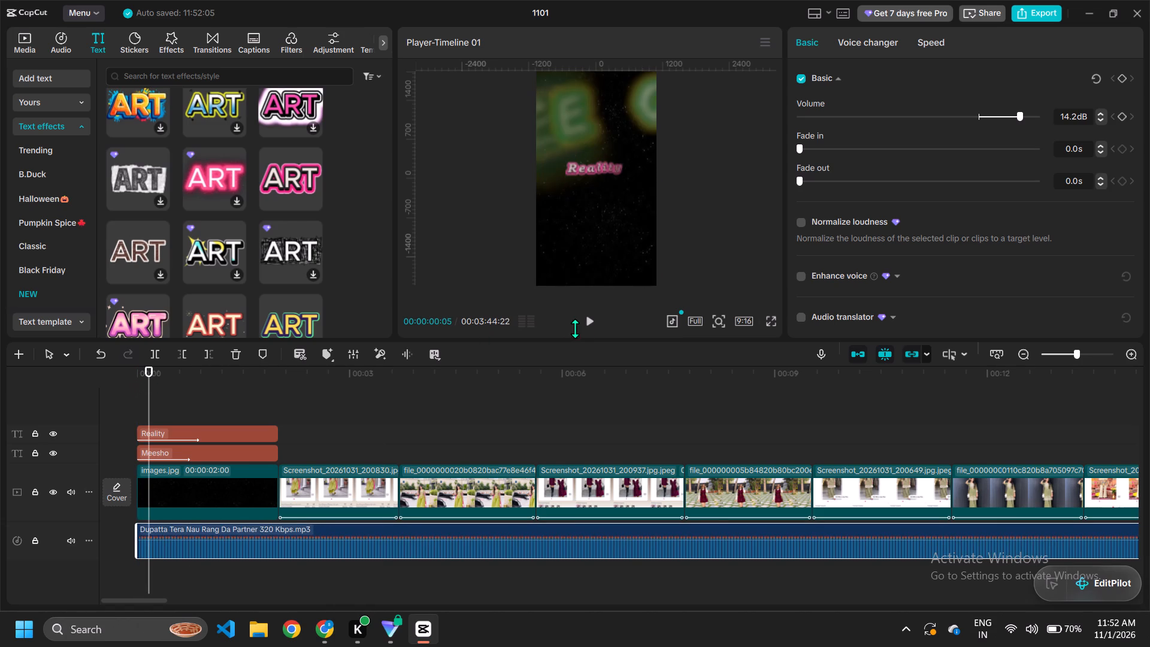
pyautogui.click(593, 321)
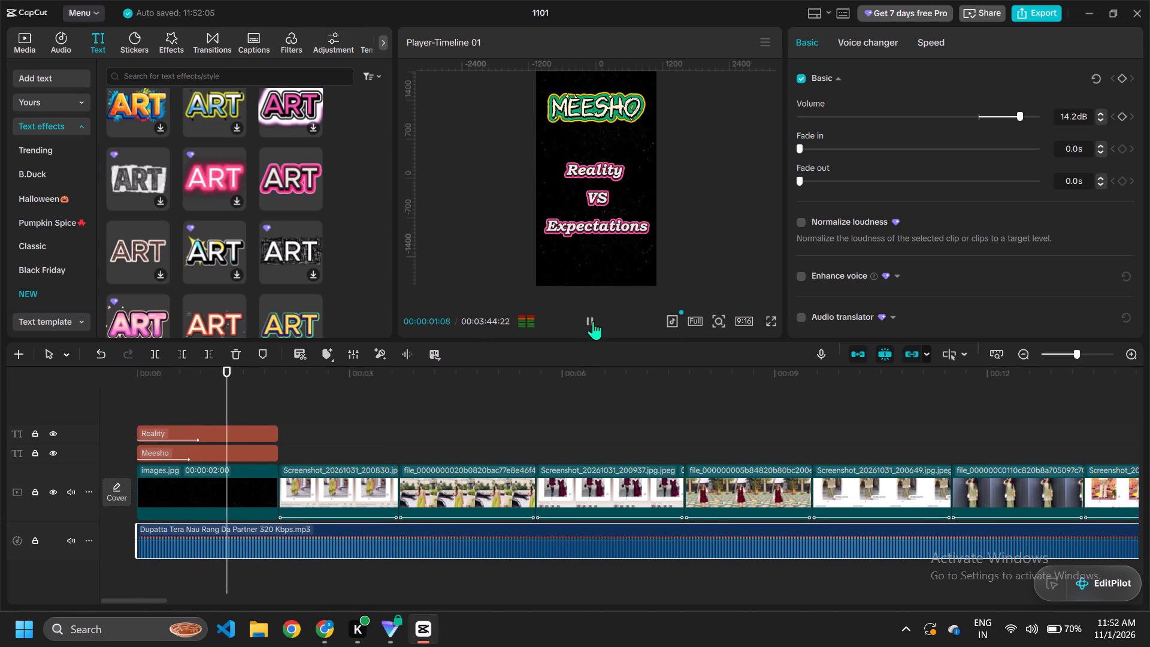
pyautogui.click(593, 321)
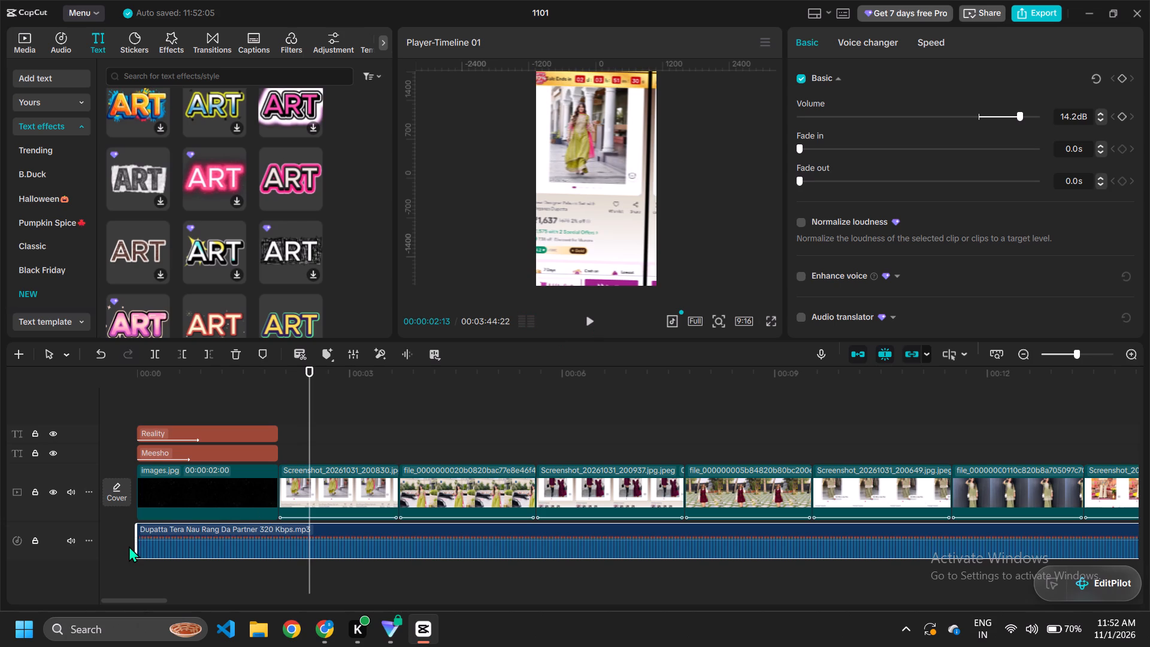
# Trim about 1 s off the start of the background music and move the track back to the timeline's beginning.
pyautogui.moveTo(135, 546); pyautogui.dragTo(209, 550)
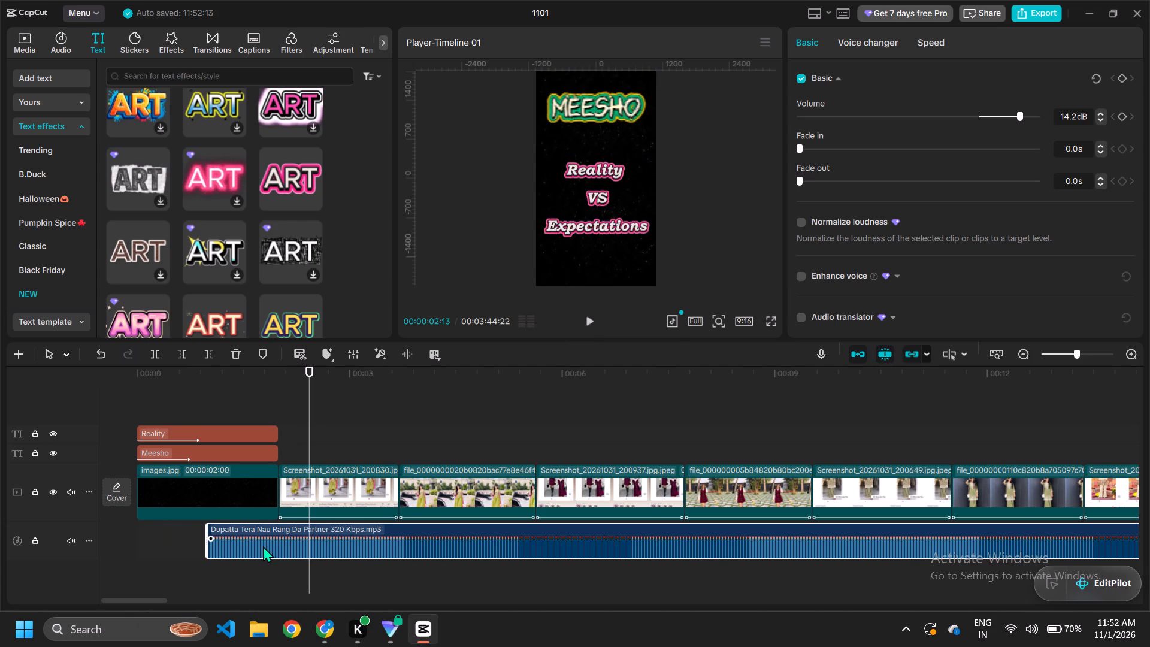
pyautogui.moveTo(263, 546); pyautogui.dragTo(196, 546)
# Play from the opening title through the first three outfits to check how the music fits the clips.
pyautogui.click(158, 367)
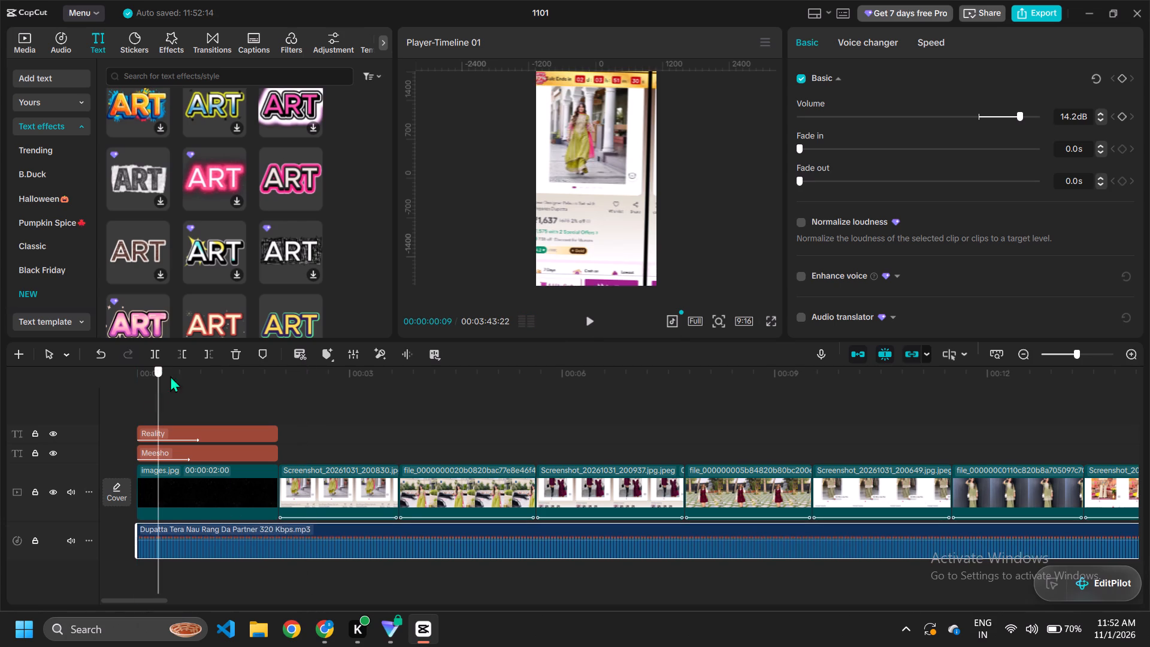
pyautogui.click(597, 323)
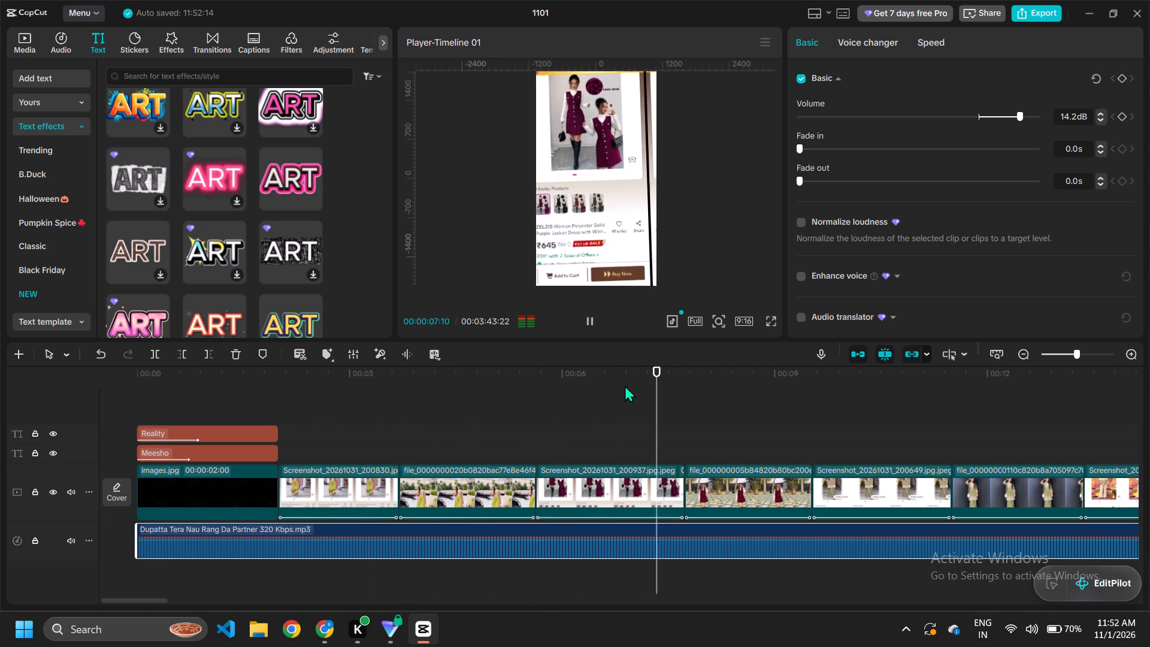
pyautogui.click(589, 321)
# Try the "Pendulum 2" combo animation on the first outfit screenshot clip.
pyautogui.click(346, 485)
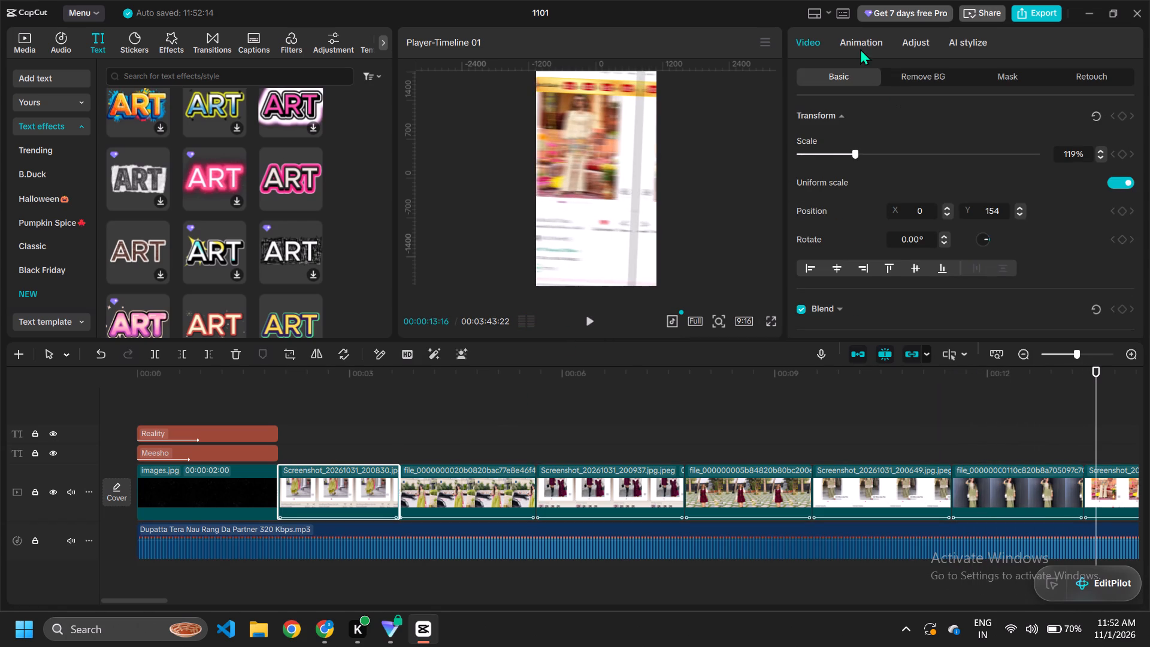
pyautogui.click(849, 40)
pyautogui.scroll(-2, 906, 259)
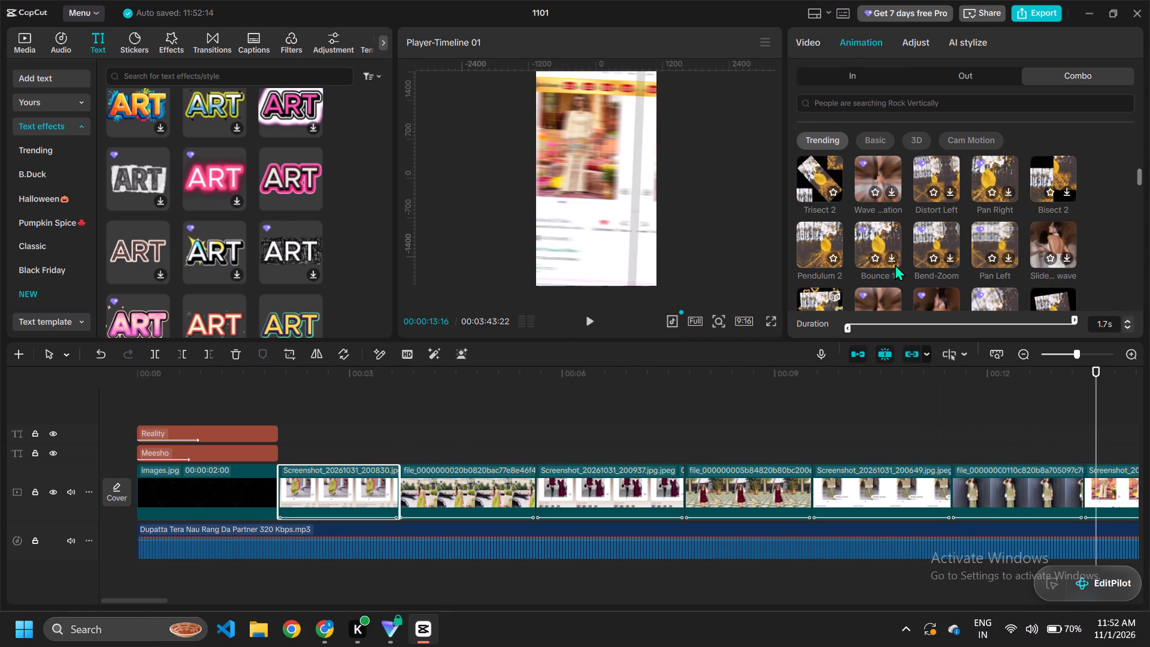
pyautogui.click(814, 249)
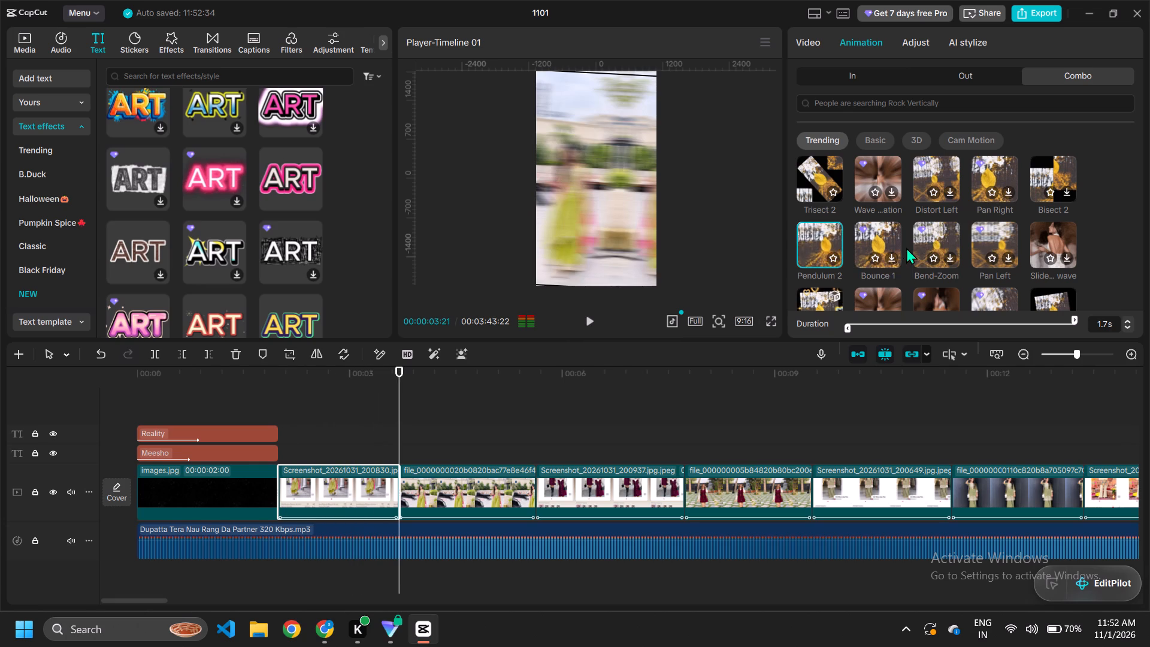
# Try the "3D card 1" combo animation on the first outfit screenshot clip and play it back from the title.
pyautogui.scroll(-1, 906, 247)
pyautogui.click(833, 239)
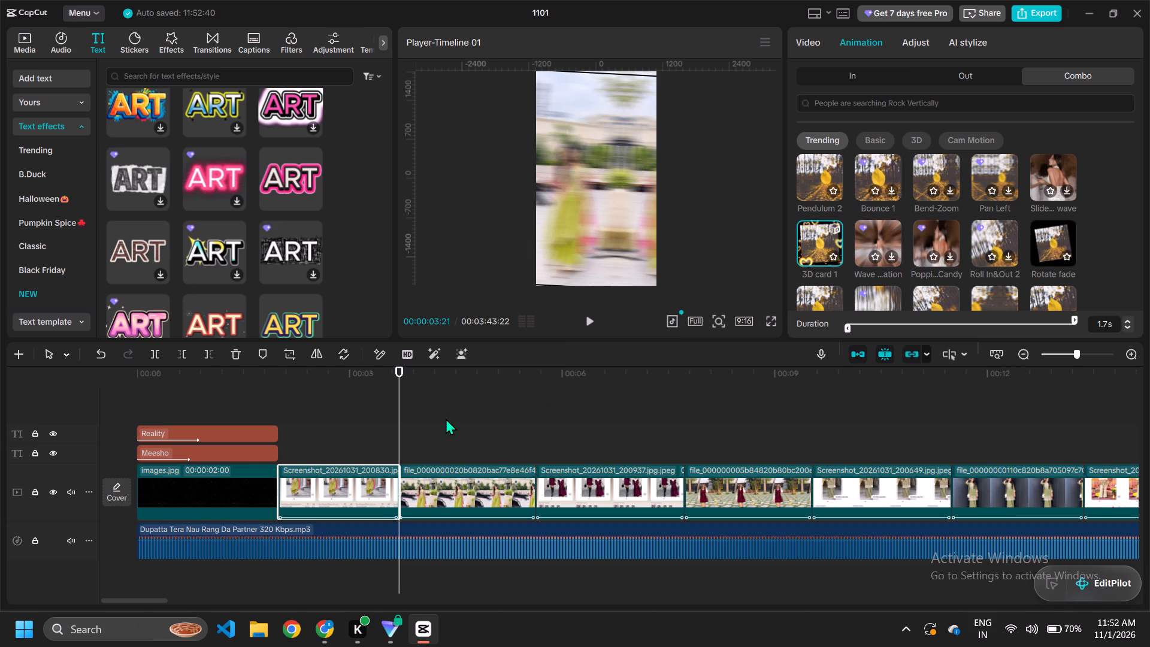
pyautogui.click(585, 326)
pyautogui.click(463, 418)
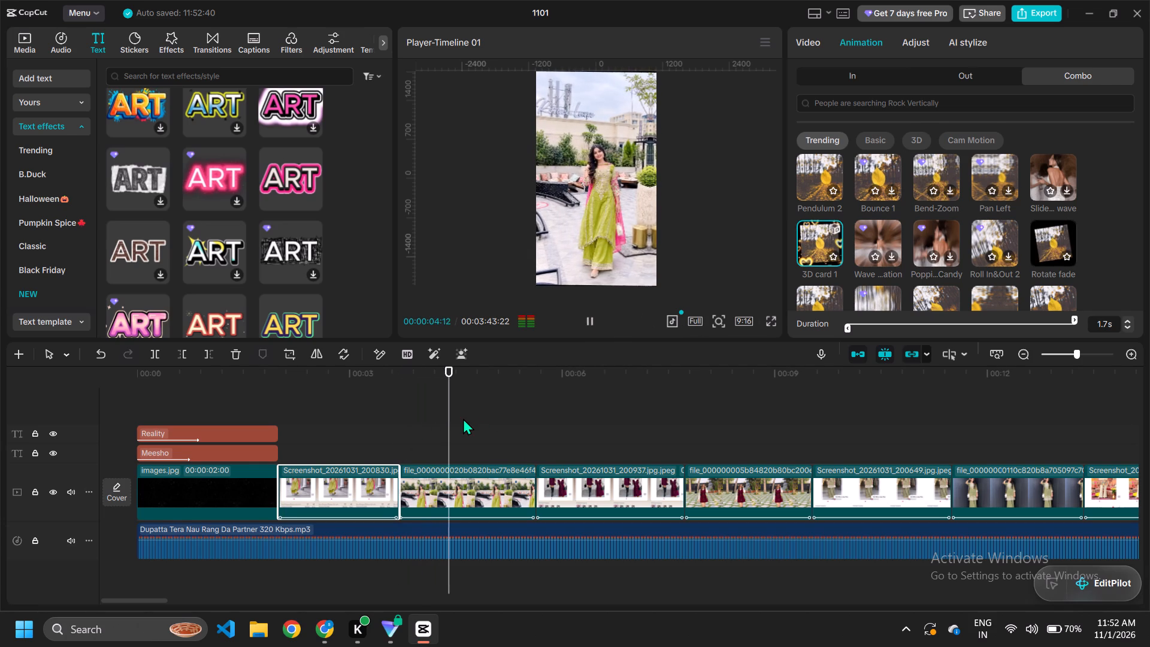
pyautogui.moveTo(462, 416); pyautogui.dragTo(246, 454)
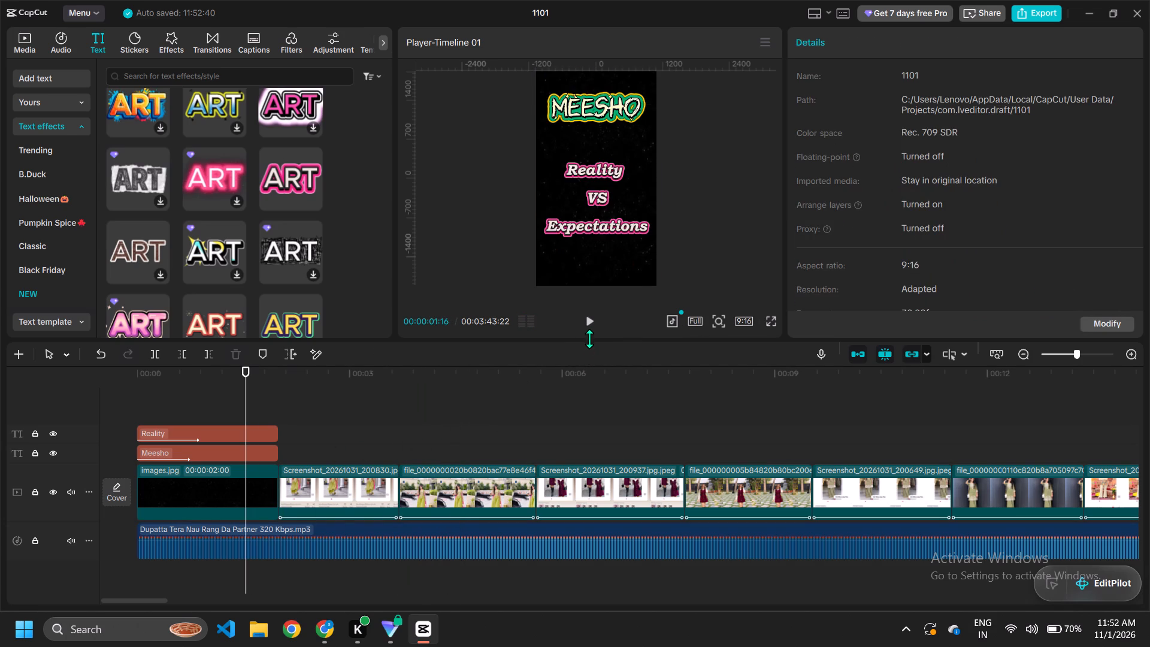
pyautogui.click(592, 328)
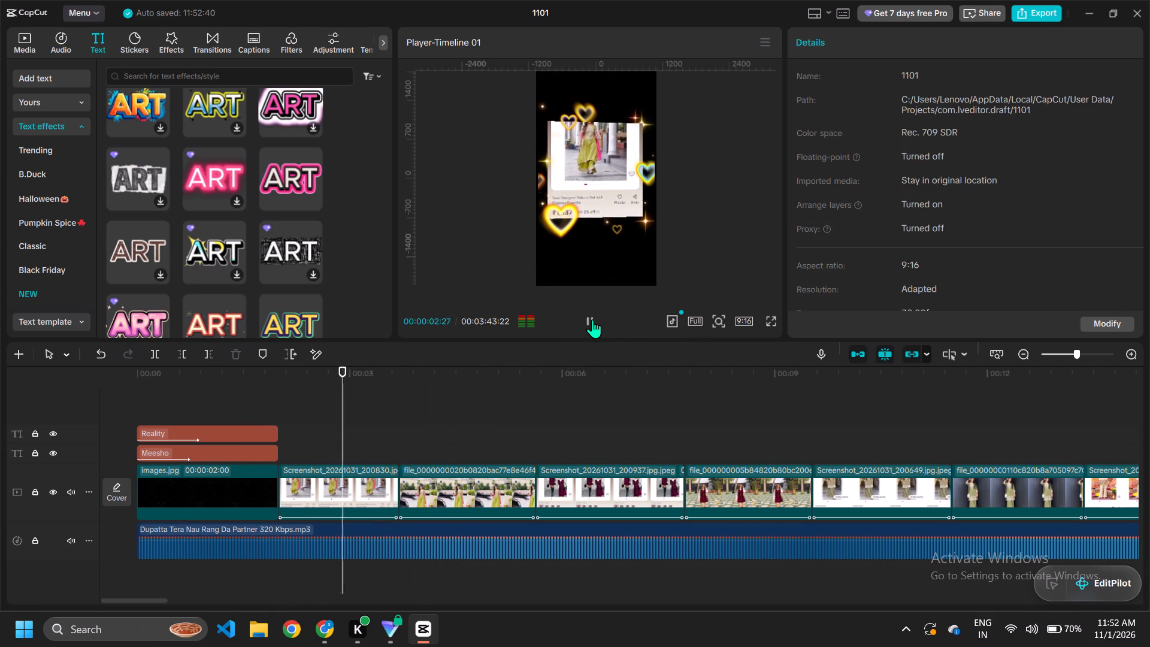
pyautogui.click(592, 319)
# Apply the "Sway In" combo animation to the first outfit screenshot clip.
pyautogui.click(337, 477)
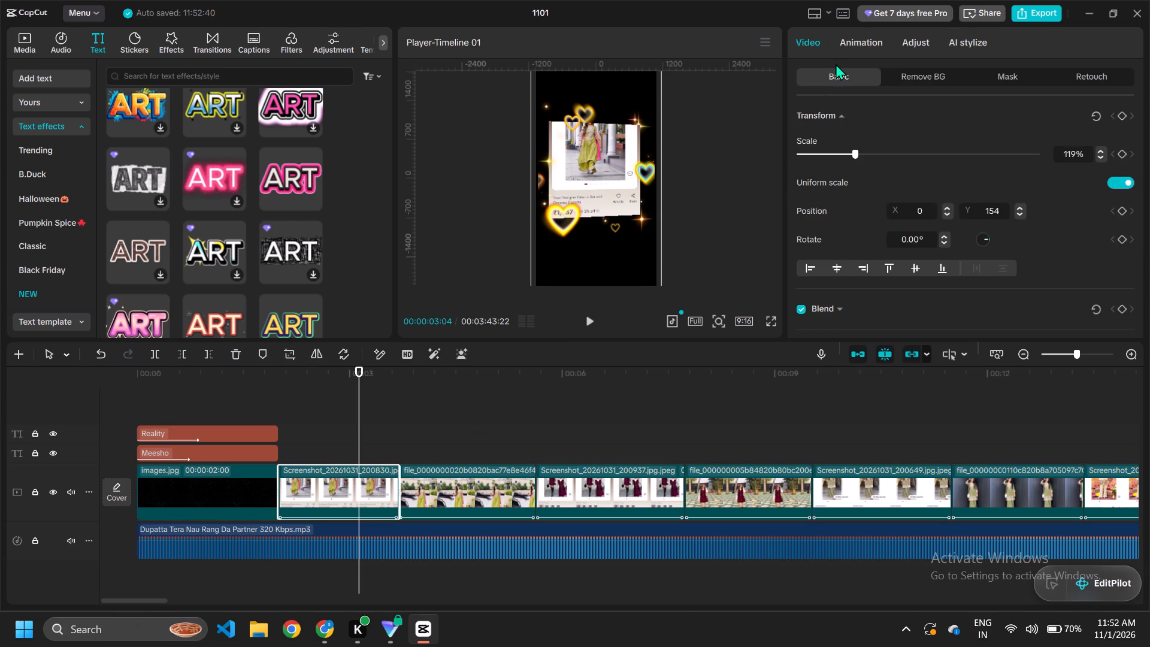
pyautogui.click(855, 45)
pyautogui.scroll(-2, 1019, 267)
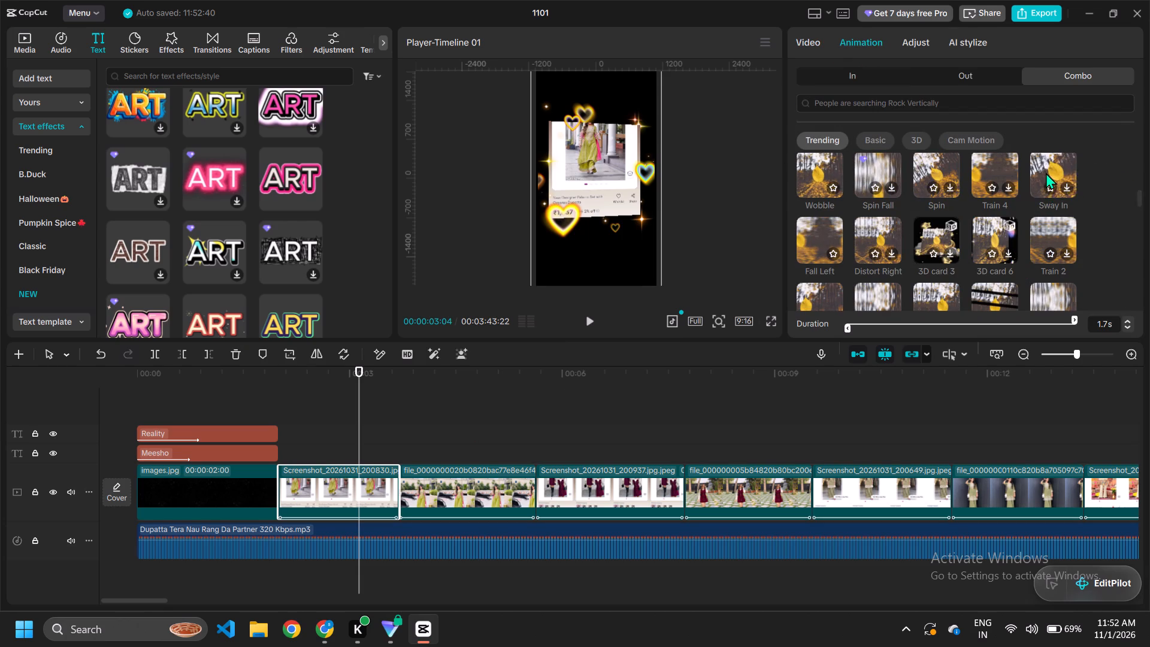
pyautogui.click(1046, 173)
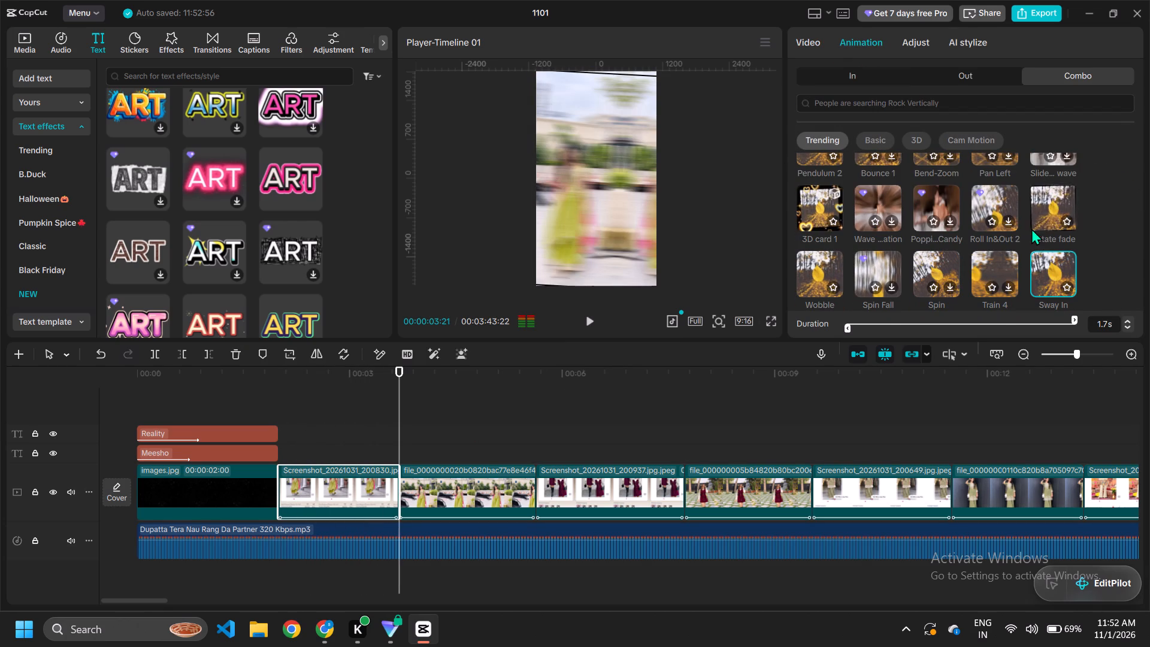
# Apply the "Sway In" combo animation to the first outfit's photo clip, right after its screenshot.
pyautogui.click(449, 490)
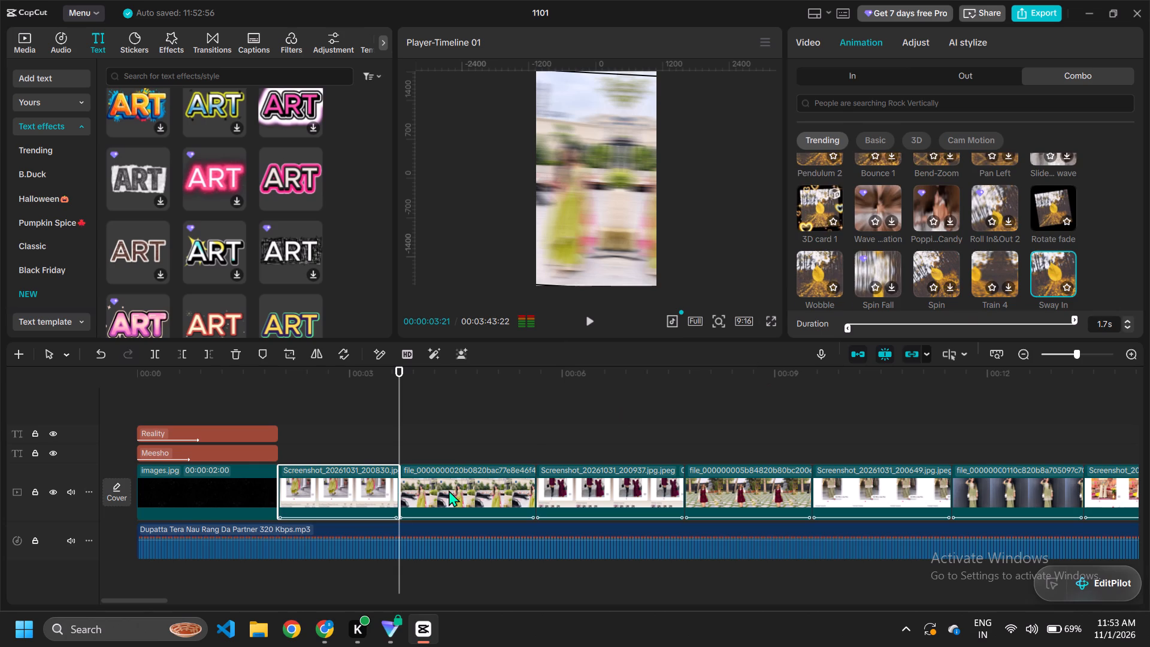
pyautogui.scroll(-2, 899, 213)
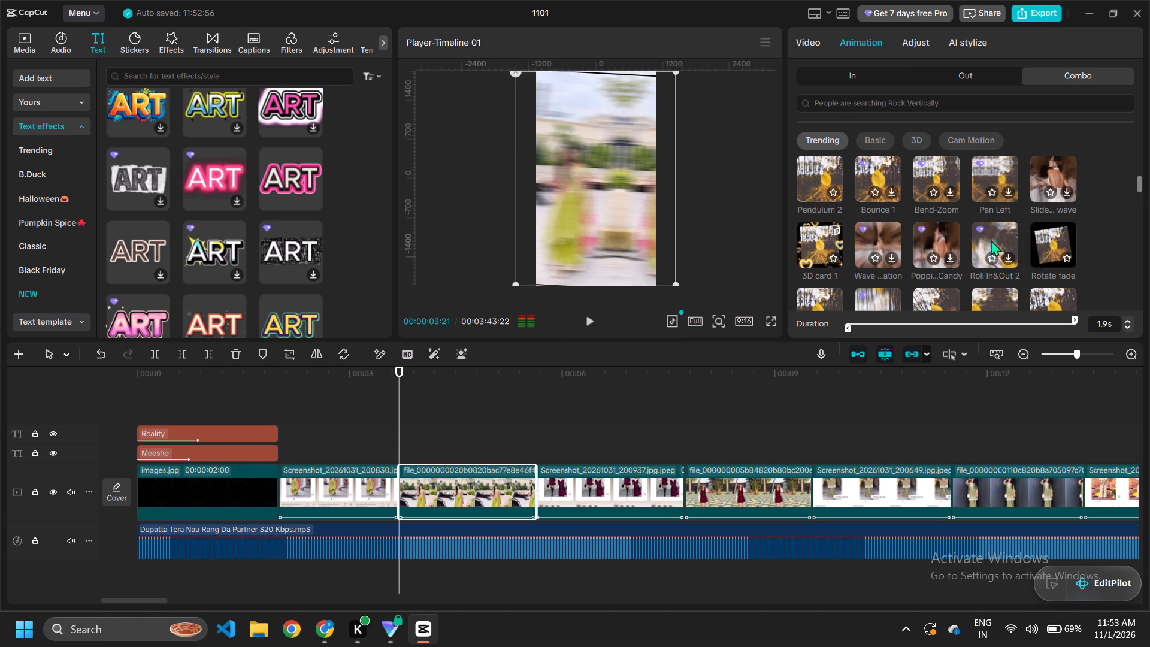
pyautogui.scroll(-2, 1028, 262)
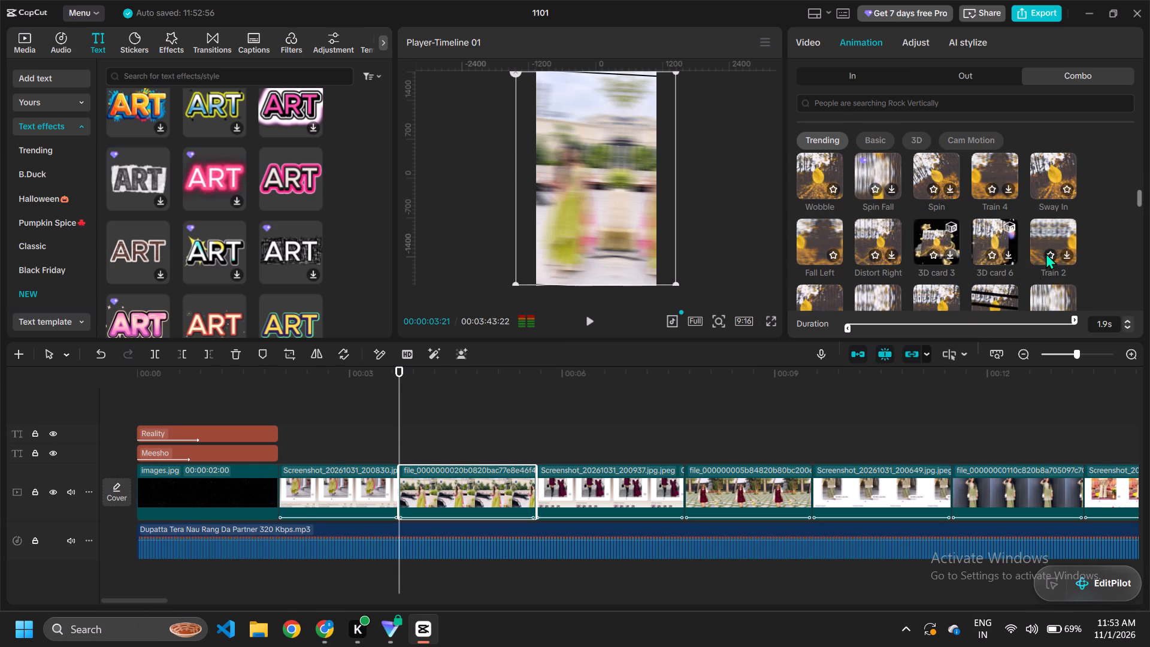
pyautogui.click(1042, 174)
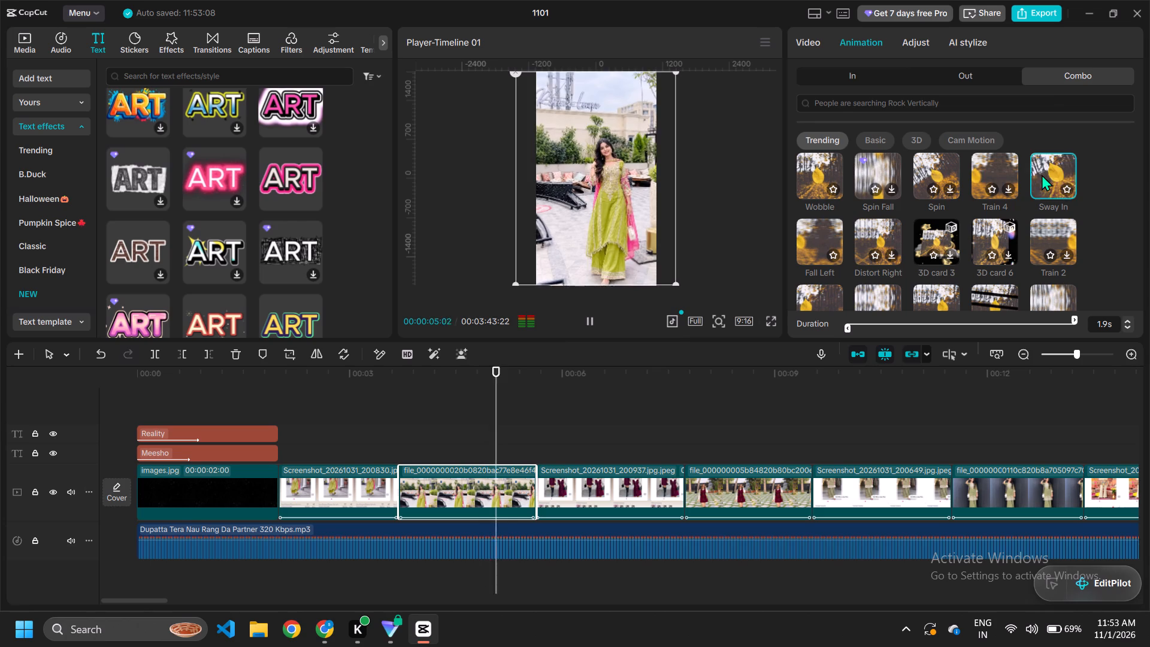
# Apply the "Sway In" combo animation to the maroon outfit's screenshot clip.
pyautogui.click(621, 491)
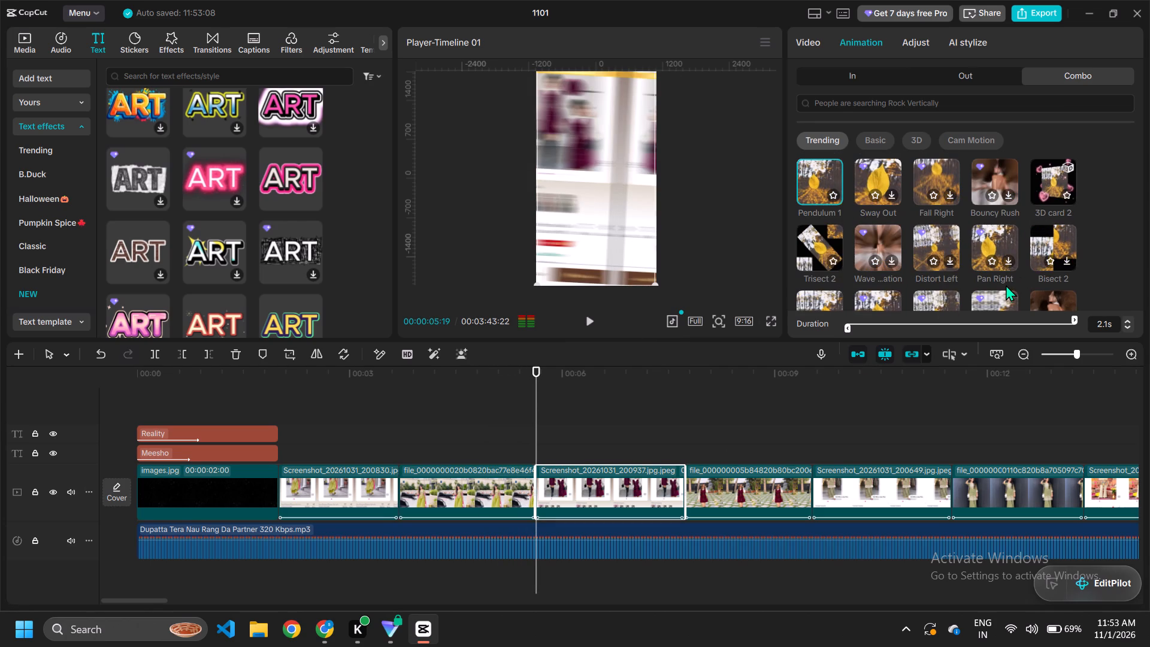
pyautogui.scroll(-1, 1006, 285)
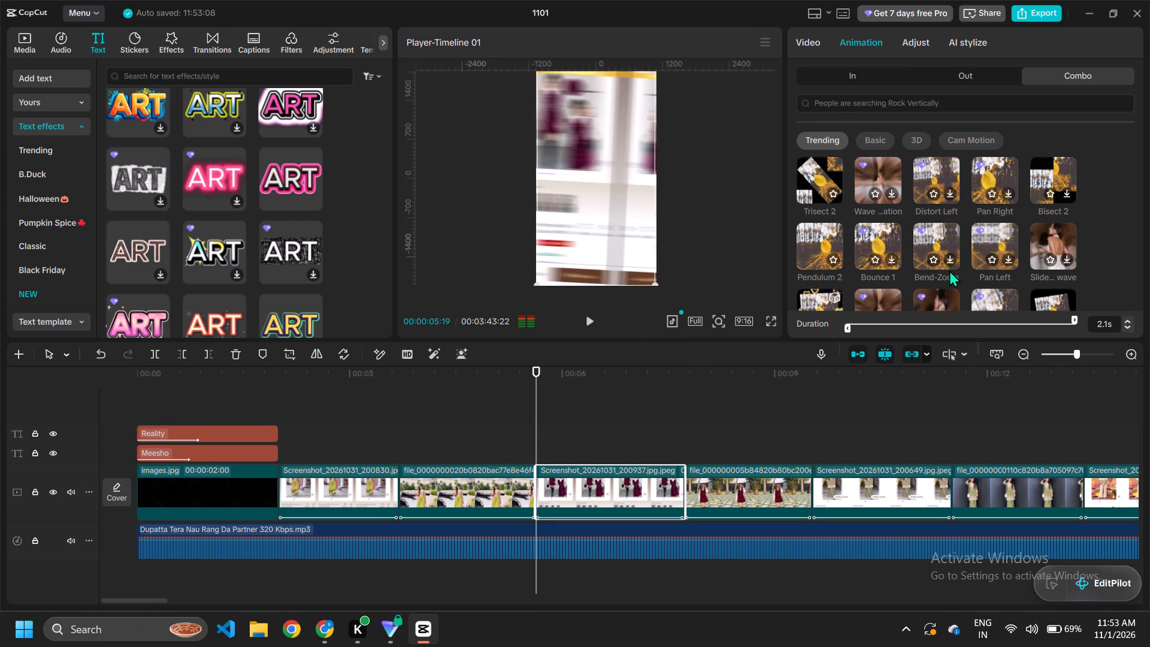
pyautogui.scroll(-4, 949, 270)
pyautogui.scroll(1, 1004, 219)
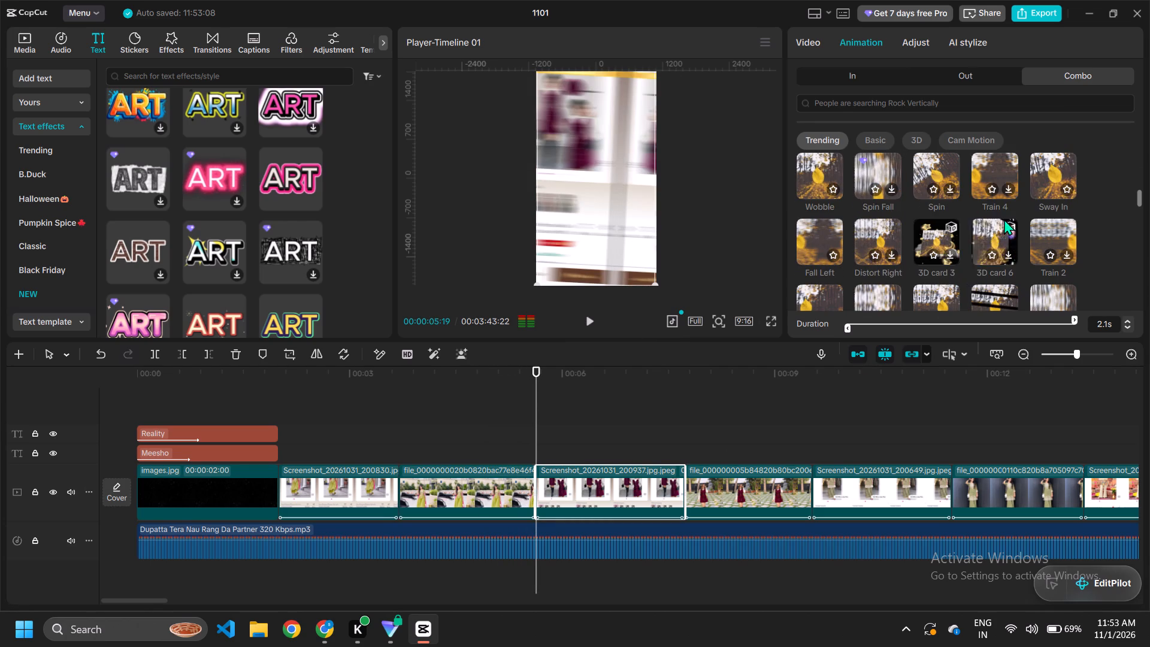
pyautogui.click(1053, 176)
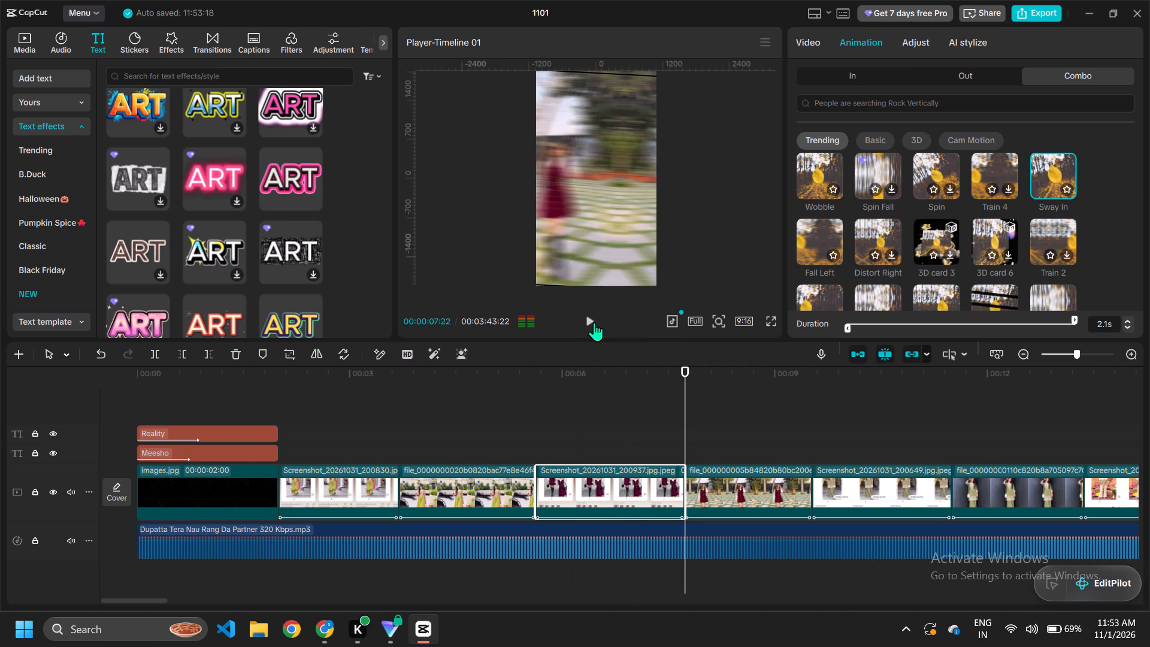
# Play from the opening title into the third outfit's screenshot twice to check the clip animations against the music.
pyautogui.moveTo(688, 451); pyautogui.dragTo(225, 510)
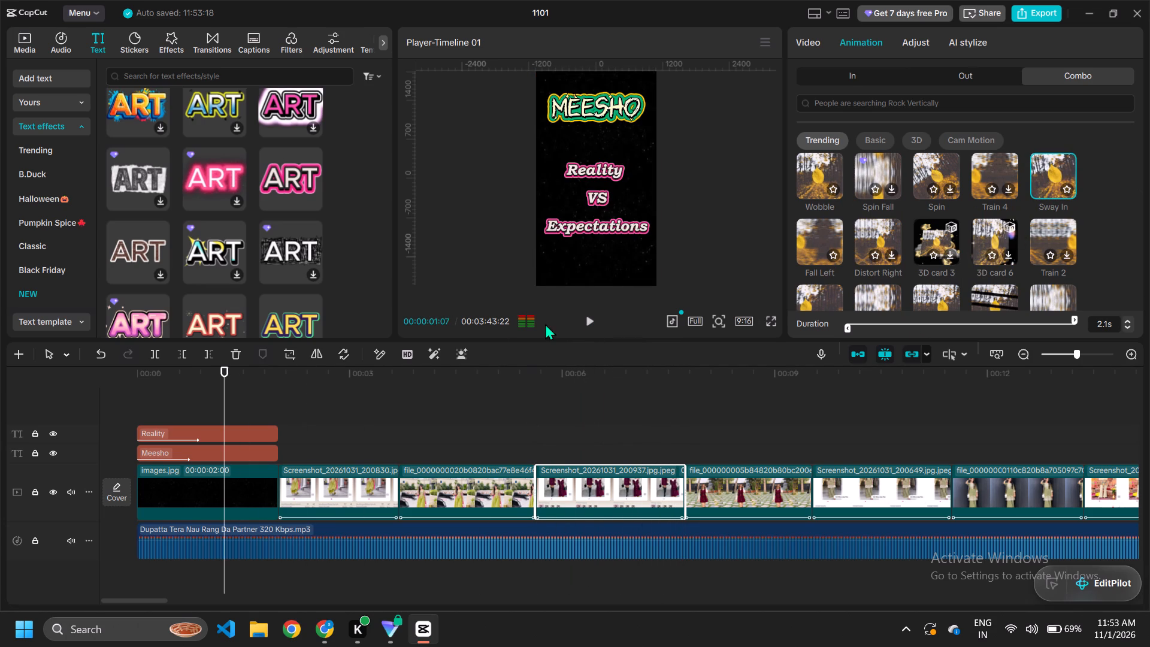
pyautogui.click(583, 315)
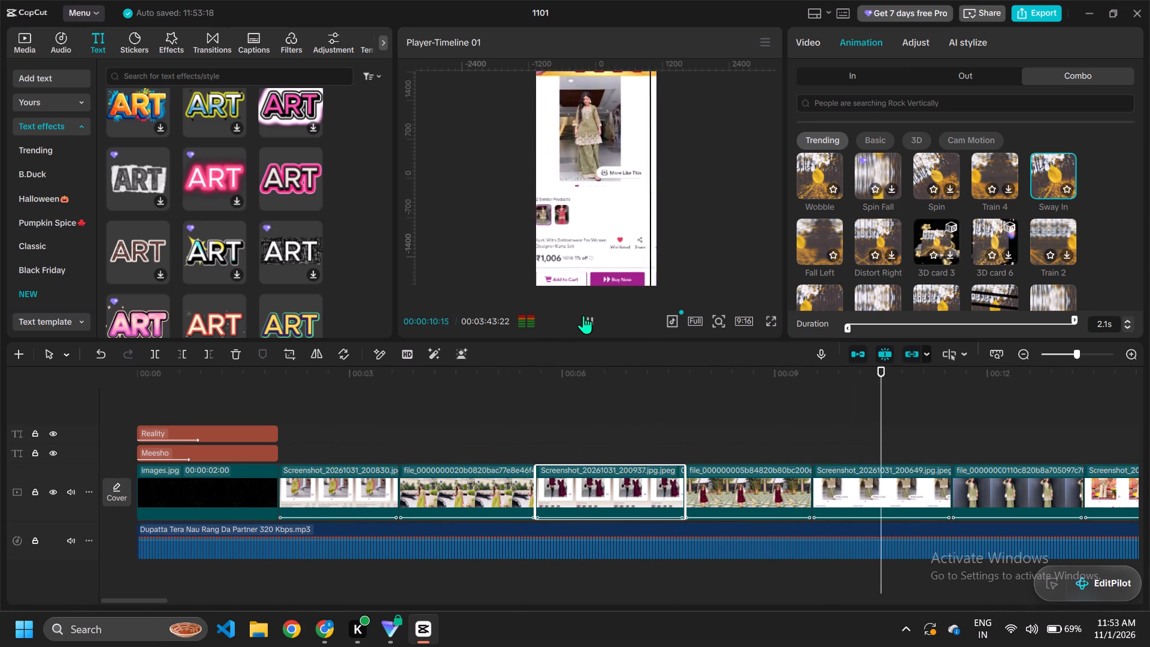
pyautogui.click(583, 315)
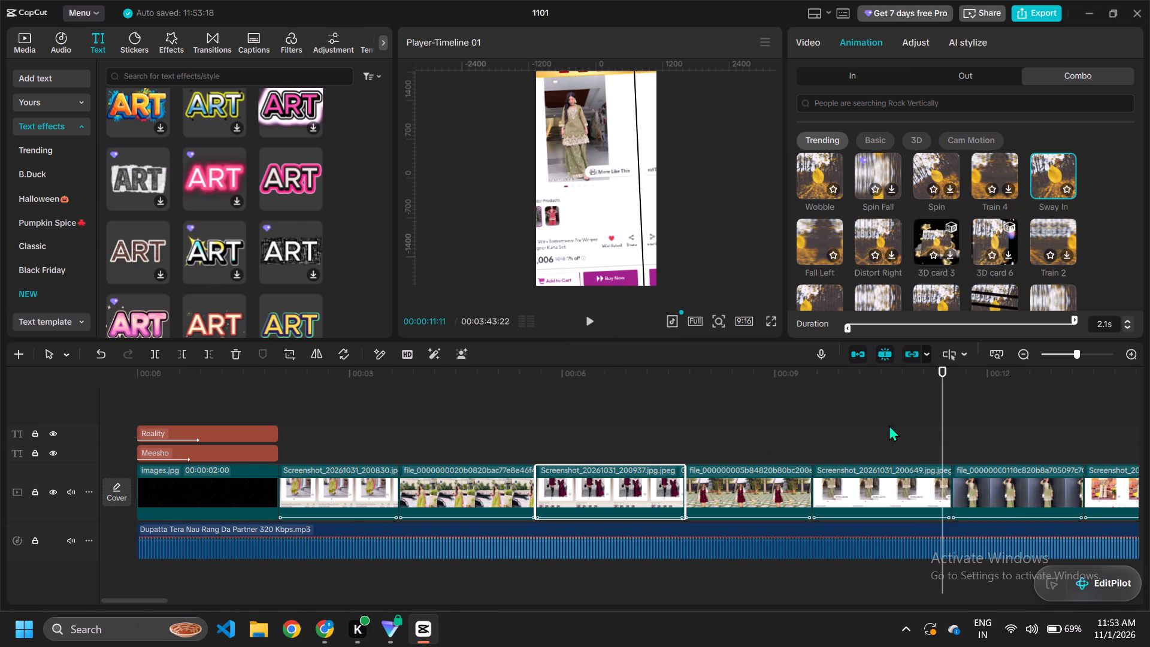
pyautogui.moveTo(940, 419); pyautogui.dragTo(238, 535)
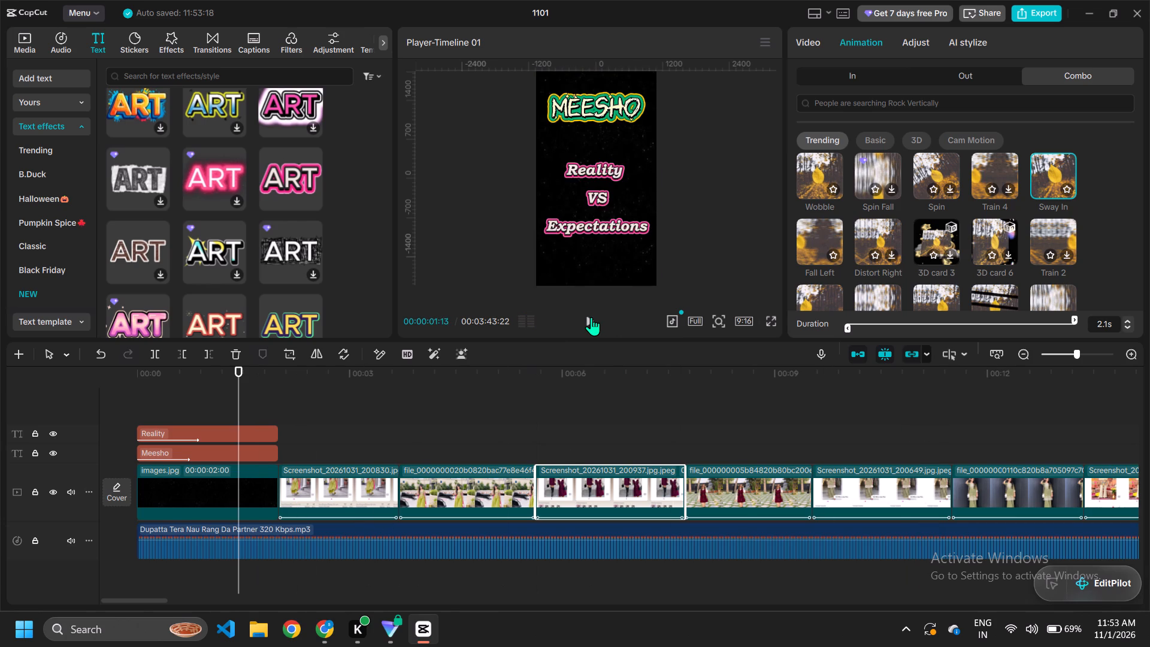
pyautogui.click(591, 317)
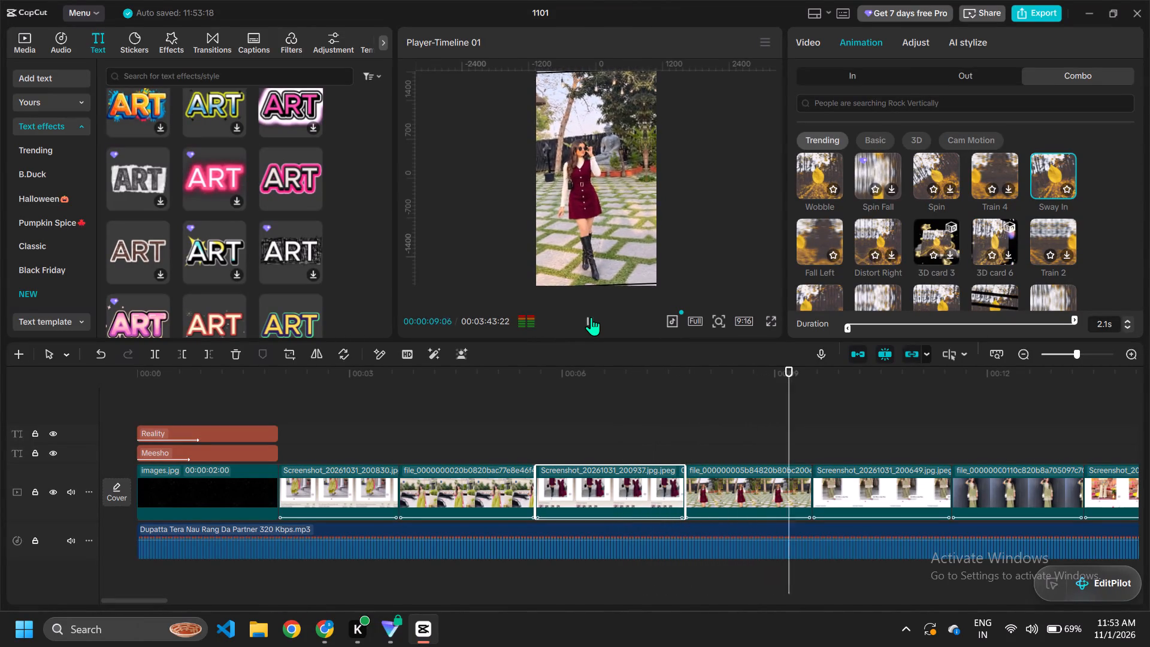
pyautogui.click(591, 317)
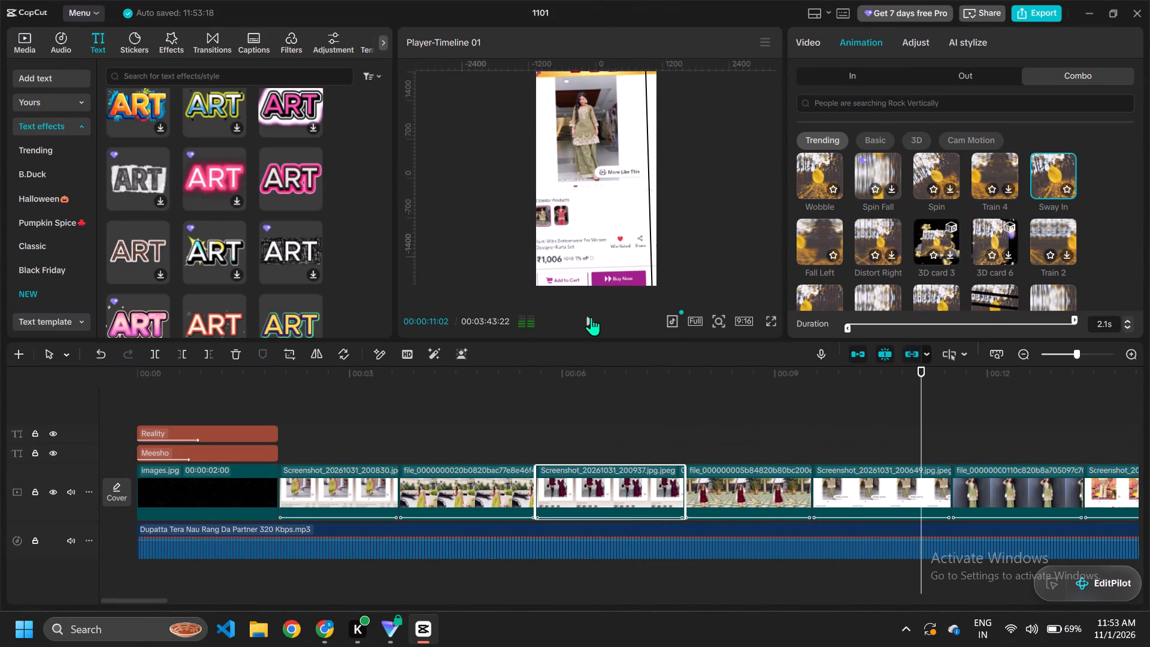
# Apply the "Sway In" combo animation to the third outfit's screenshot clip, trying "Bisect 2" and the slide wave animation first, and play on from it.
pyautogui.click(885, 497)
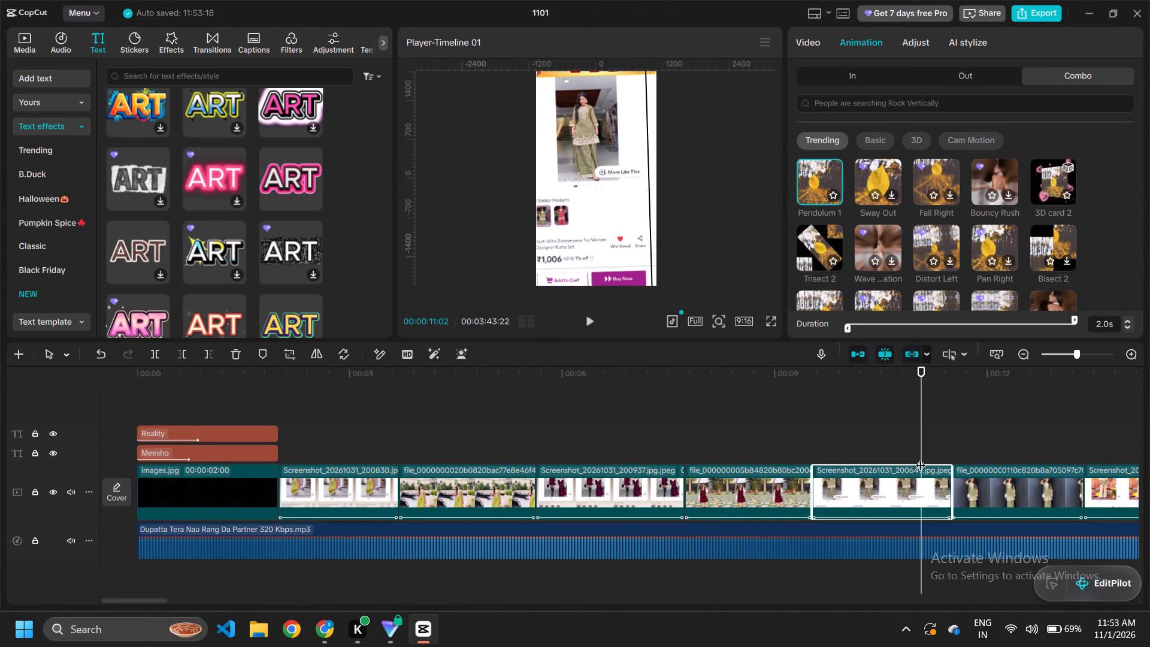
pyautogui.scroll(-1, 1025, 271)
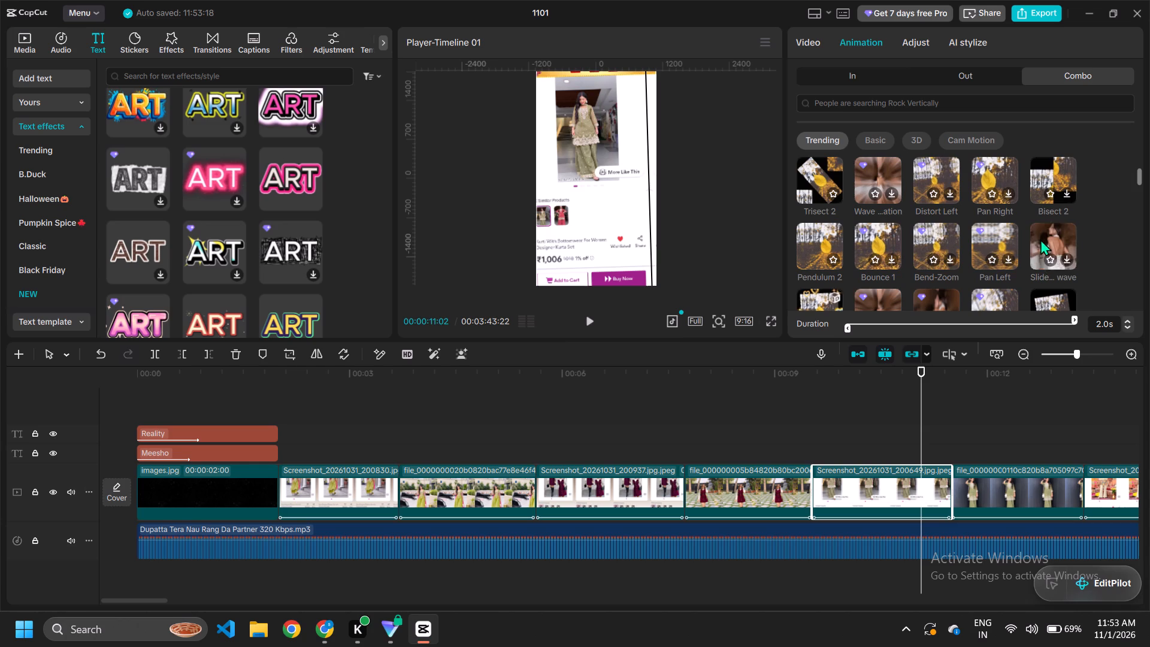
pyautogui.scroll(1, 1024, 246)
pyautogui.scroll(-1, 1038, 238)
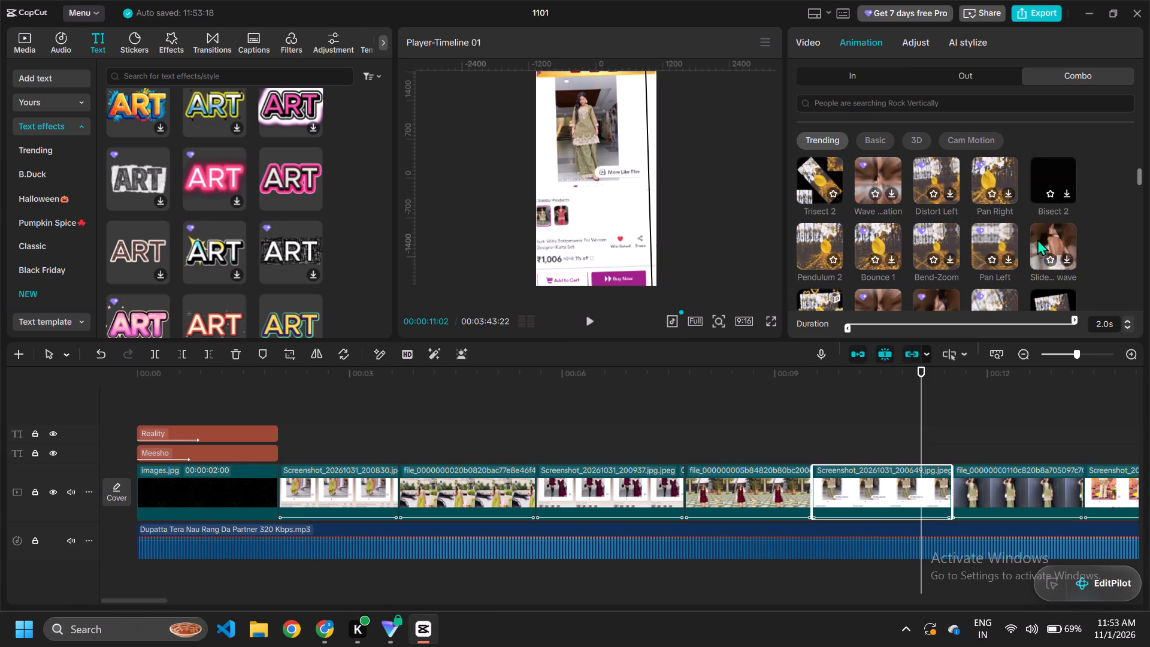
pyautogui.scroll(-1, 1037, 239)
pyautogui.scroll(1, 1037, 239)
pyautogui.click(1040, 182)
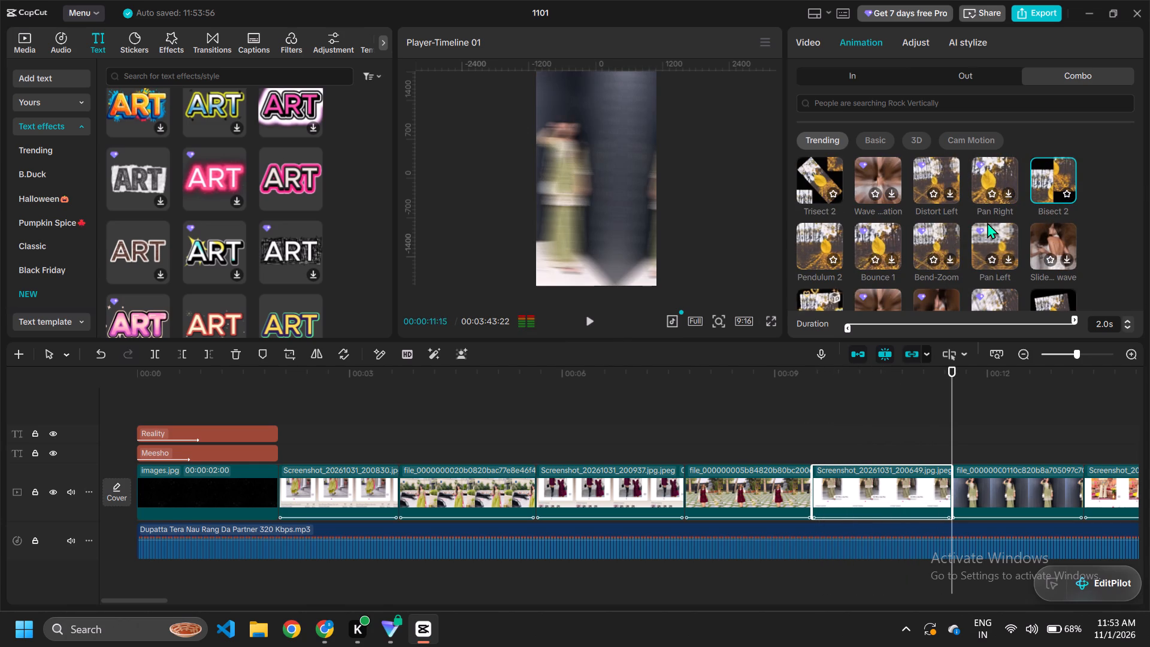
pyautogui.click(1051, 236)
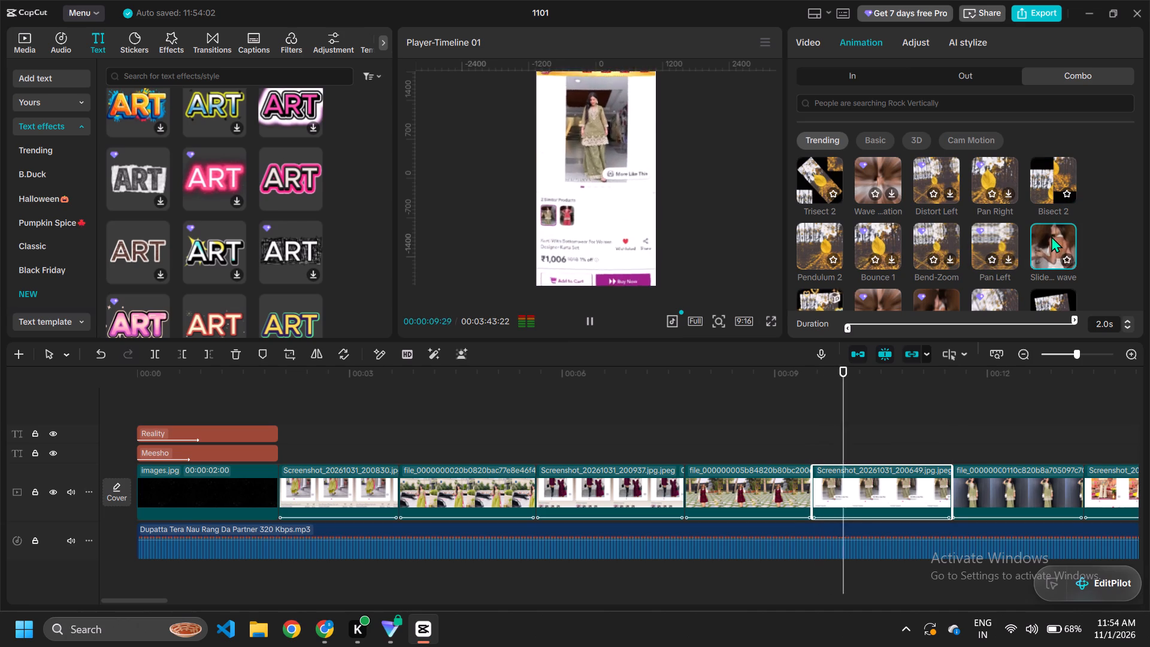
pyautogui.scroll(-2, 1048, 238)
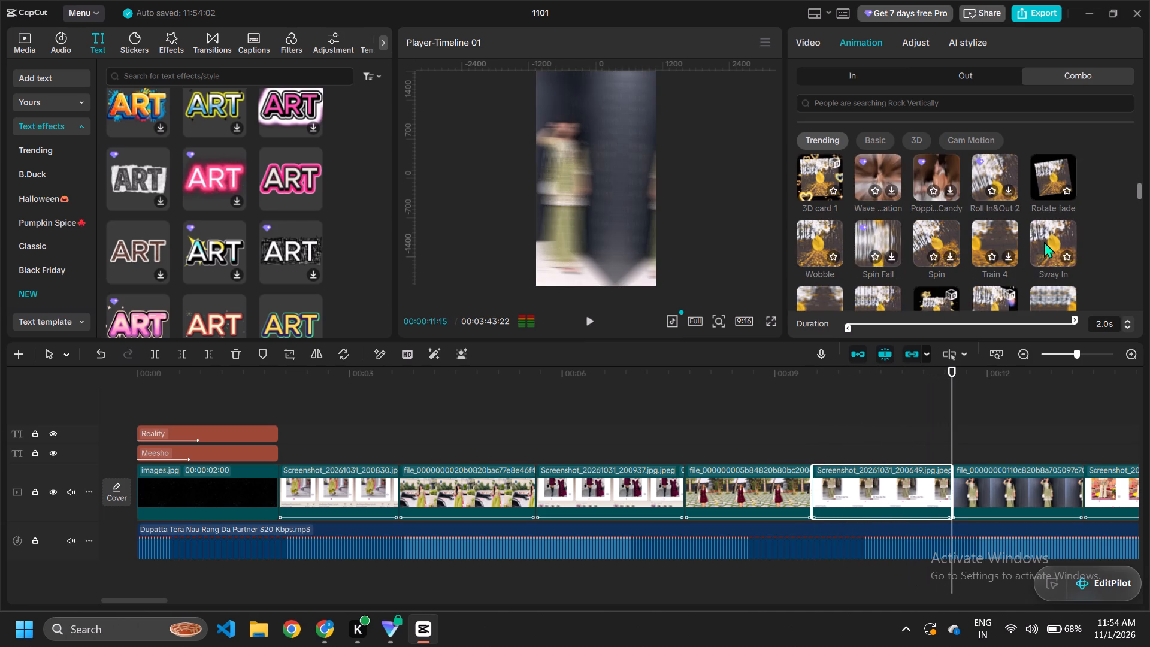
pyautogui.click(1046, 242)
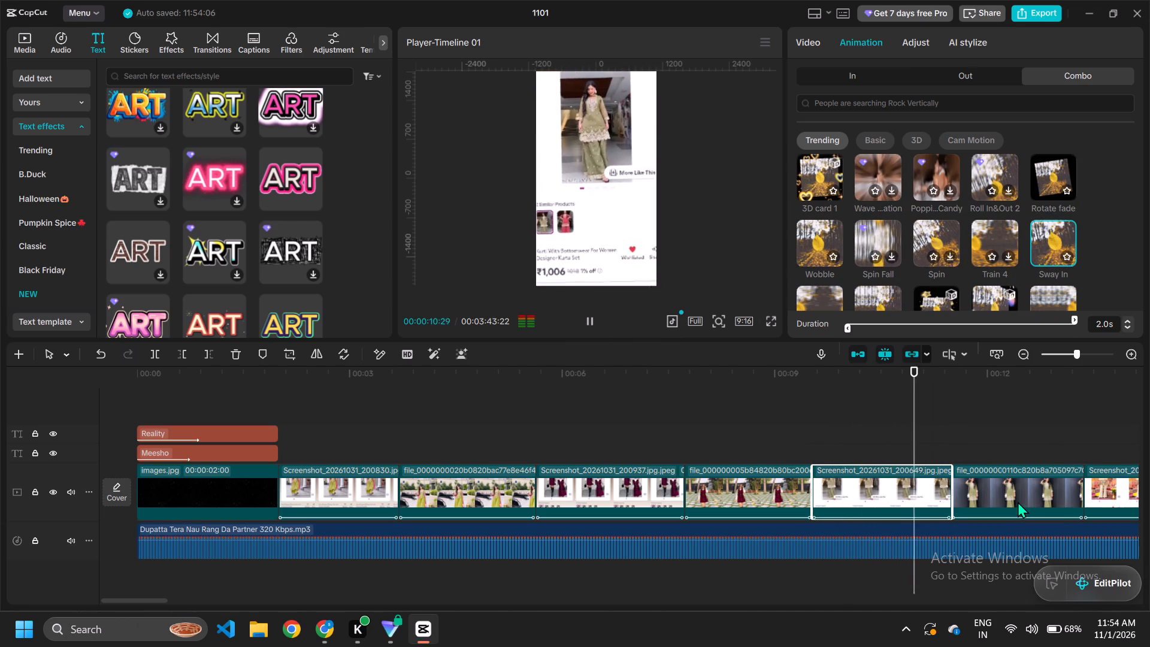
pyautogui.click(582, 325)
pyautogui.click(589, 323)
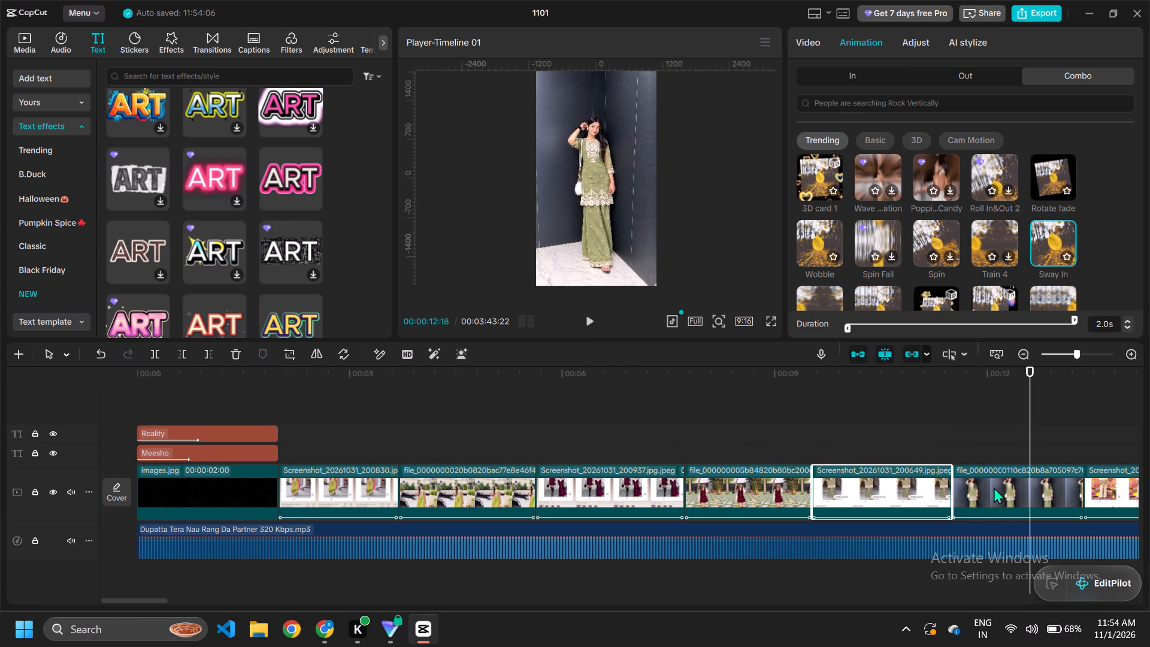
# Apply the "Sway In" combo animation to the fourth outfit's screenshot clip, trying "Train 4" first.
pyautogui.hscroll(-2, 1006, 478)
pyautogui.click(728, 501)
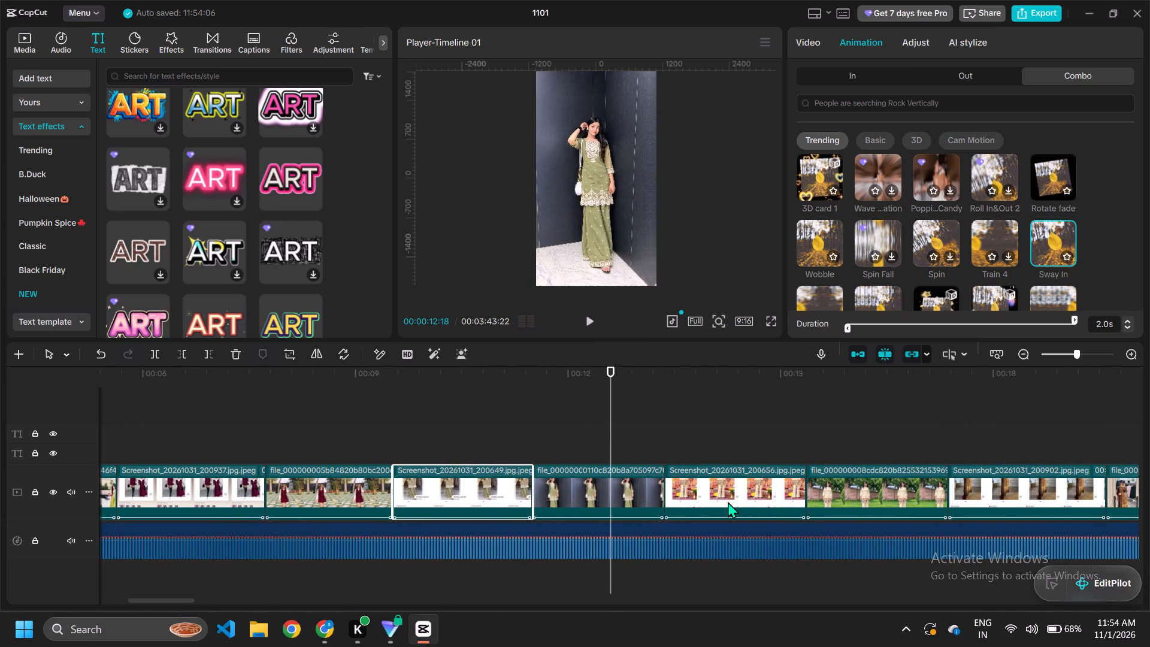
pyautogui.scroll(-1, 1021, 203)
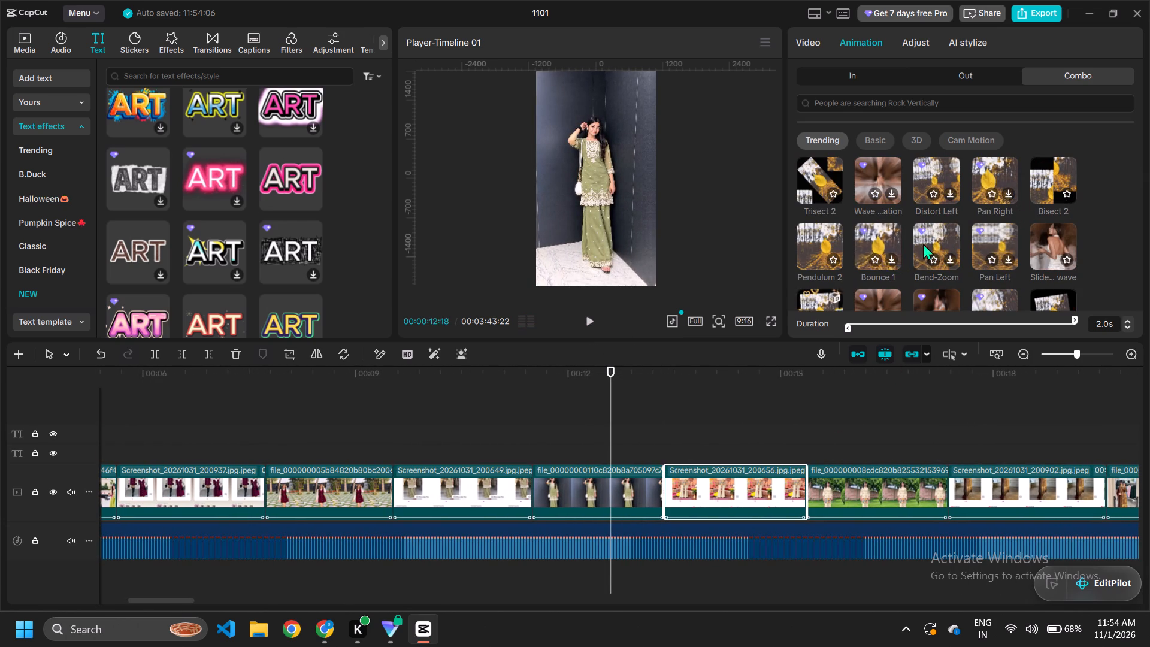
pyautogui.scroll(-2, 990, 241)
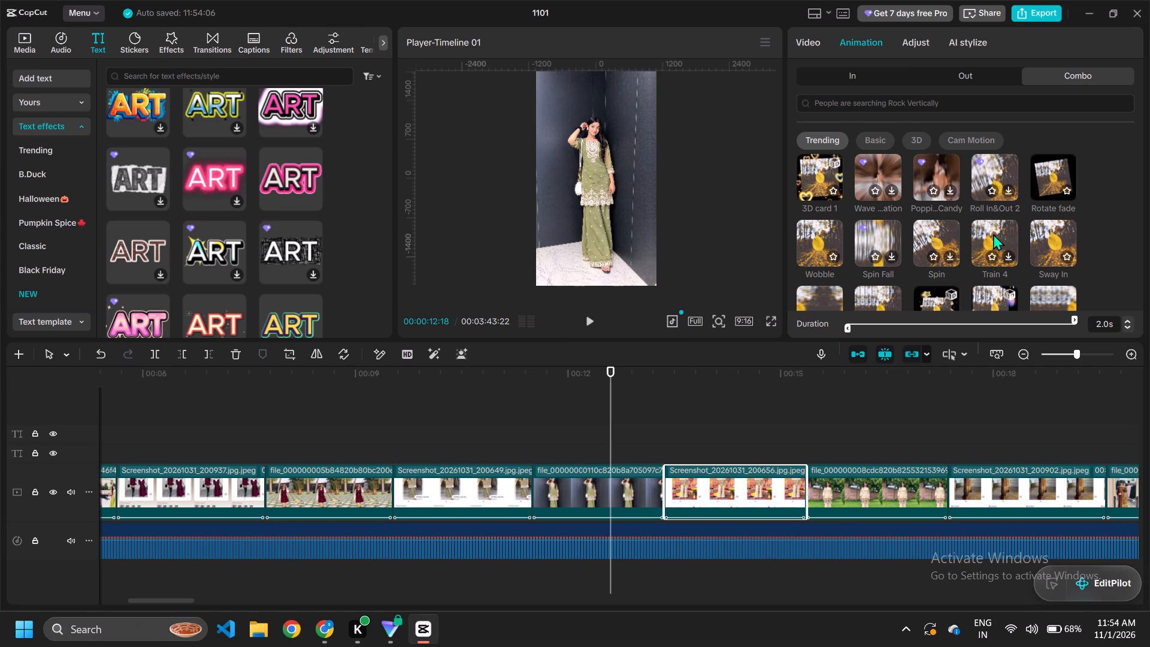
pyautogui.click(993, 234)
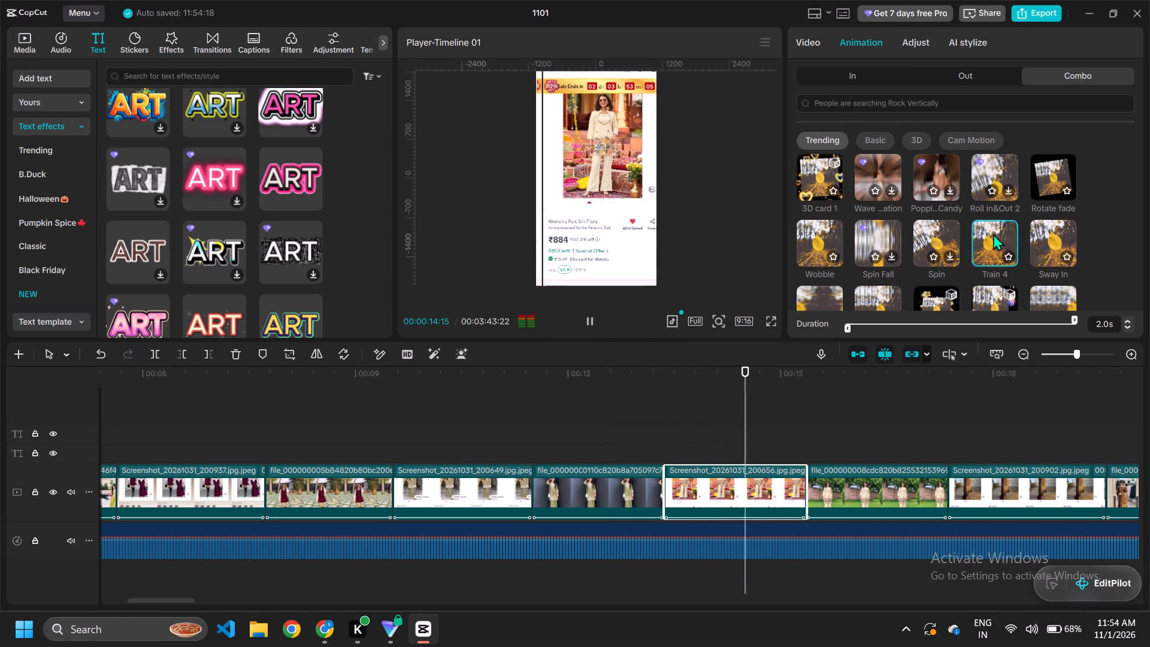
pyautogui.click(1055, 238)
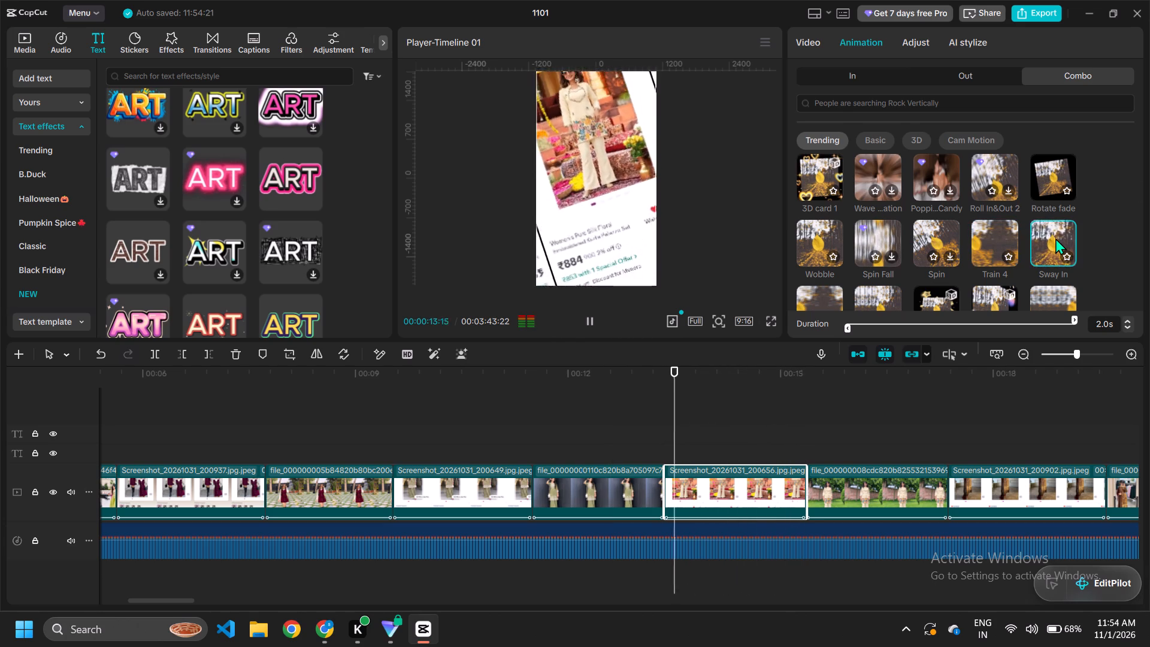
# Apply the "Fall Left" combo animation to the fourth outfit's photo clip with the green lawn.
pyautogui.click(867, 496)
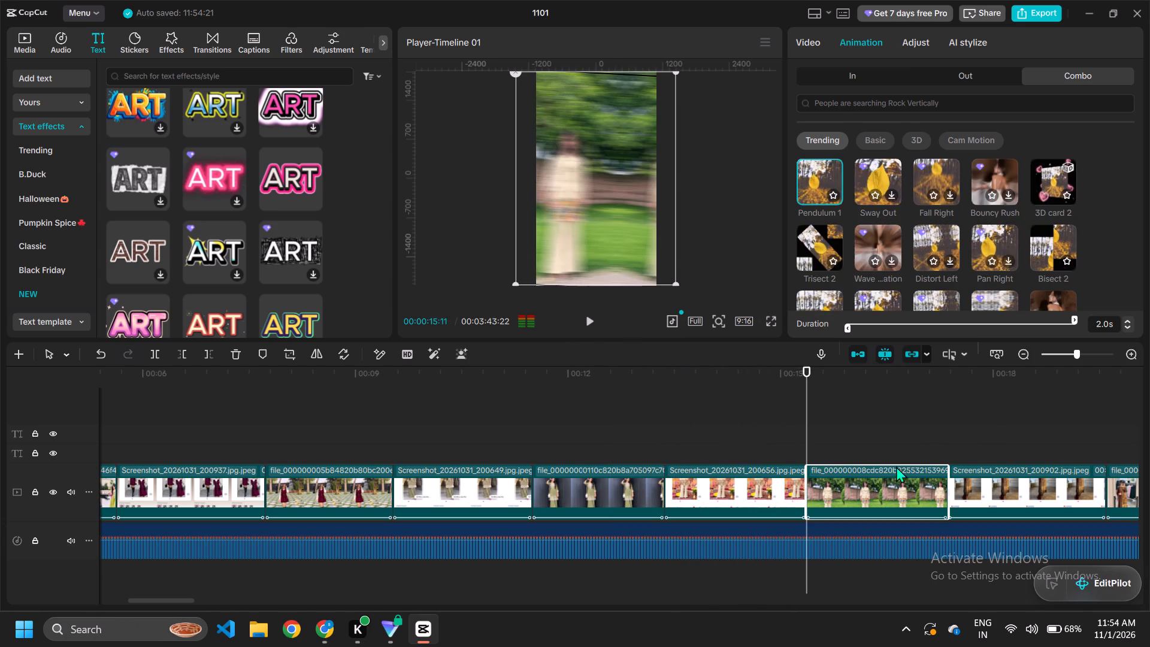
pyautogui.scroll(-4, 1003, 223)
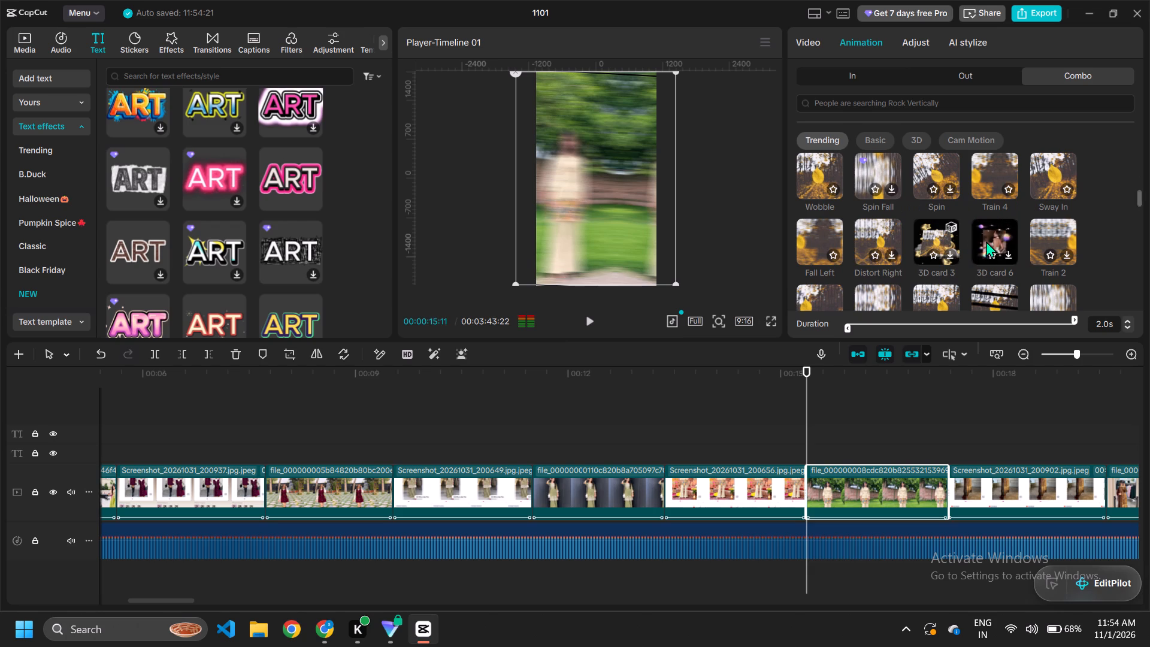
pyautogui.click(818, 237)
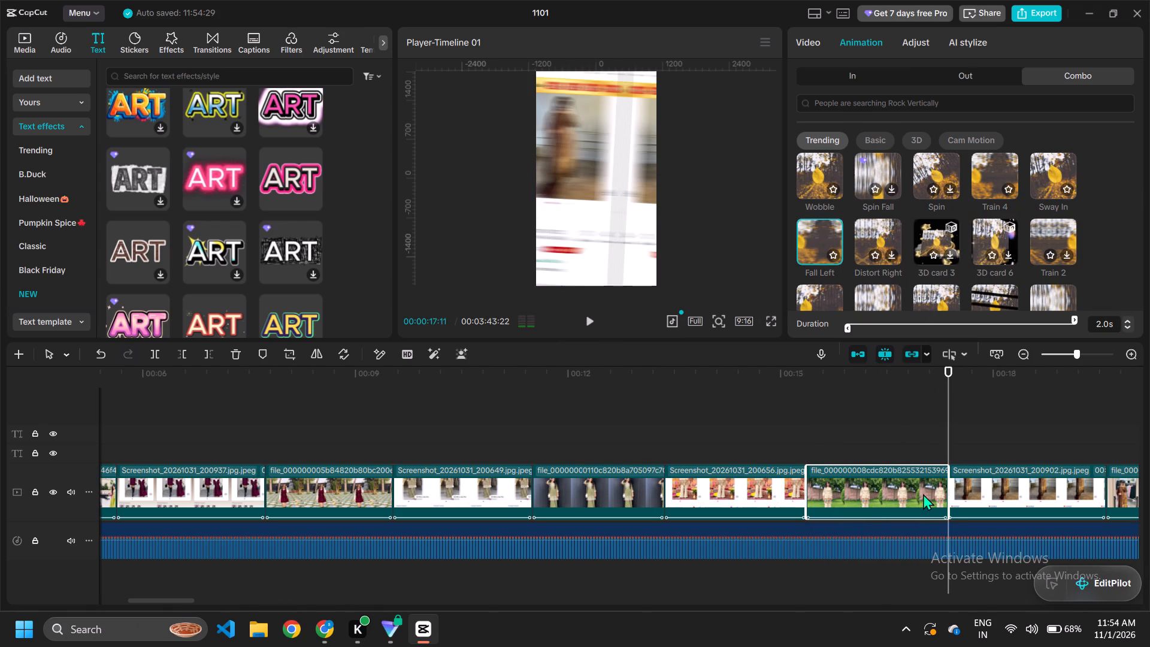
# Apply the "Sway In" combo animation to the brown outfit's screenshot clip.
pyautogui.click(1000, 489)
pyautogui.scroll(-2, 906, 224)
pyautogui.scroll(-2, 1043, 252)
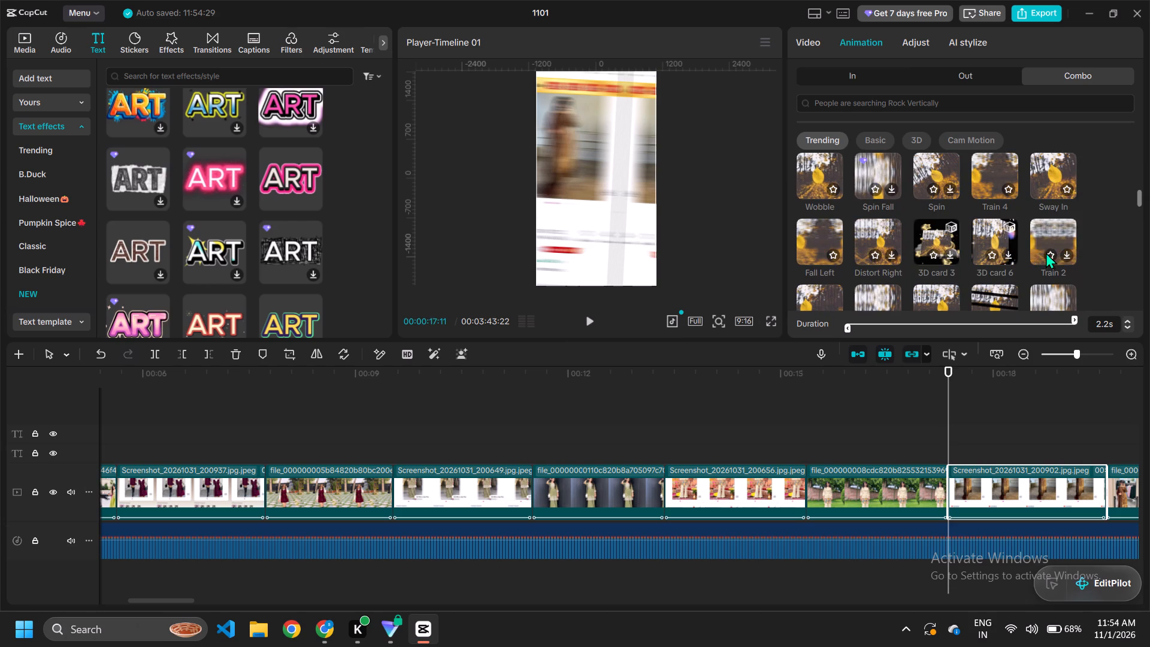
pyautogui.click(1034, 178)
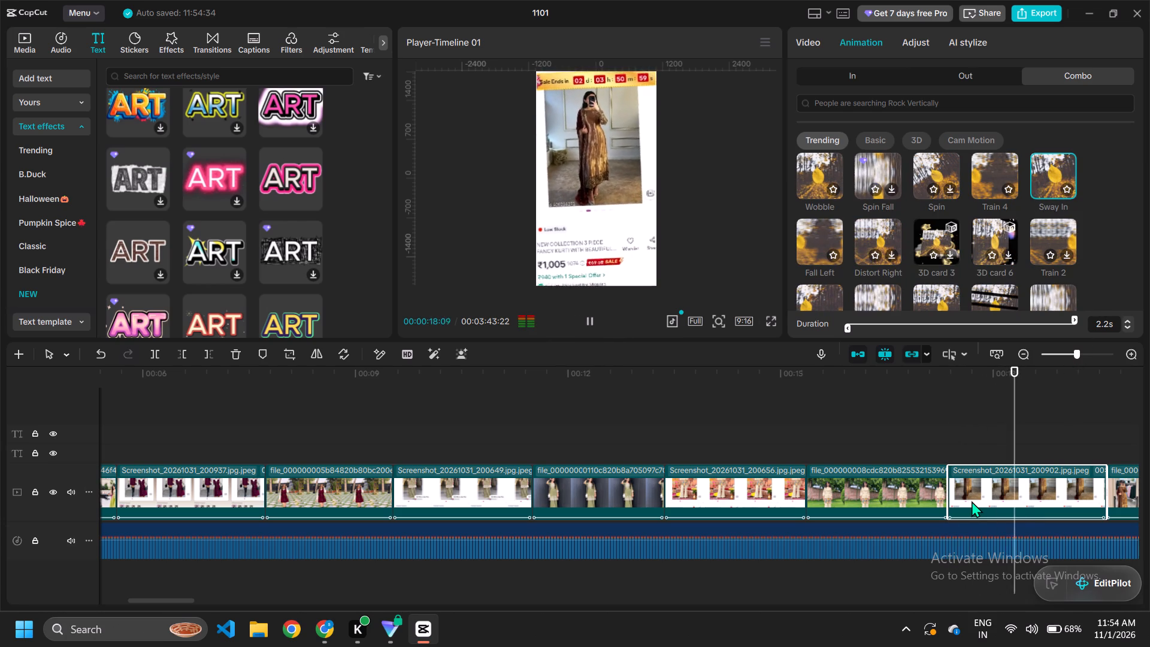
# Play the video twice from the opening title through to the brown outfit's clips to check the animations against the music.
pyautogui.hscroll(-1, 973, 501)
pyautogui.click(958, 486)
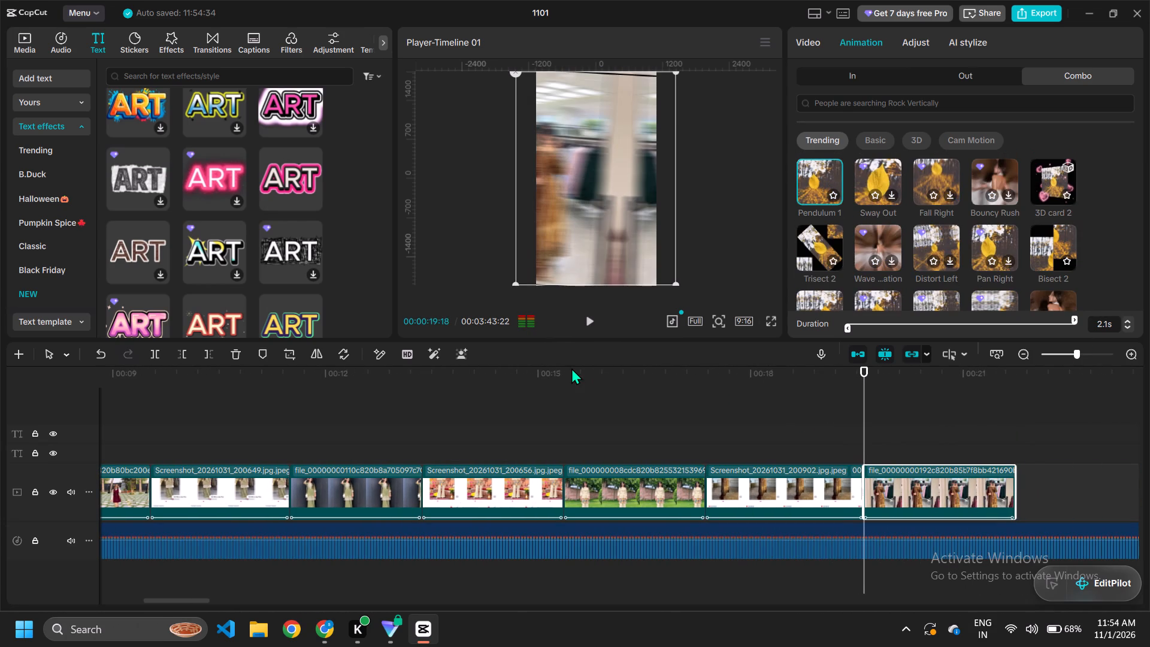
pyautogui.hscroll(6, 571, 368)
pyautogui.hscroll(8, 609, 443)
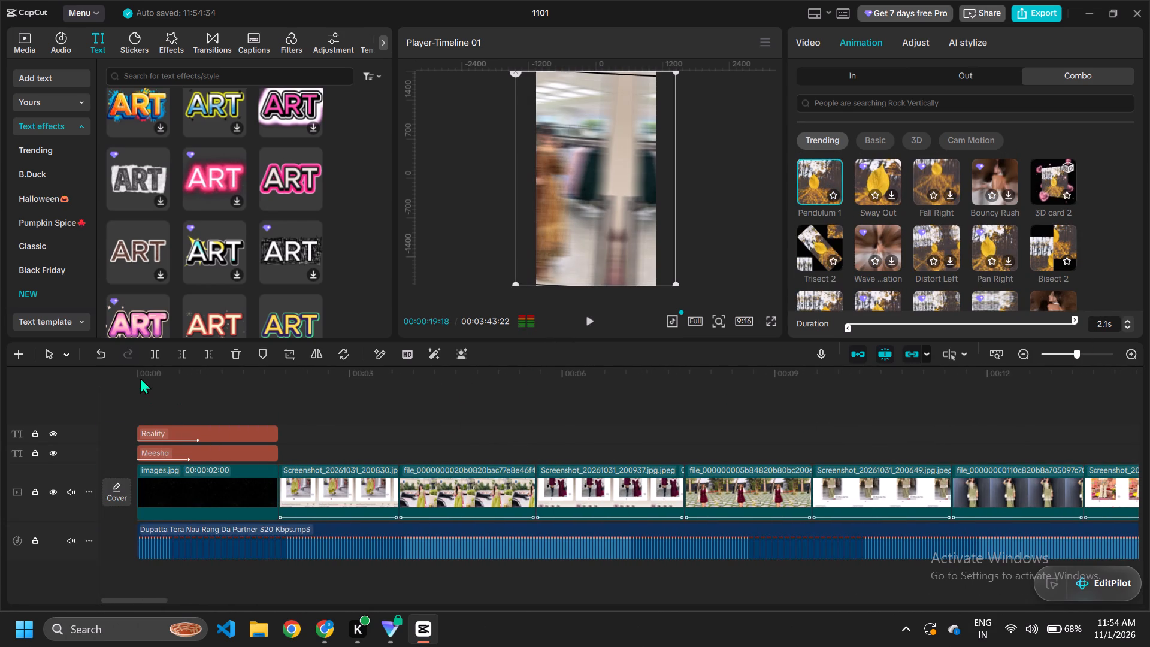
pyautogui.click(139, 376)
pyautogui.click(588, 322)
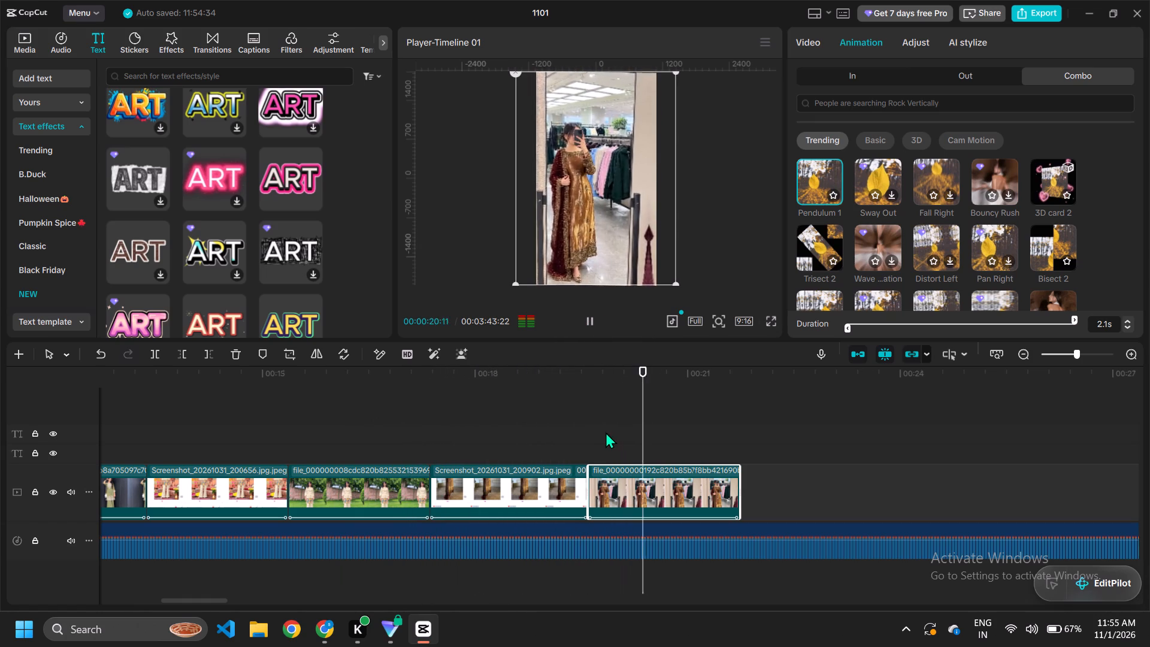
pyautogui.click(592, 325)
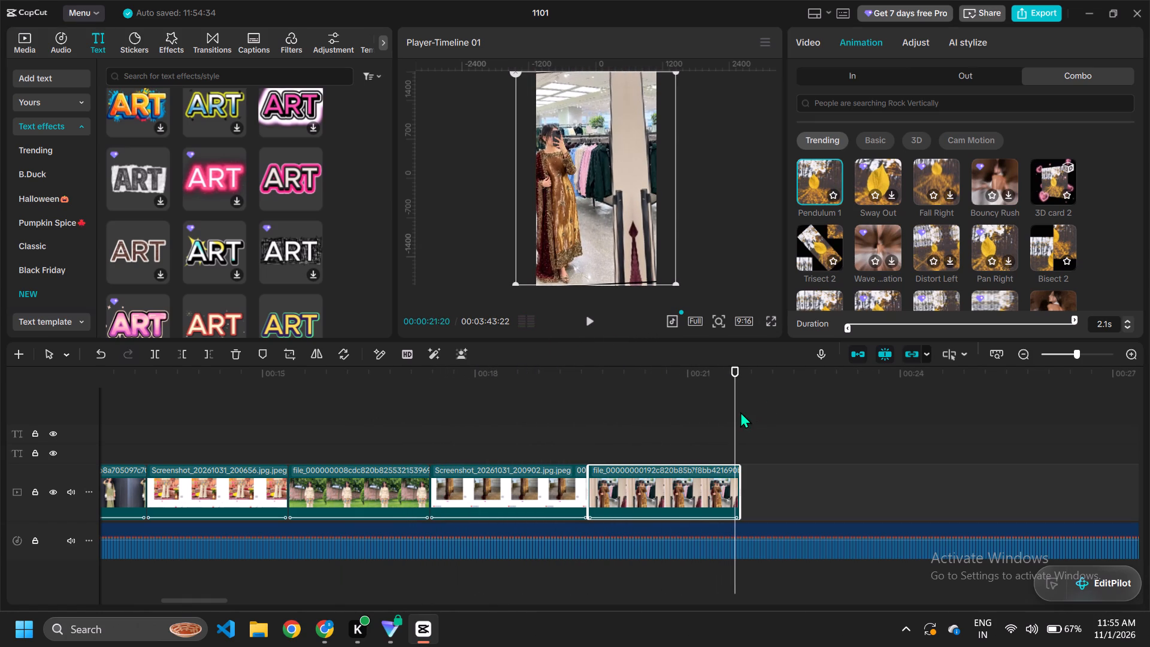
pyautogui.moveTo(733, 413); pyautogui.dragTo(25, 409)
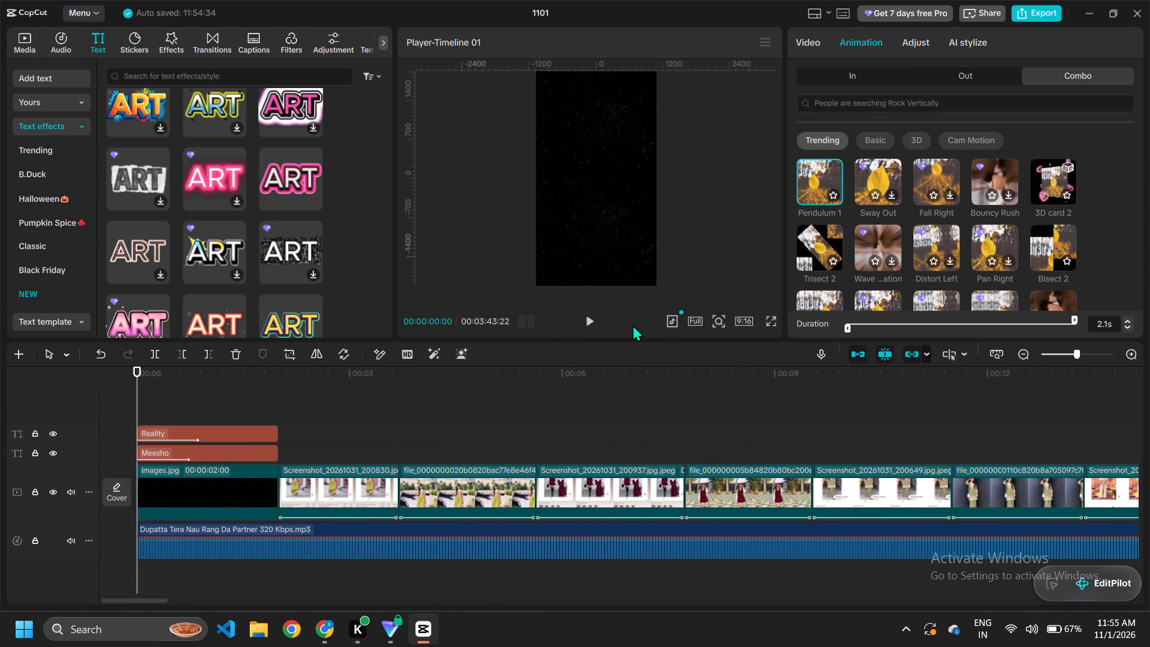
pyautogui.click(593, 318)
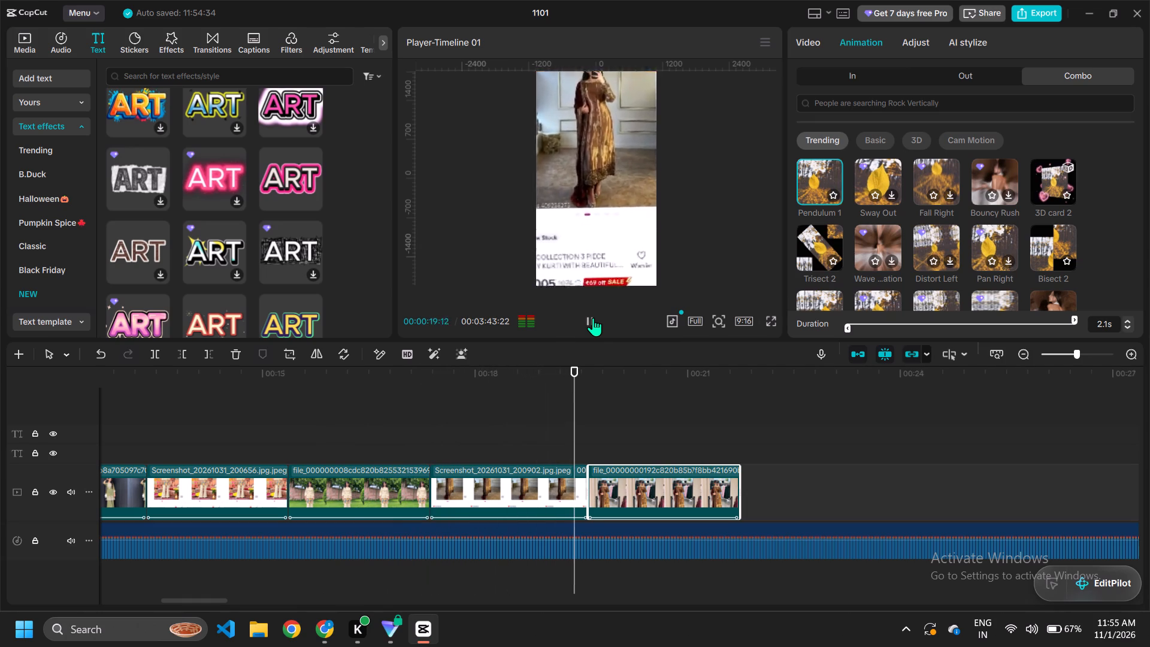
pyautogui.click(590, 318)
# Replay the opening "Meesho" and "Reality VS Expectations" title from the start, and return the playhead to the beginning.
pyautogui.hscroll(10, 627, 405)
pyautogui.click(401, 419)
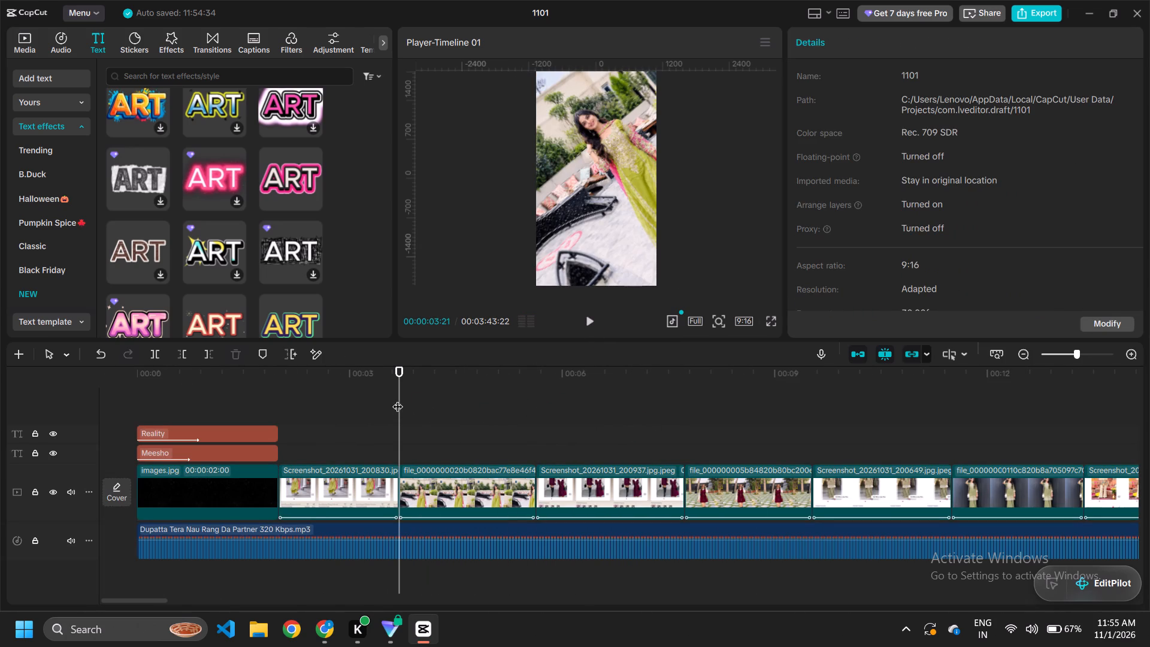
pyautogui.moveTo(399, 399); pyautogui.dragTo(125, 410)
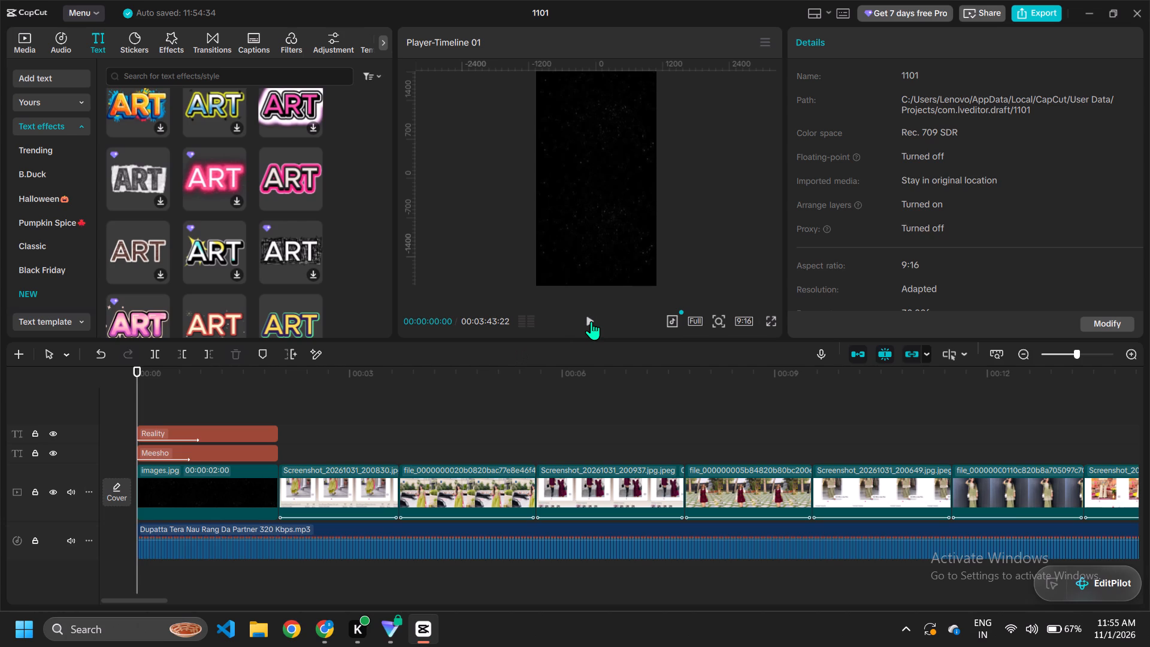
pyautogui.click(591, 321)
pyautogui.click(591, 321)
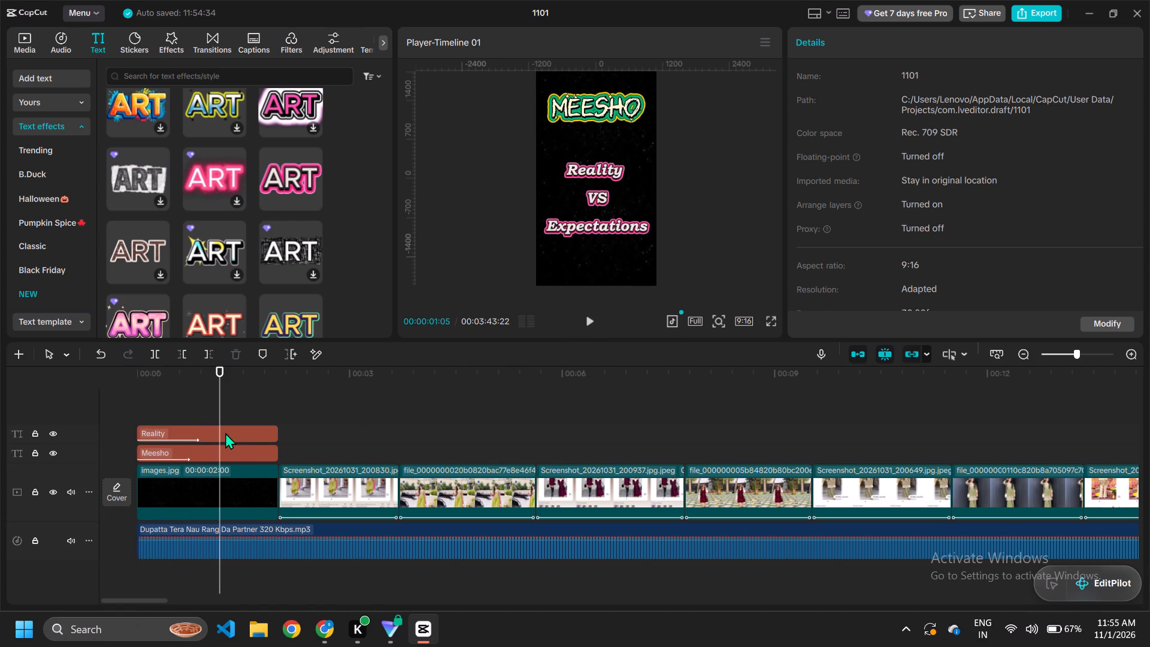
pyautogui.moveTo(219, 415); pyautogui.dragTo(127, 418)
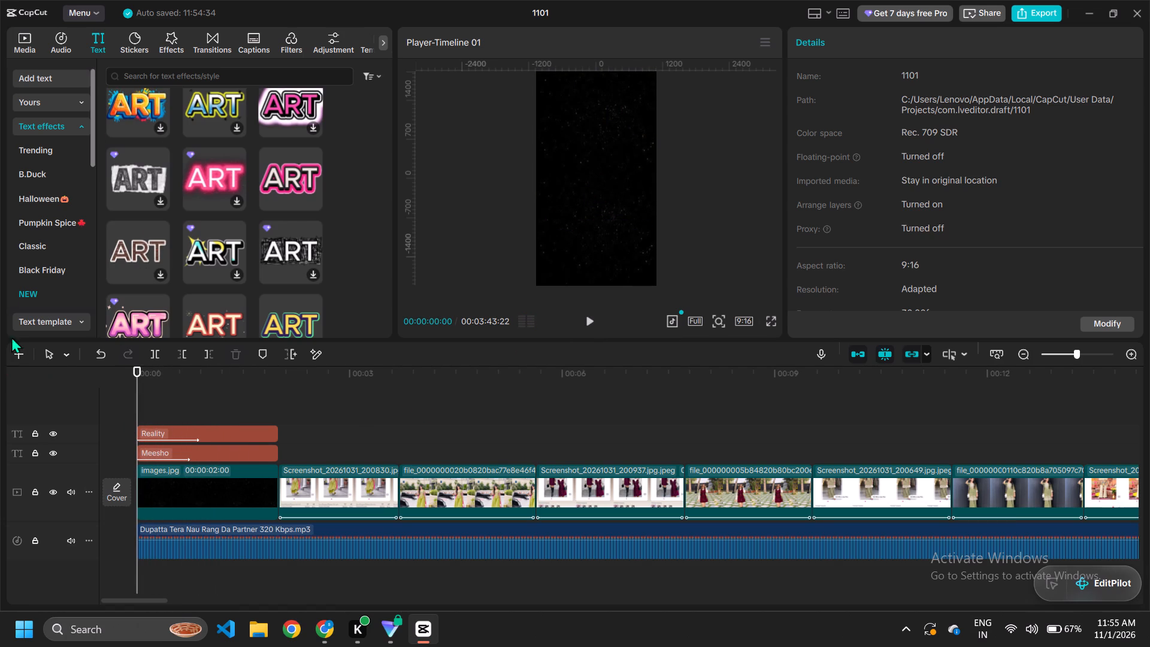
# Browse the trending text templates for one that suits the opening title.
pyautogui.scroll(-6, 35, 251)
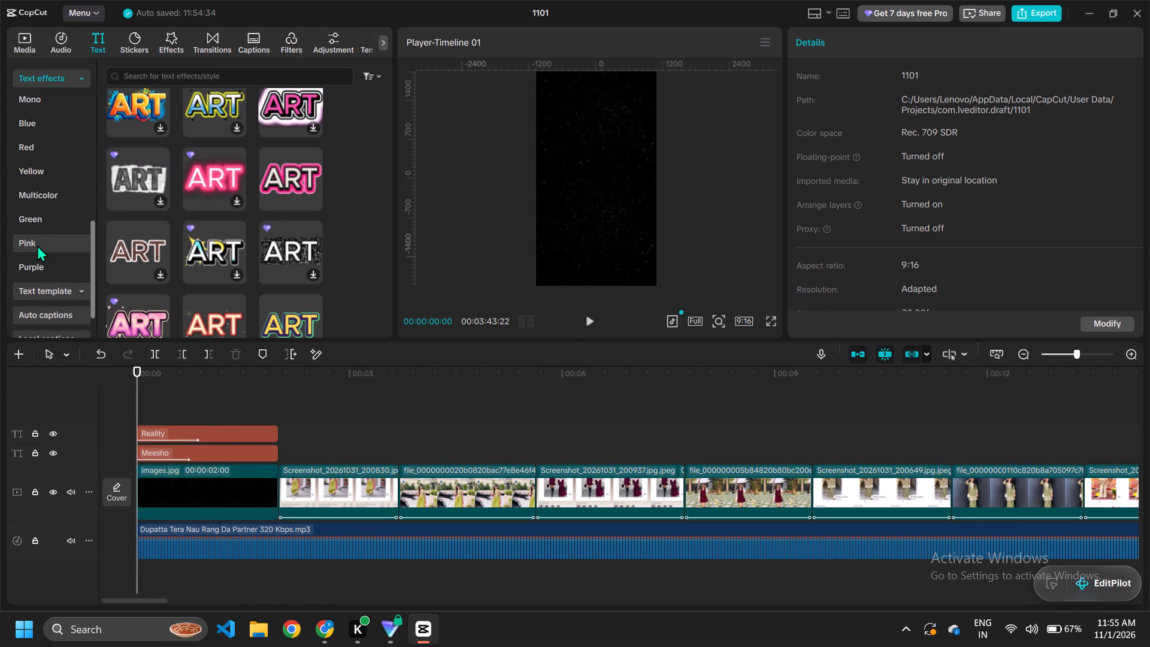
pyautogui.scroll(-2, 37, 245)
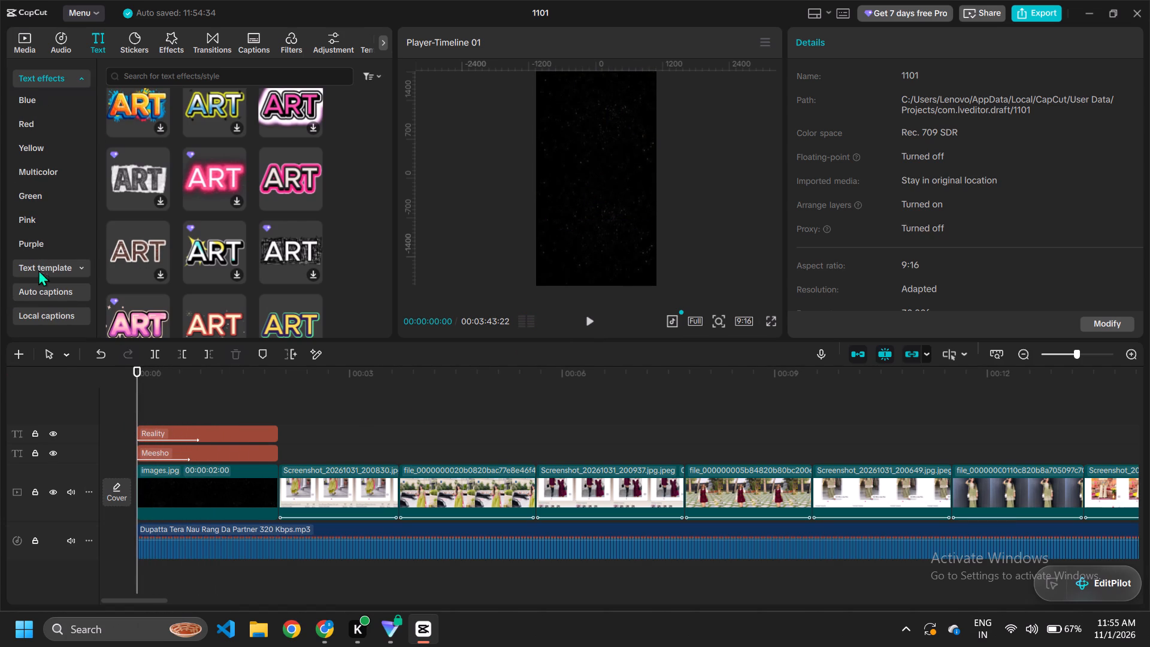
pyautogui.click(51, 269)
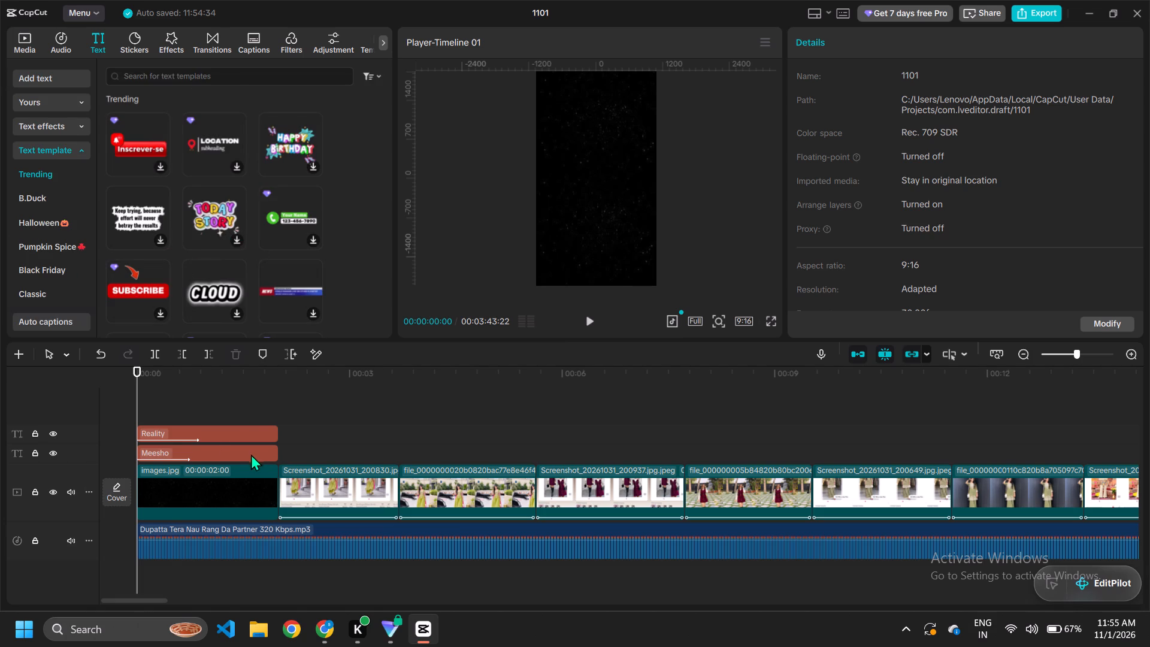
pyautogui.click(213, 437)
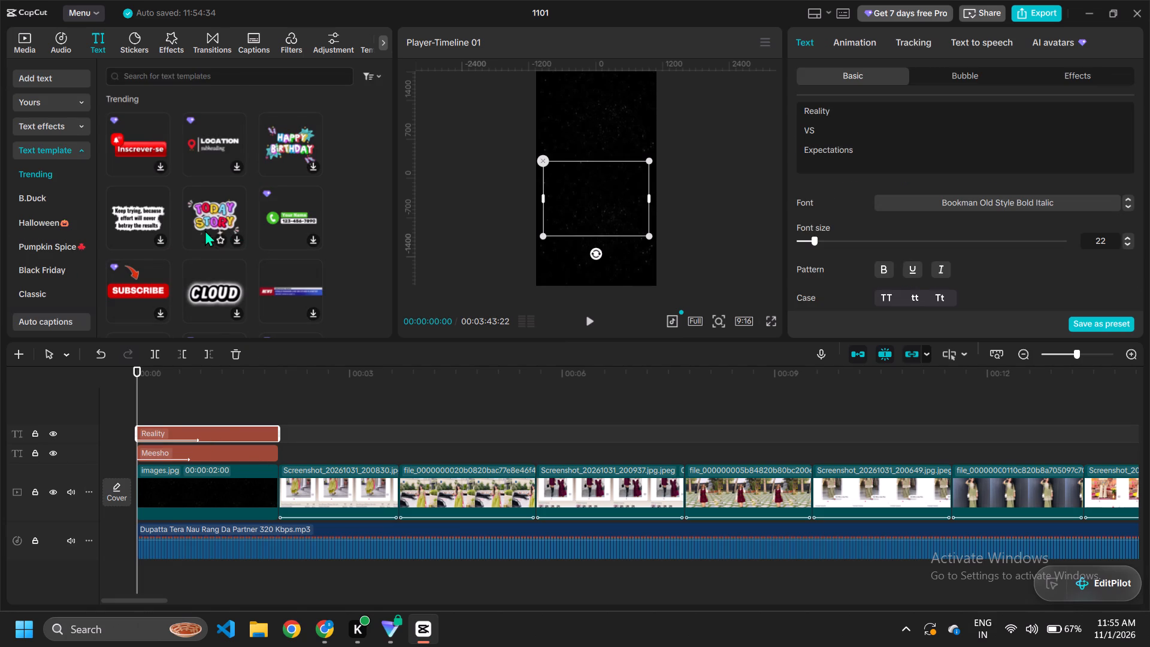
pyautogui.scroll(-1, 194, 232)
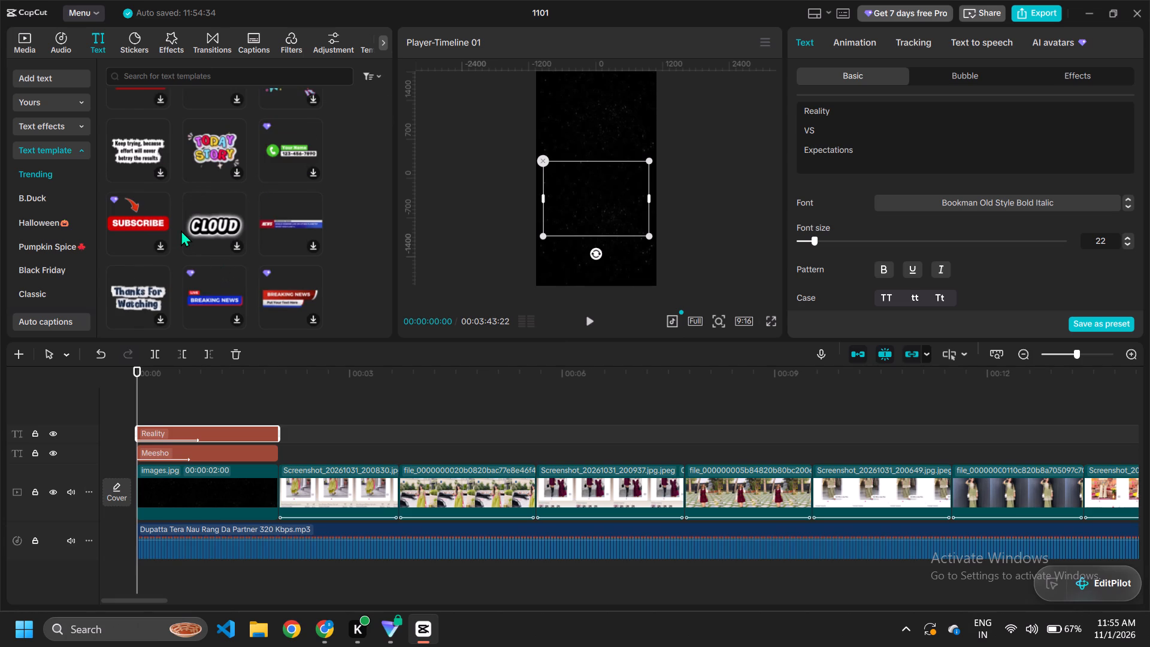
pyautogui.scroll(-2, 182, 229)
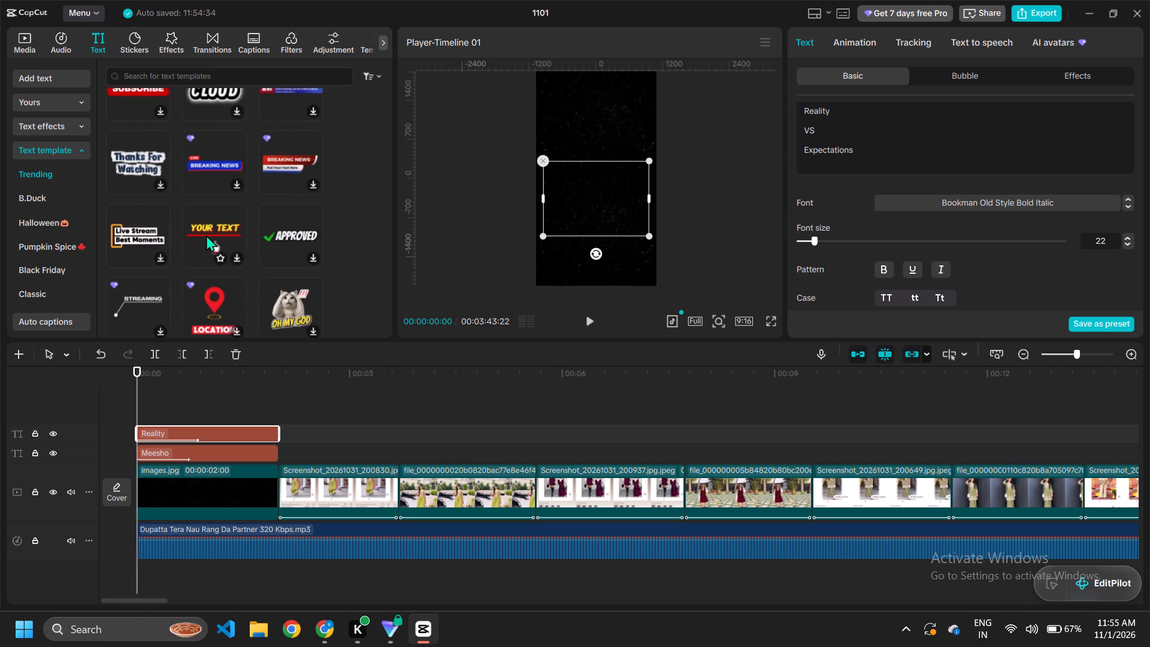
pyautogui.scroll(-1, 206, 235)
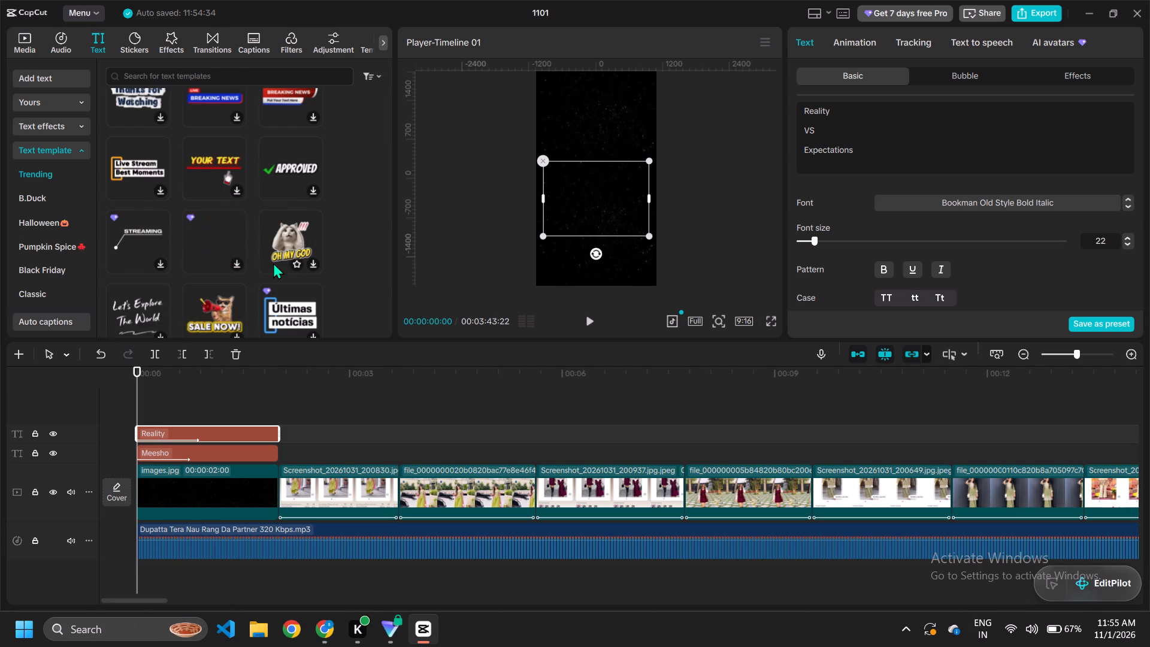
# Preview the "OH MY GOD" cat text template over the opening title.
pyautogui.click(295, 237)
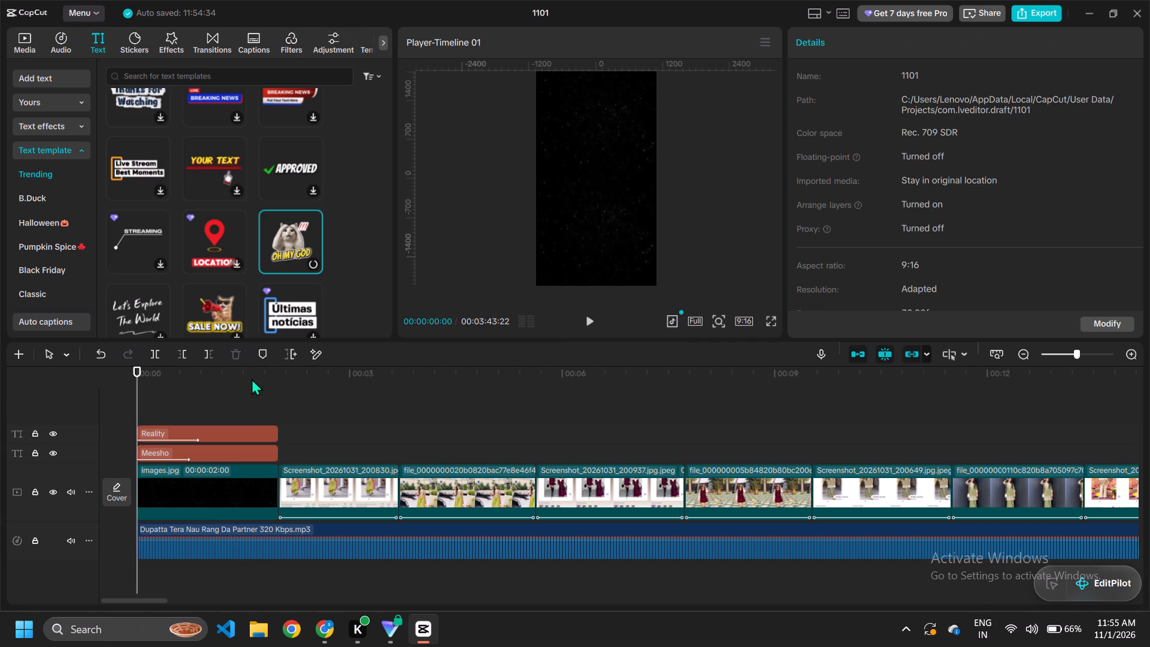
pyautogui.click(161, 372)
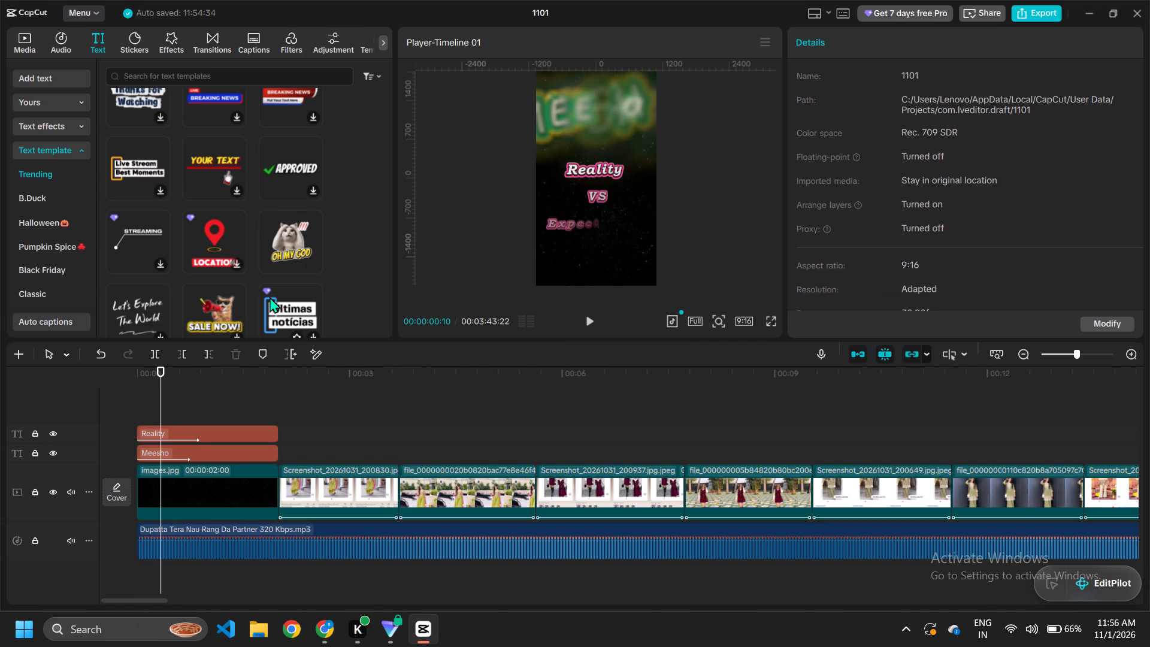
pyautogui.scroll(-1, 228, 267)
pyautogui.click(292, 173)
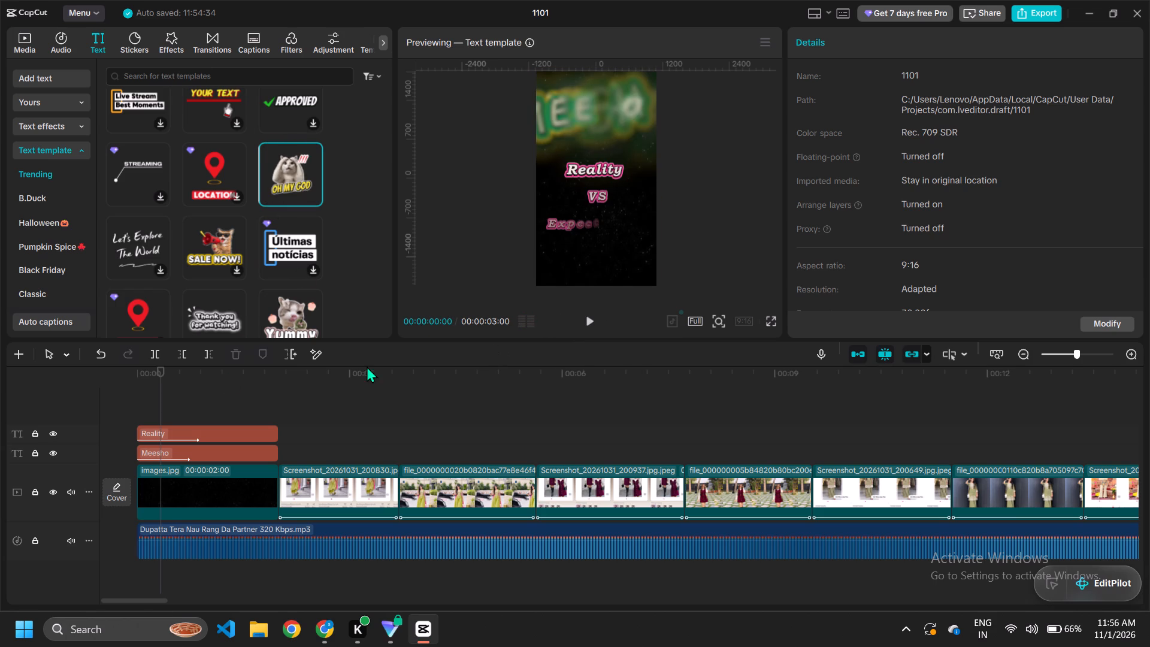
pyautogui.moveTo(157, 388); pyautogui.dragTo(84, 394)
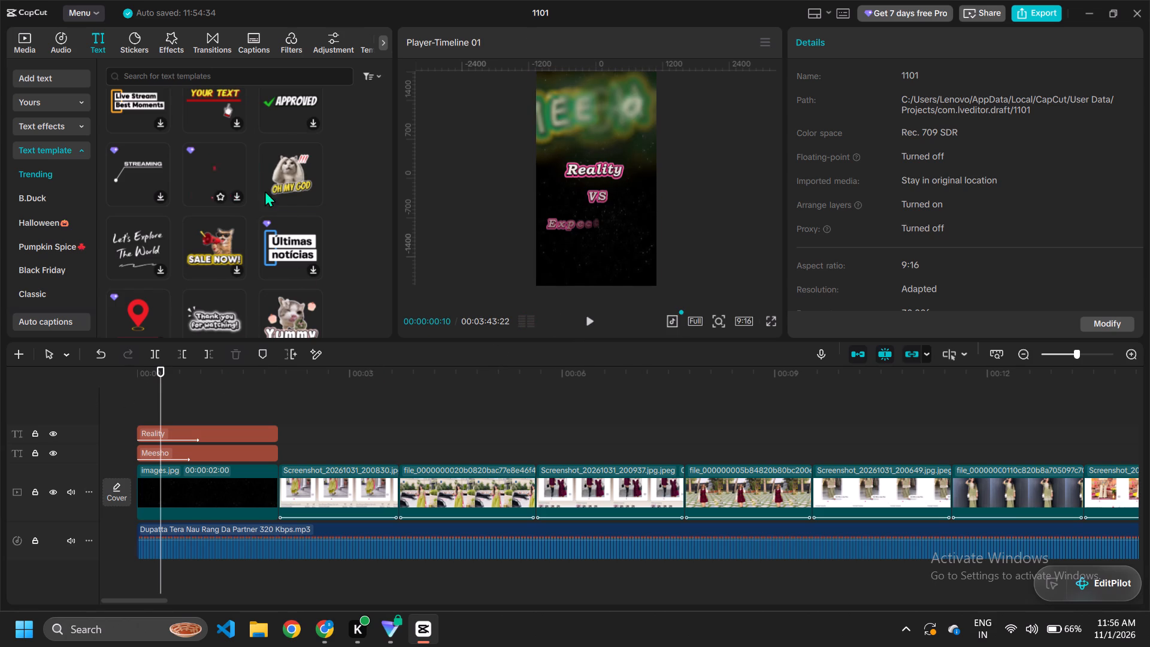
pyautogui.click(289, 180)
pyautogui.scroll(11, 289, 180)
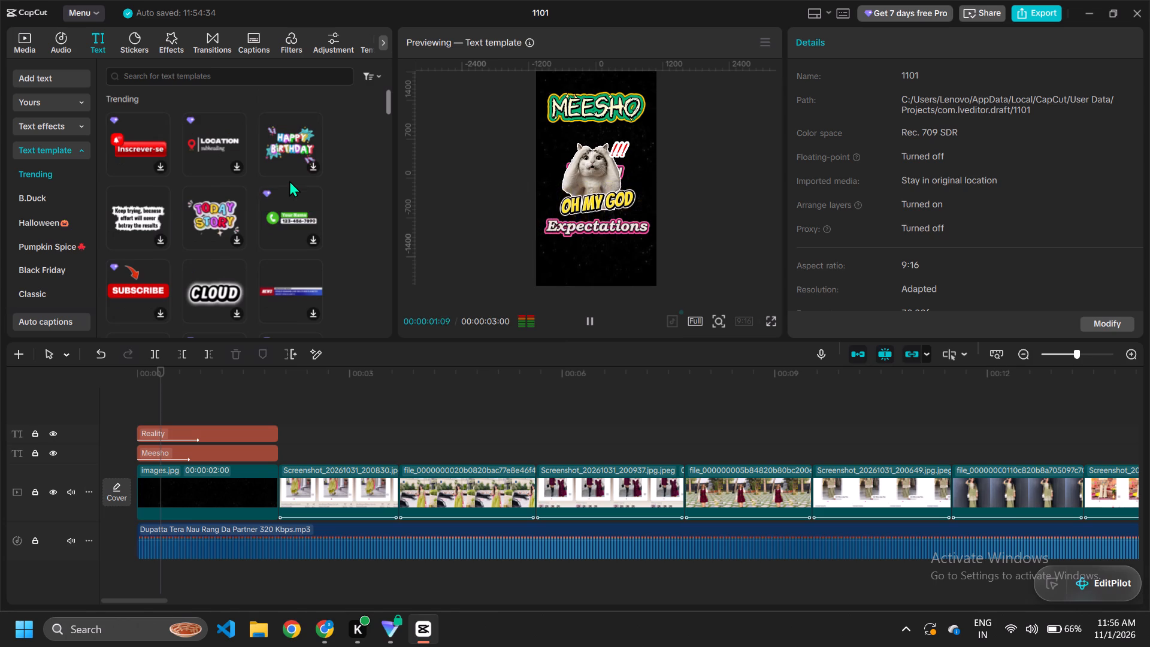
pyautogui.scroll(-4, 289, 180)
pyautogui.click(598, 174)
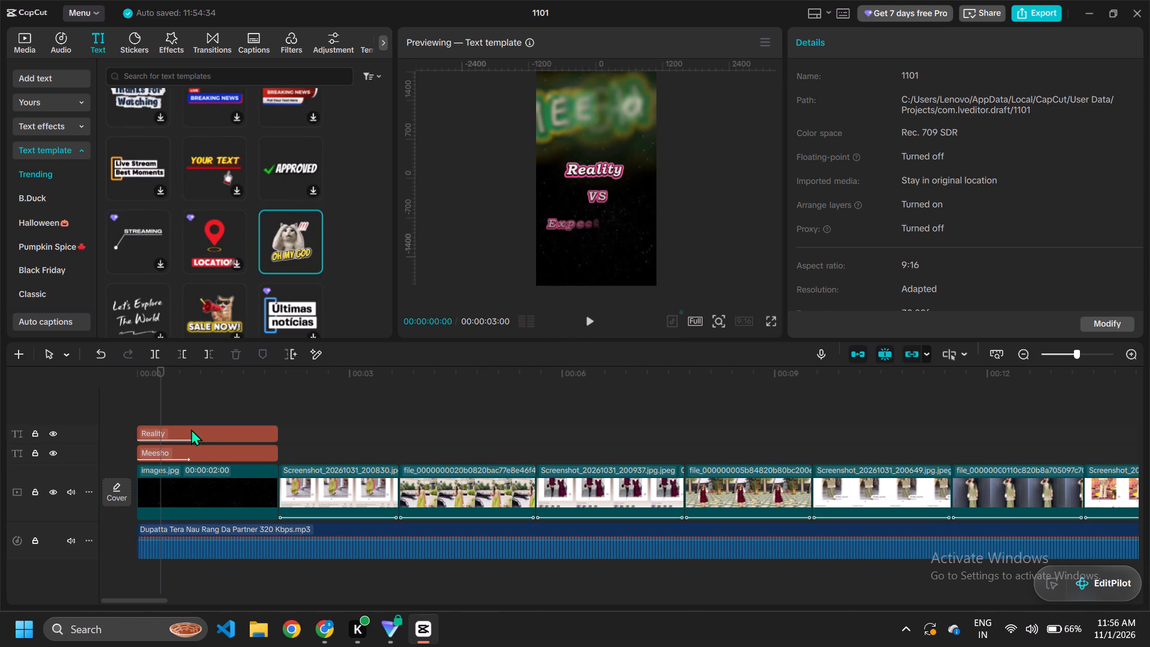
pyautogui.click(355, 247)
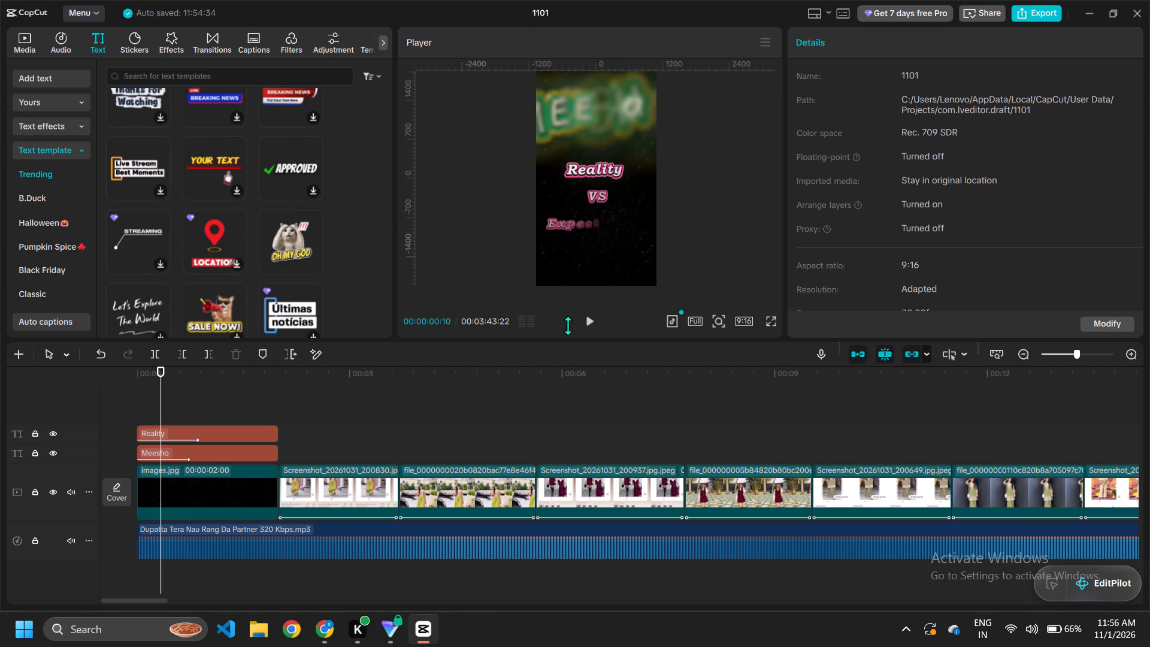
# Replay the opening title from the start of the timeline up to the first outfit's screenshot clip.
pyautogui.moveTo(161, 380); pyautogui.dragTo(122, 386)
pyautogui.click(583, 322)
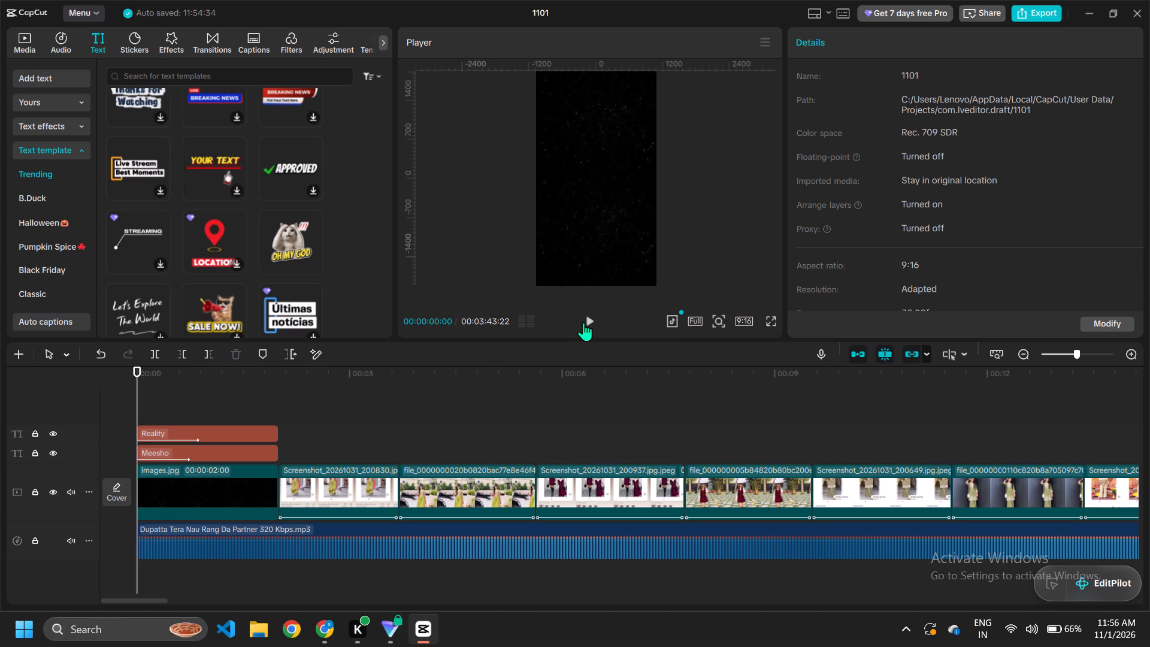
pyautogui.click(591, 325)
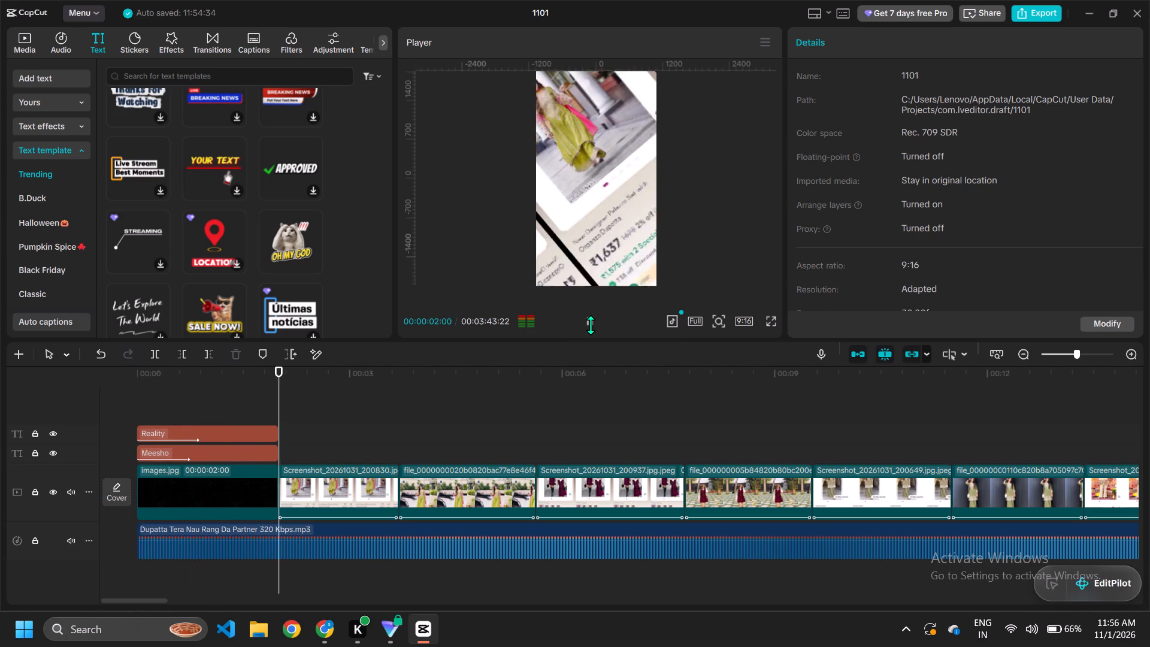
# Look further through the trending text templates for a suitable sticker-style caption.
pyautogui.scroll(-2, 238, 267)
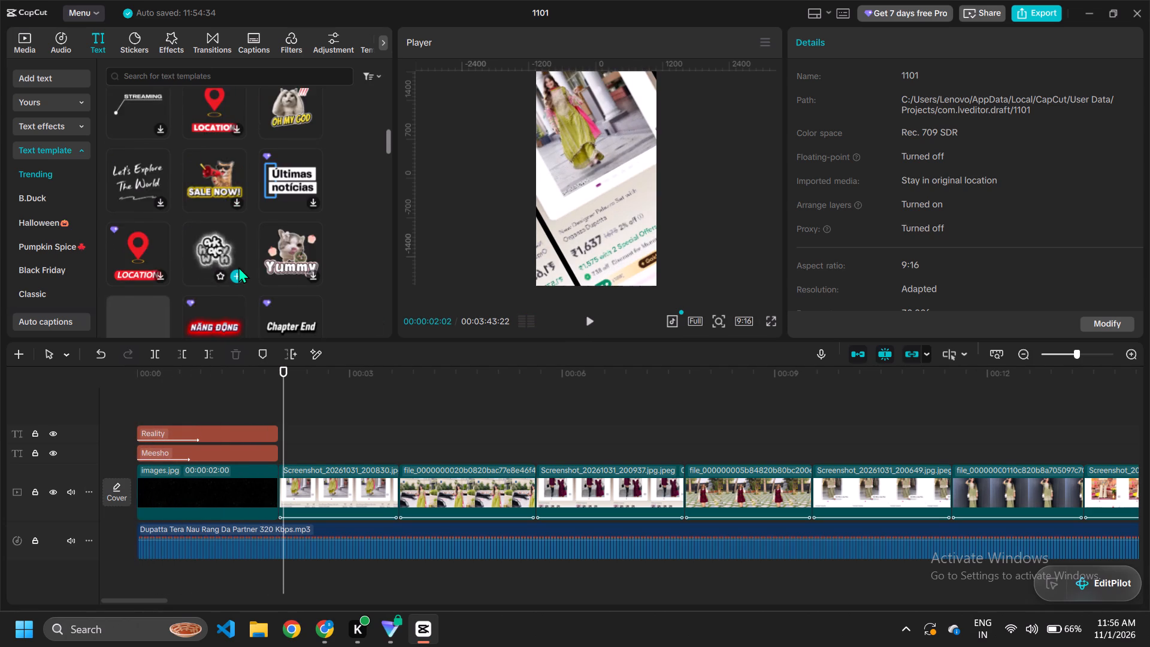
pyautogui.scroll(-1, 238, 267)
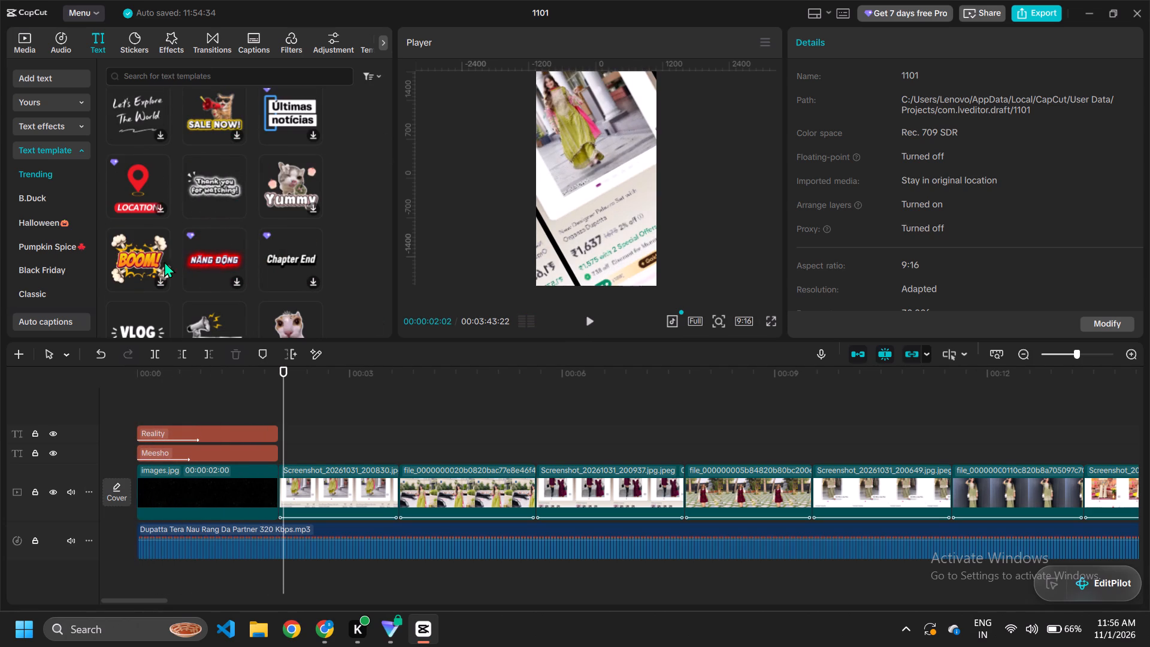
pyautogui.scroll(-1, 181, 252)
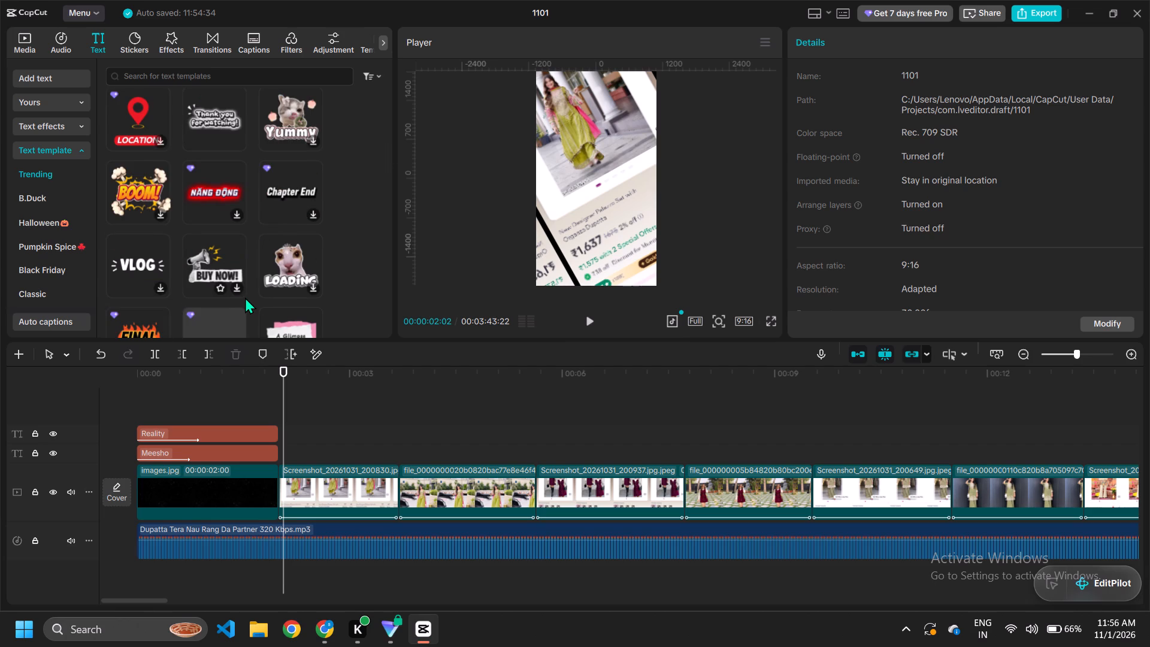
pyautogui.scroll(-1, 246, 297)
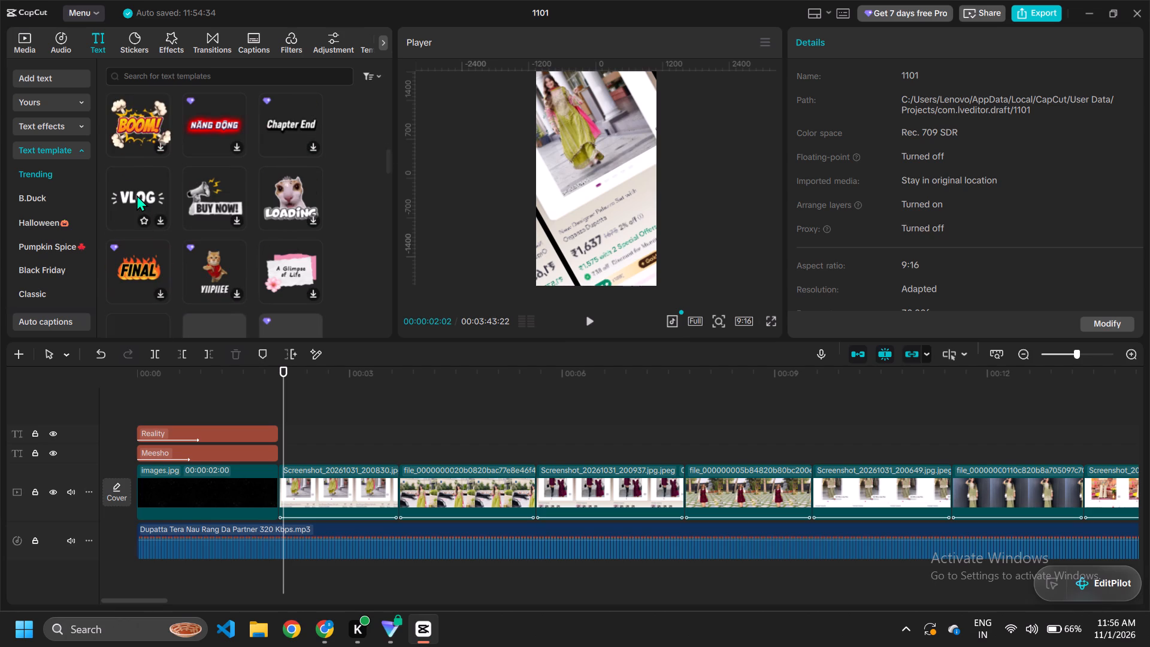
pyautogui.scroll(7, 216, 211)
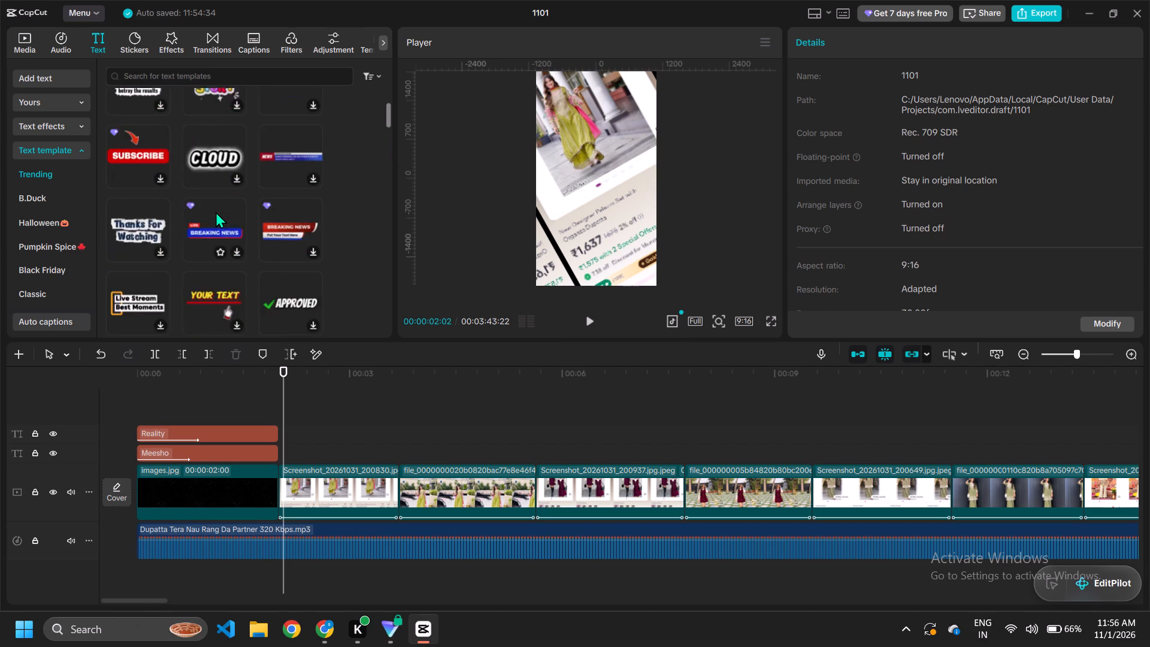
pyautogui.scroll(5, 216, 211)
# Search the text templates for "meesho", return the playhead to the start, and look through the matching templates.
pyautogui.click(207, 71)
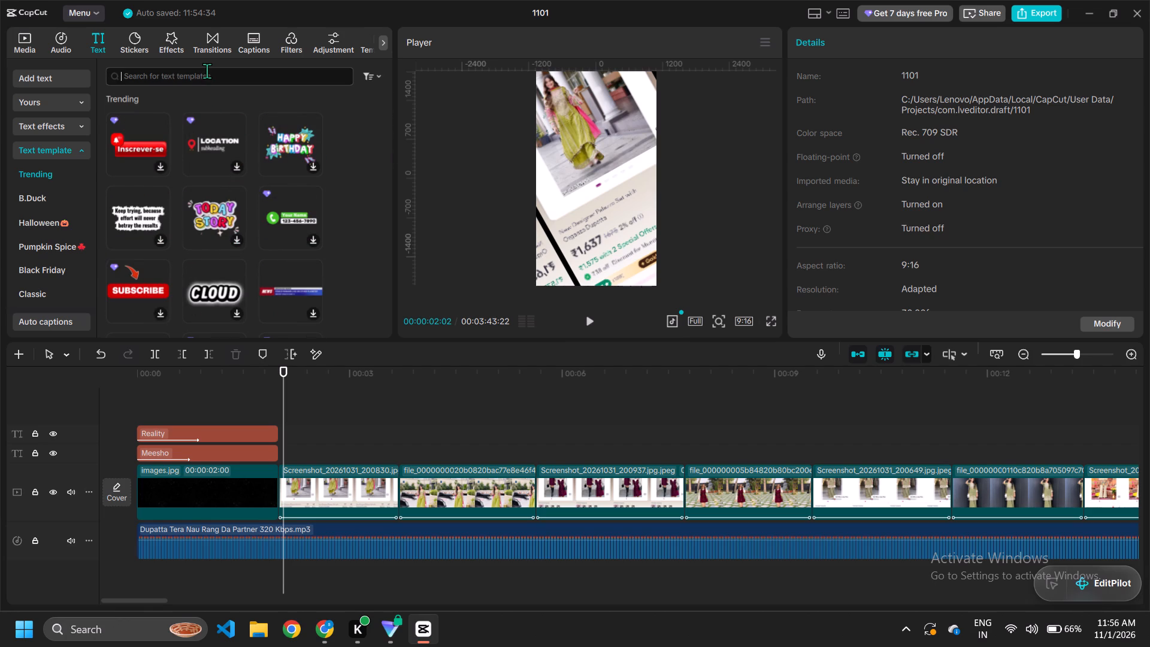
pyautogui.write('meesho')
pyautogui.press('Return')
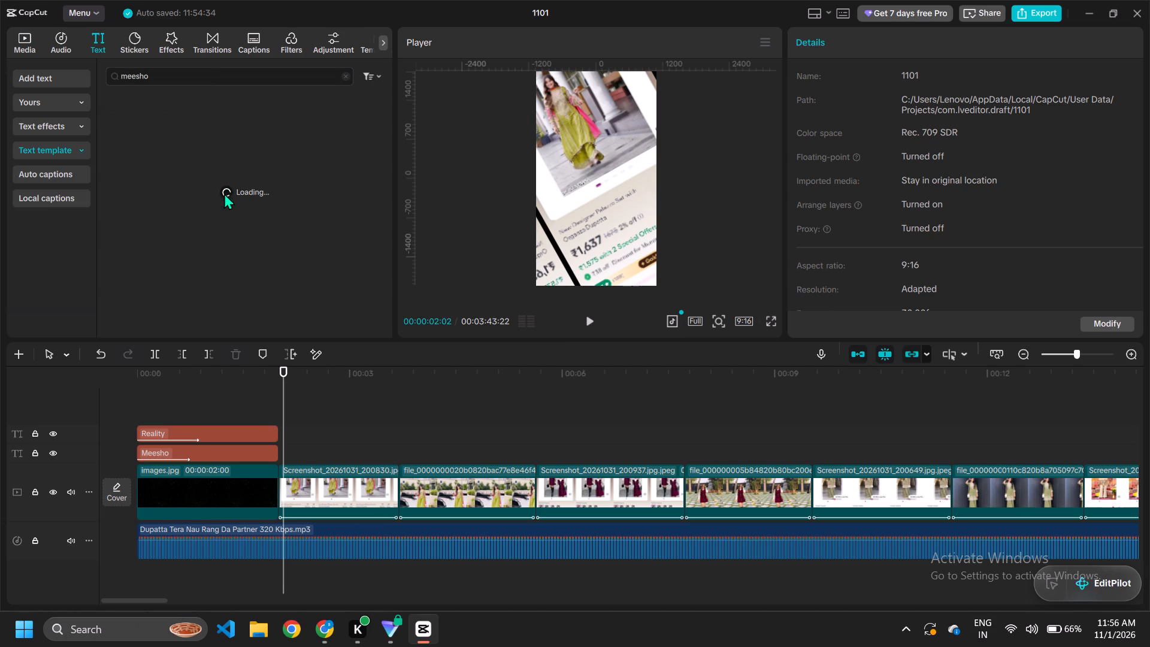
pyautogui.moveTo(283, 389); pyautogui.dragTo(128, 403)
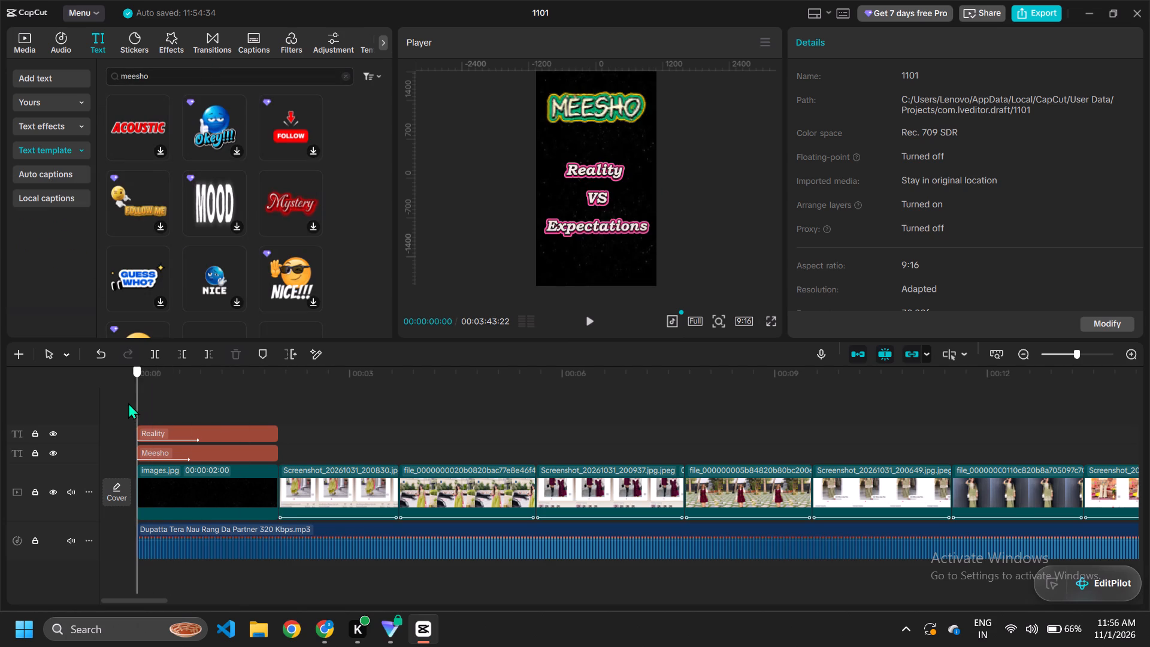
pyautogui.moveTo(128, 403); pyautogui.dragTo(129, 404)
pyautogui.scroll(-1, 232, 232)
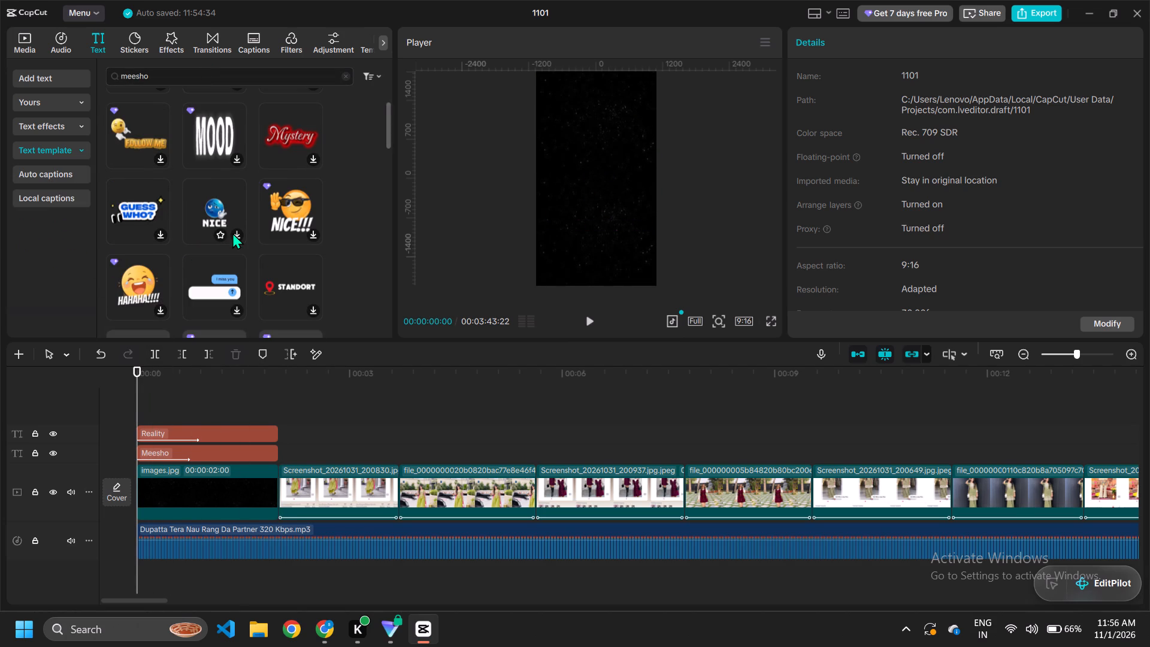
pyautogui.scroll(-2, 232, 232)
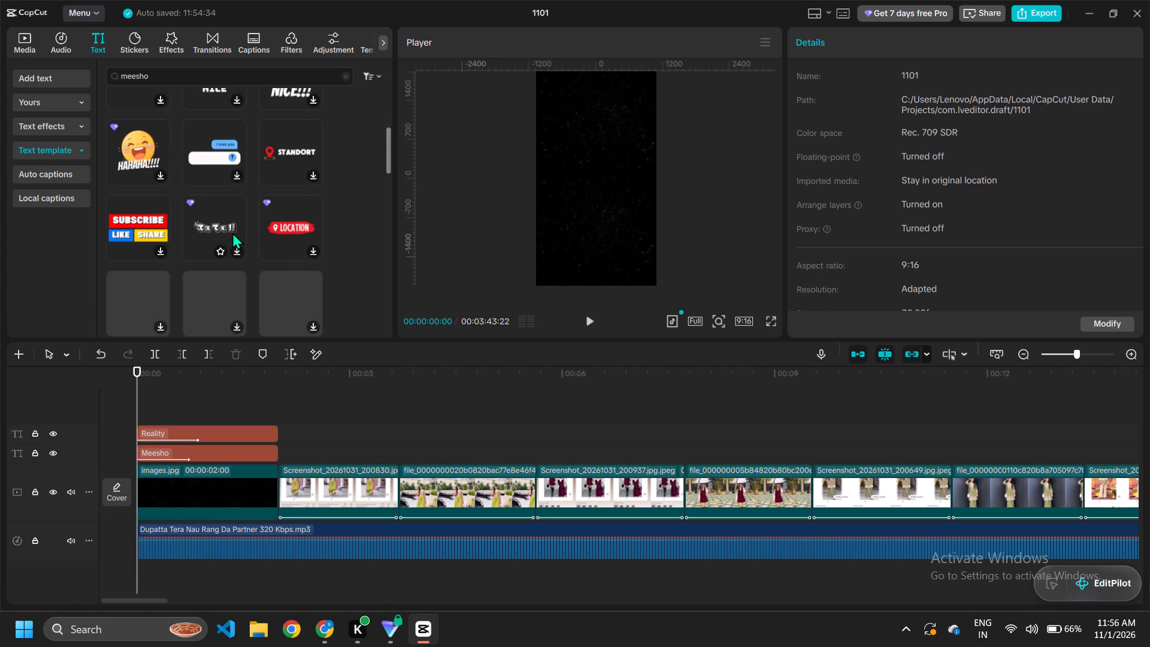
pyautogui.scroll(-3, 232, 232)
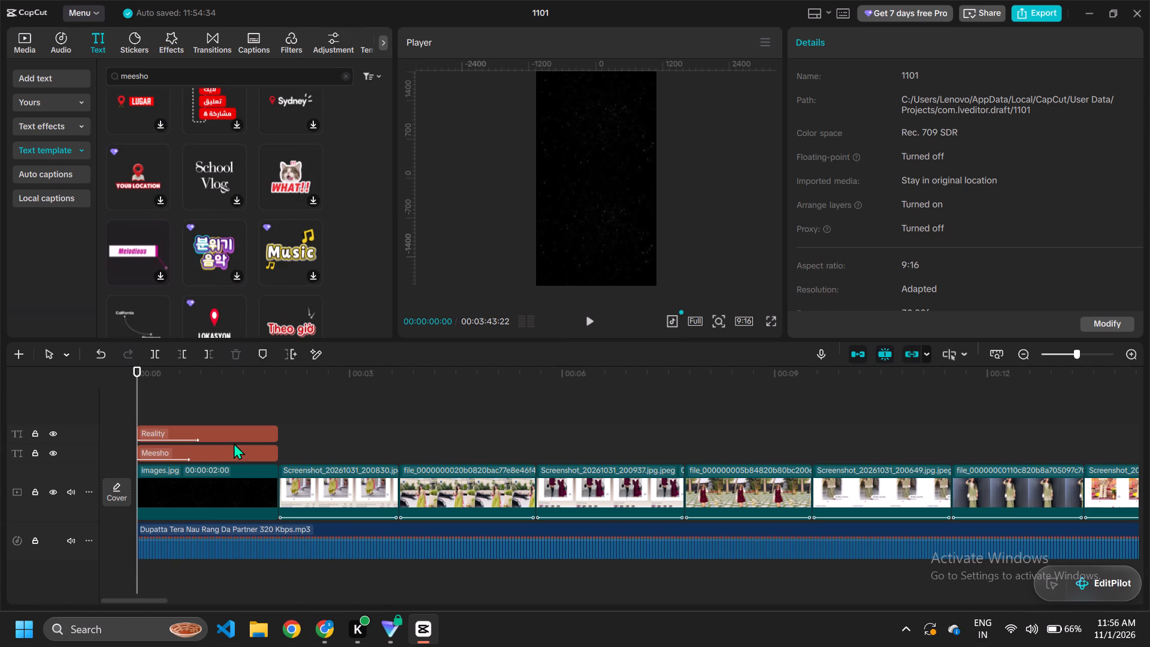
# Preview the "WHAT!!" cat text template over the opening title and the first outfit's screenshot clip.
pyautogui.click(286, 178)
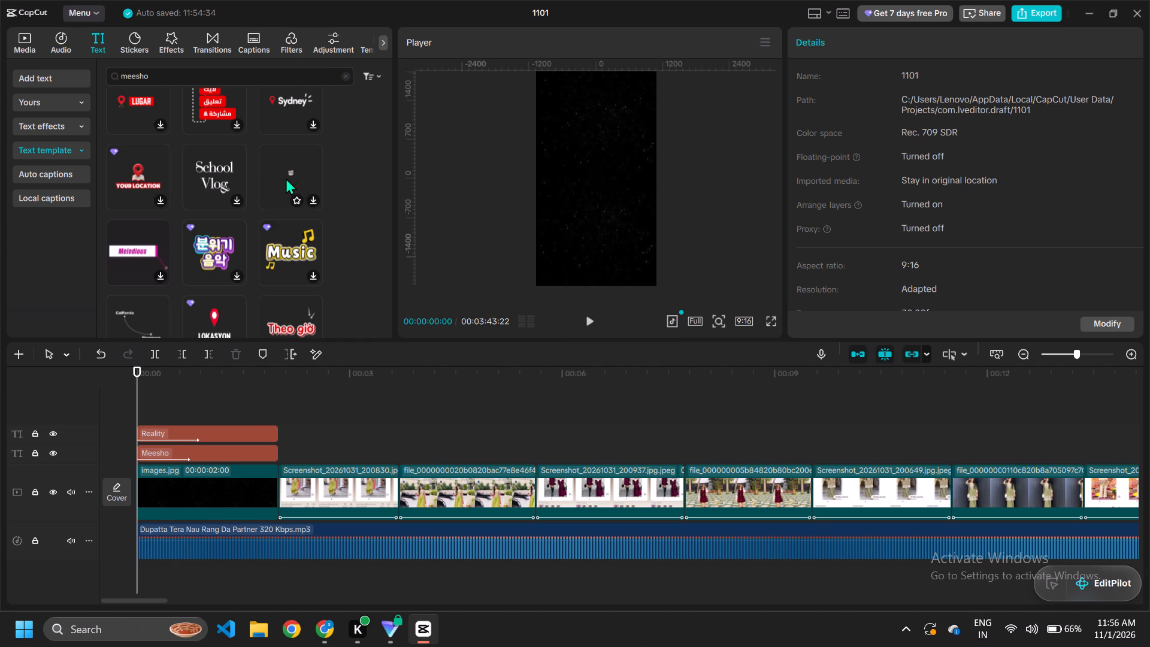
pyautogui.click(585, 321)
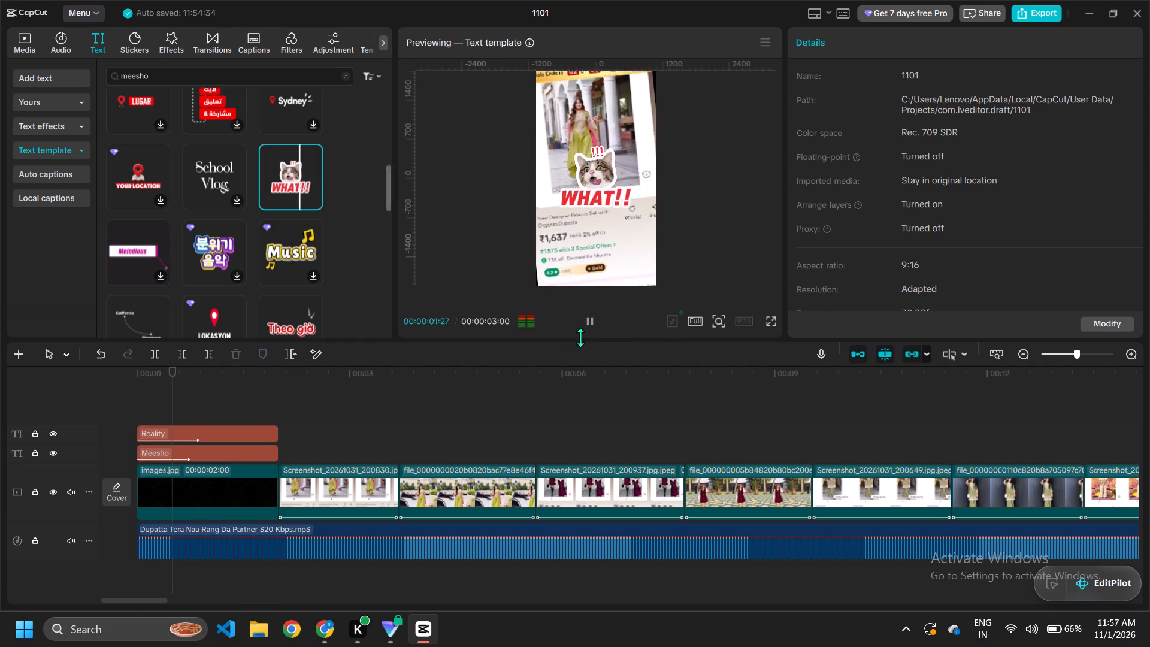
pyautogui.click(586, 322)
# Replace the text template search with "preety".
pyautogui.scroll(-3, 243, 204)
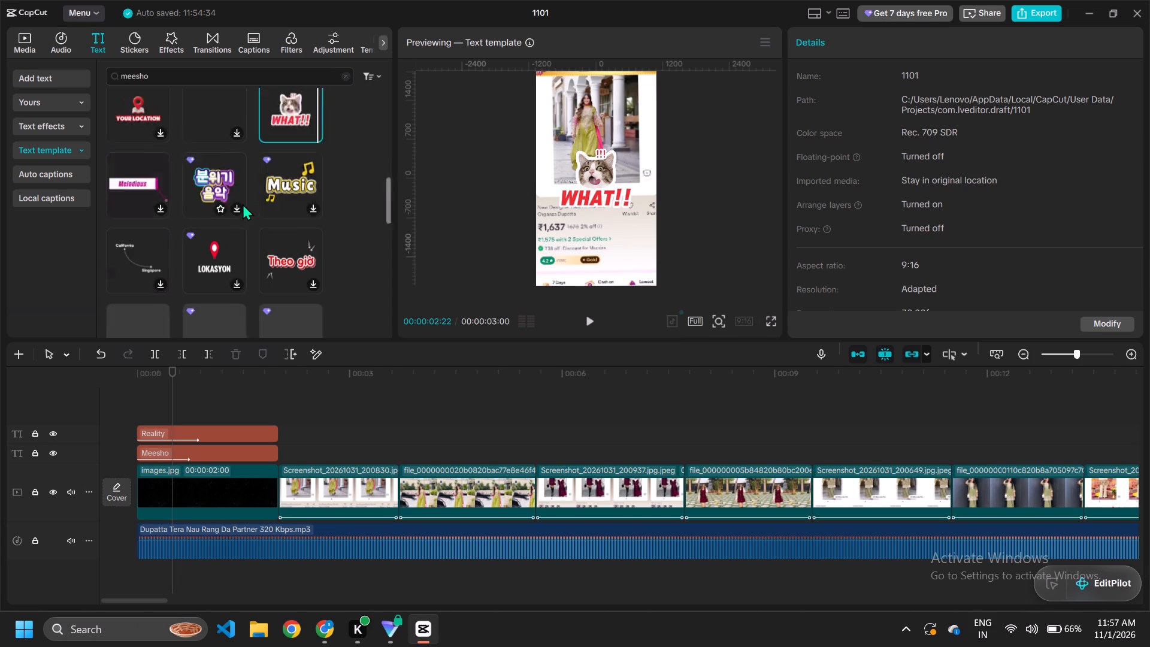
pyautogui.scroll(10, 220, 219)
pyautogui.click(168, 80)
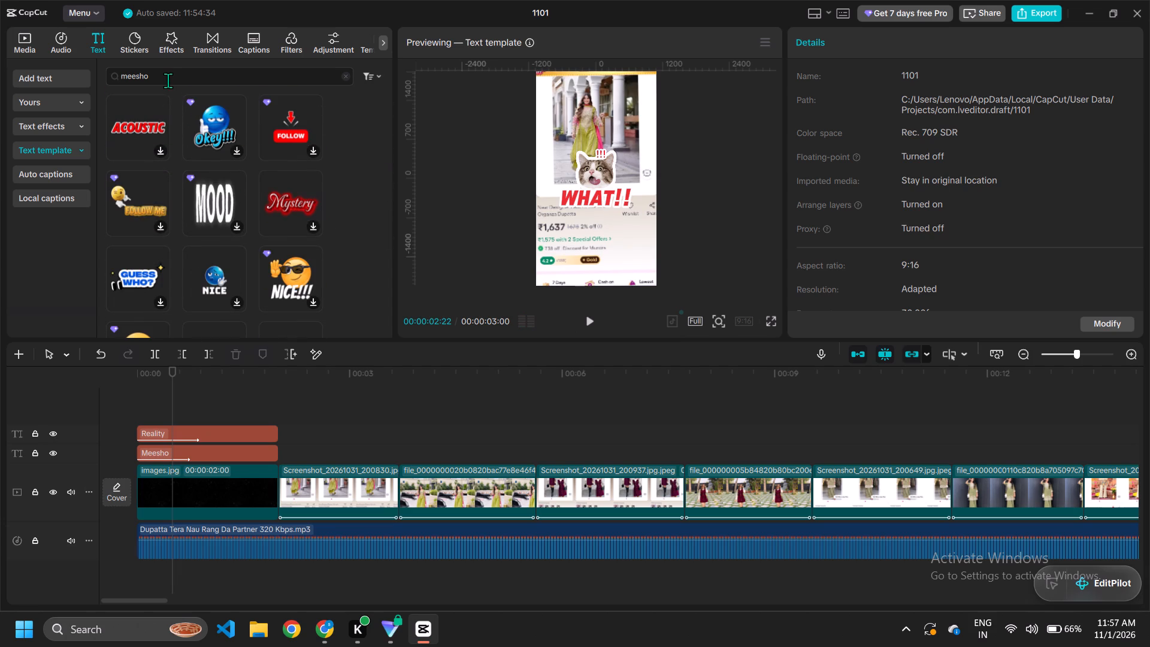
pyautogui.press('BackSpace')
pyautogui.press('BackSpace')
pyautogui.press('BackSpace')
pyautogui.press('BackSpace')
pyautogui.press('BackSpace')
pyautogui.press('BackSpace')
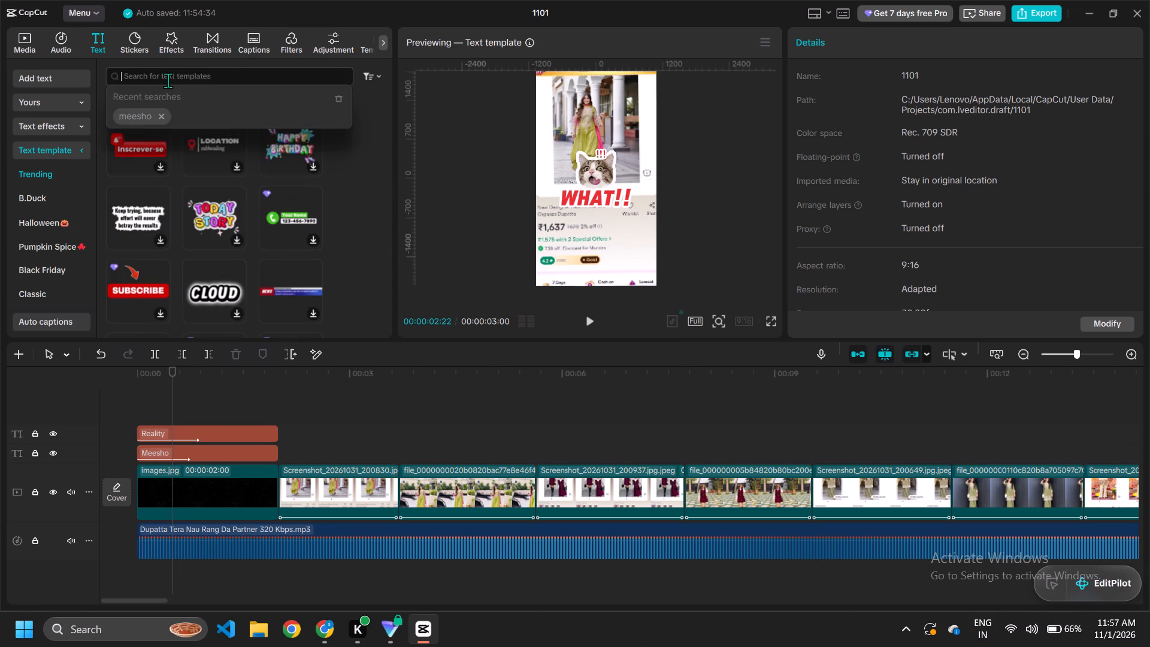
pyautogui.write('preery')
pyautogui.press('space')
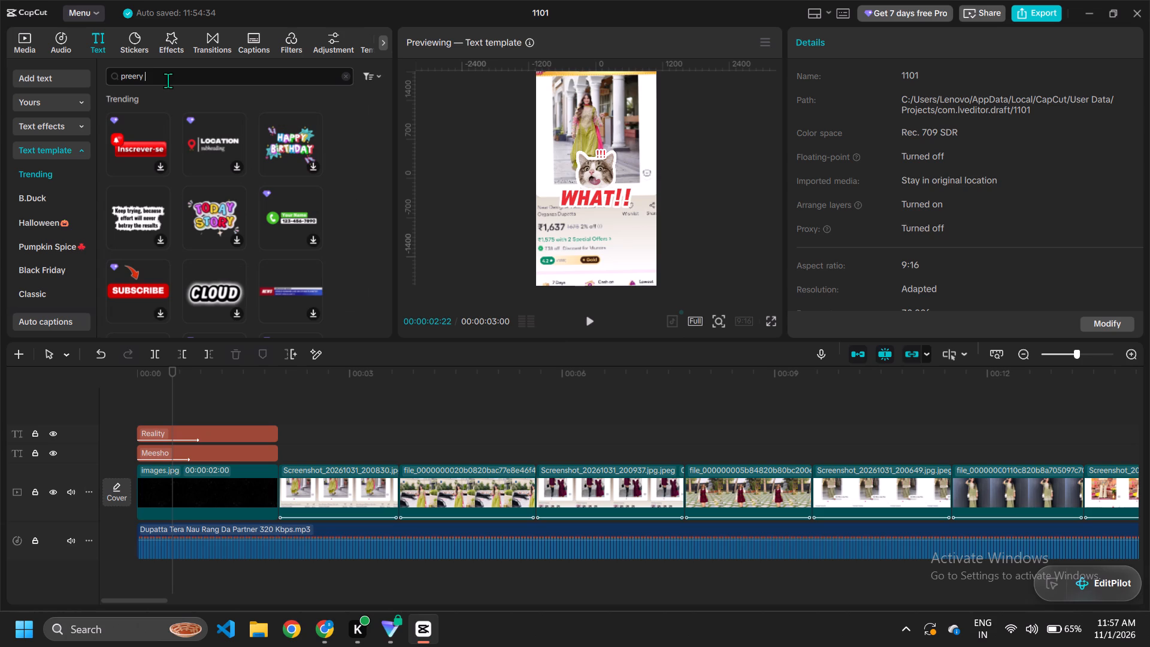
pyautogui.press('BackSpace')
pyautogui.press('BackSpace')
pyautogui.press('BackSpace')
pyautogui.write('ty')
pyautogui.press('space')
pyautogui.press('Return')
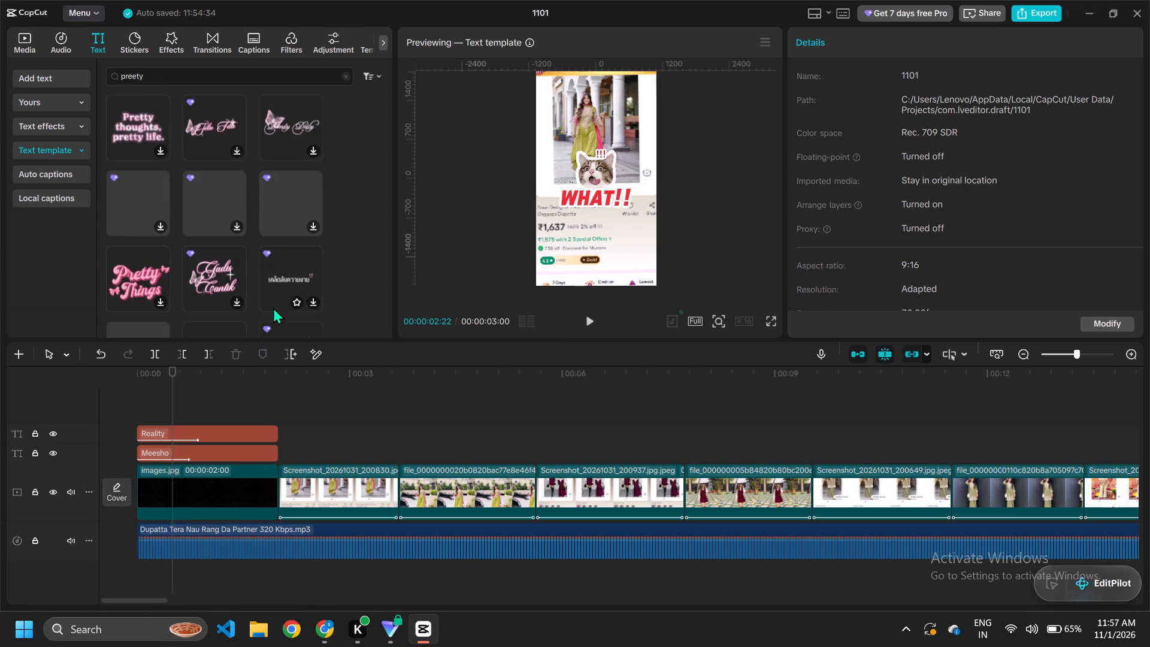
# Look through the text templates matching "preety" for a suitable caption.
pyautogui.click(370, 225)
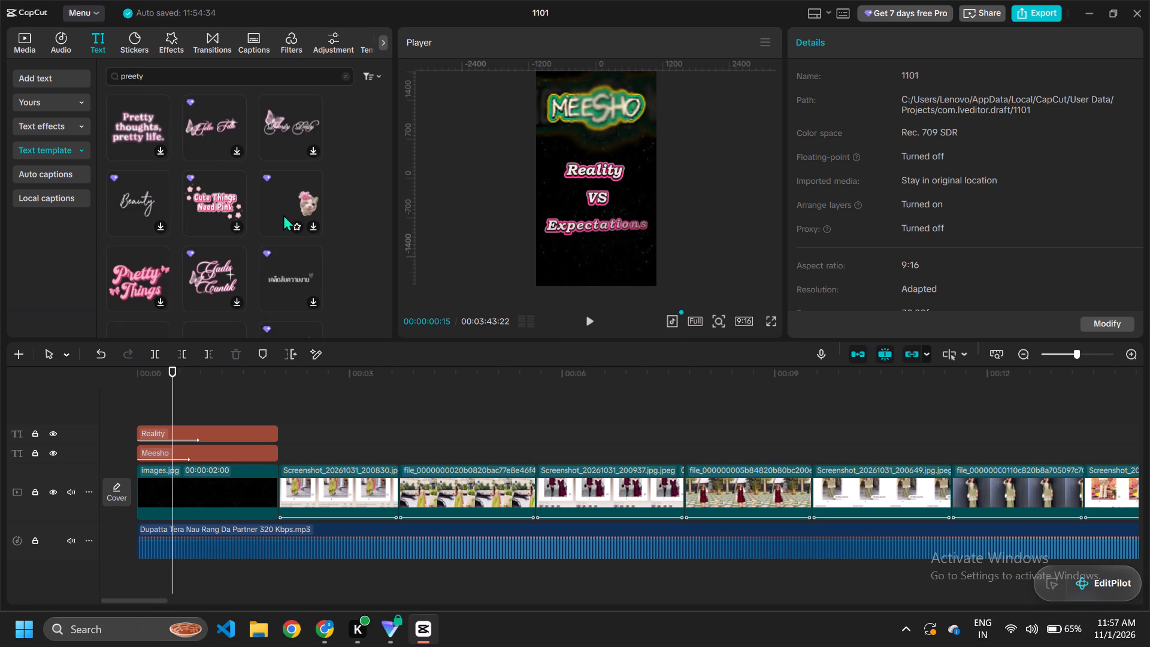
pyautogui.scroll(-1, 243, 223)
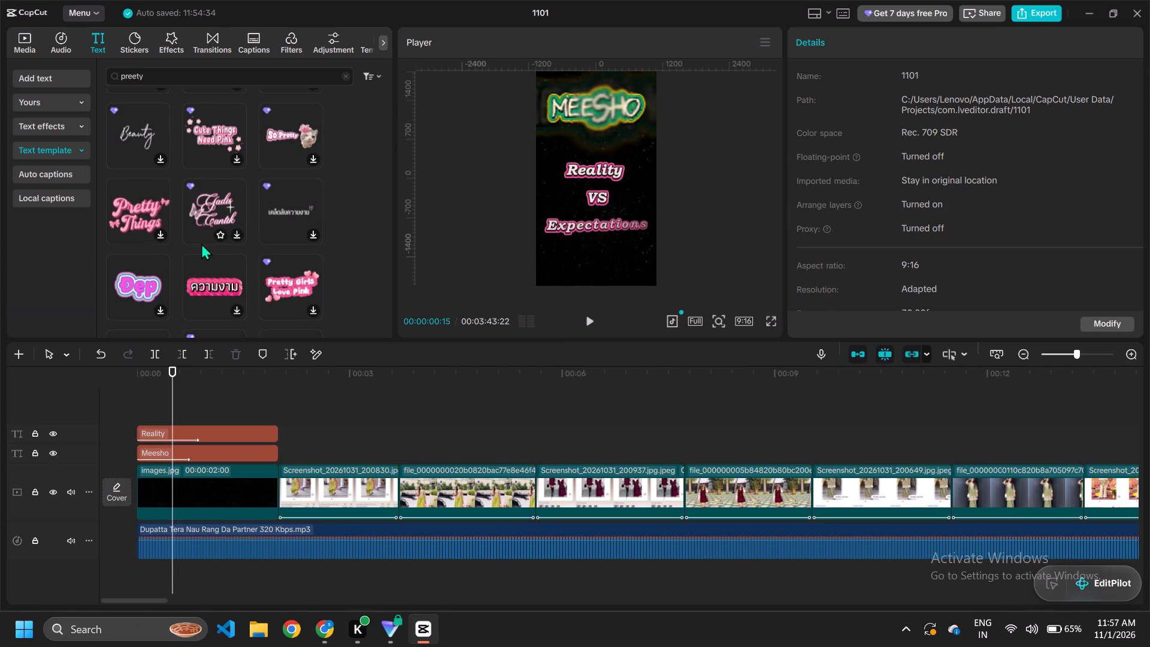
pyautogui.scroll(-4, 201, 243)
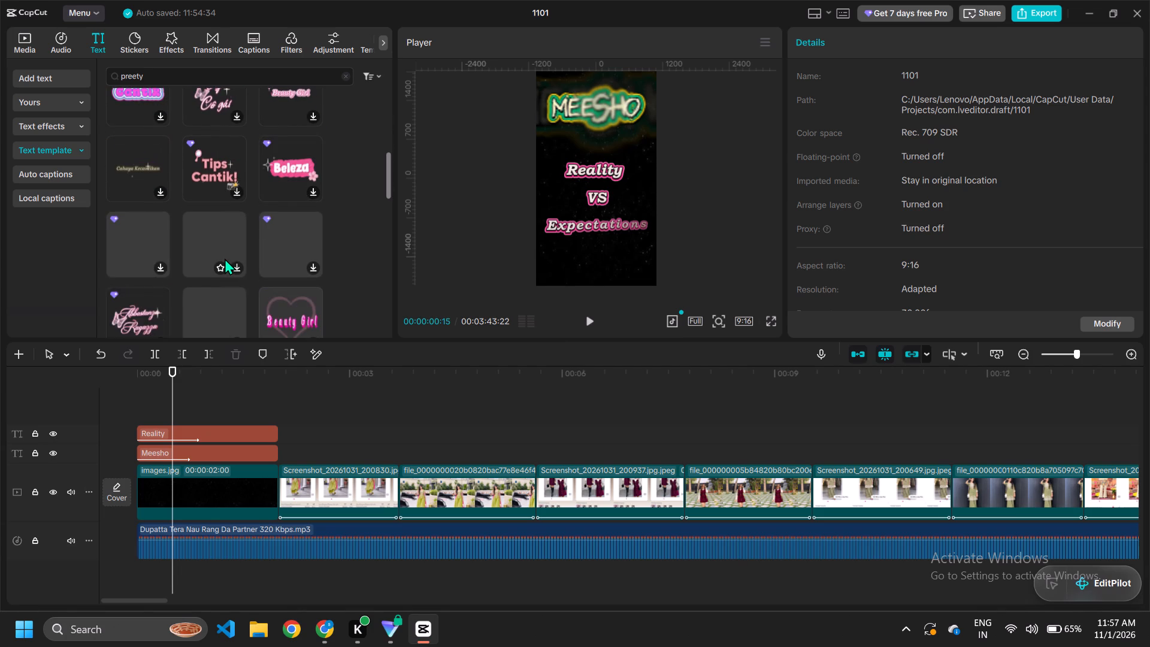
pyautogui.scroll(-3, 225, 258)
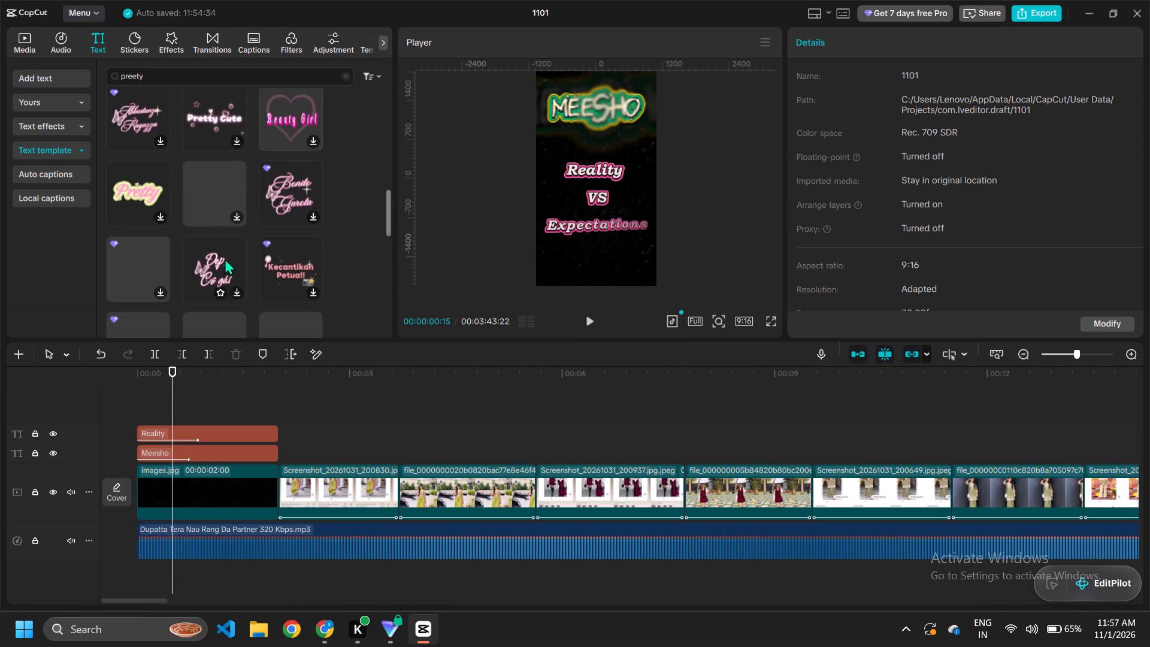
pyautogui.scroll(-3, 192, 262)
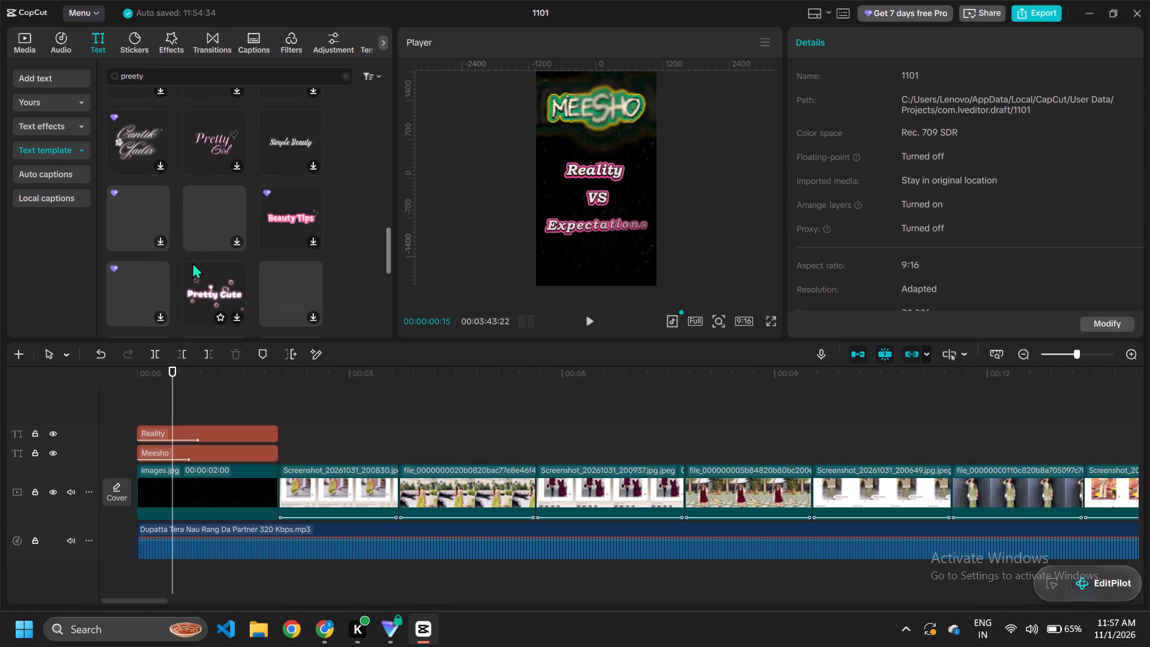
pyautogui.scroll(-2, 192, 262)
pyautogui.scroll(7, 192, 262)
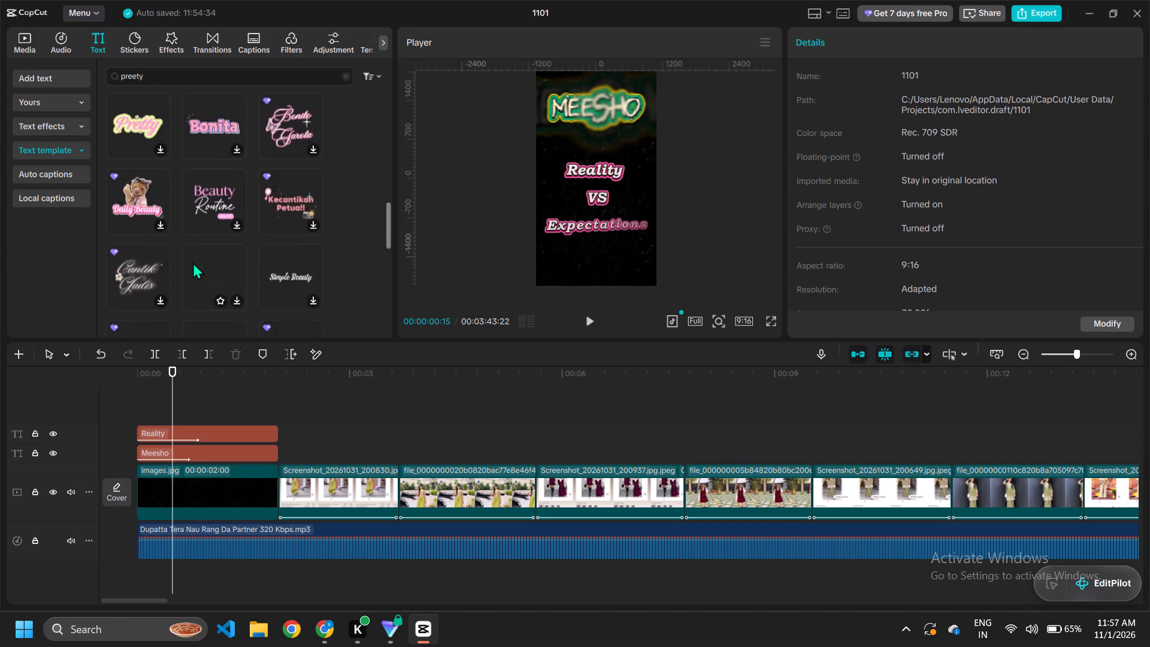
pyautogui.scroll(6, 193, 262)
# Search the text templates for "cat" and add the blushing "Pakiusap" cat template over the opening title.
pyautogui.click(189, 78)
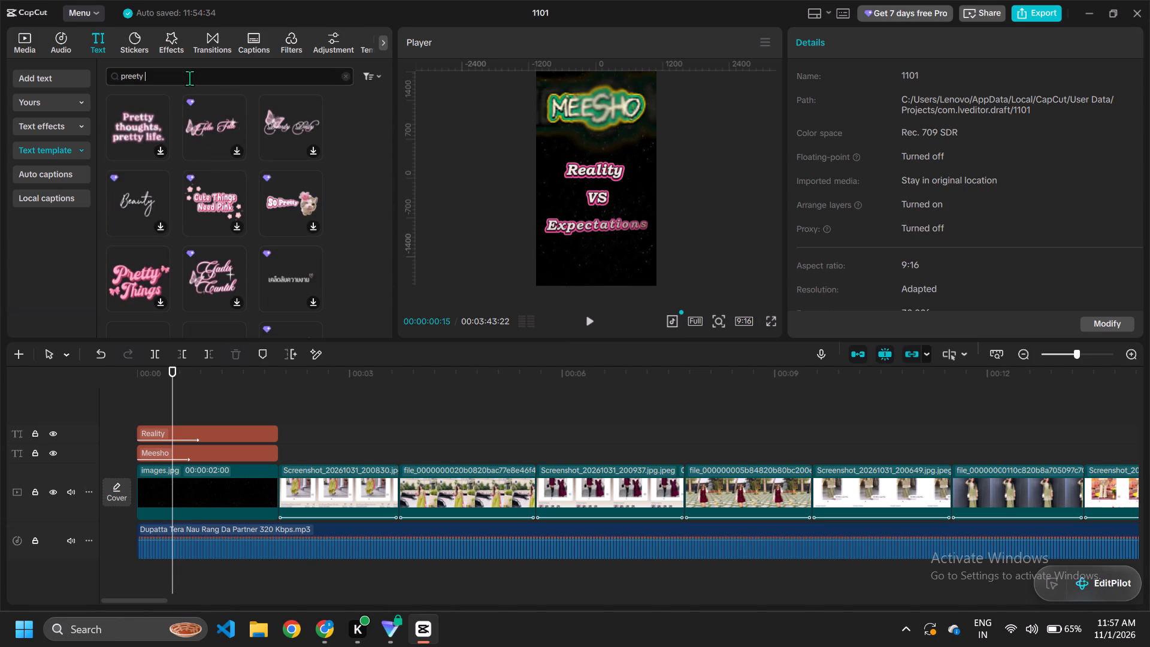
pyautogui.press('BackSpace')
pyautogui.press('BackSpace')
pyautogui.press('BackSpace')
pyautogui.press('BackSpace')
pyautogui.press('BackSpace')
pyautogui.press('BackSpace')
pyautogui.press('BackSpace')
pyautogui.press('BackSpace')
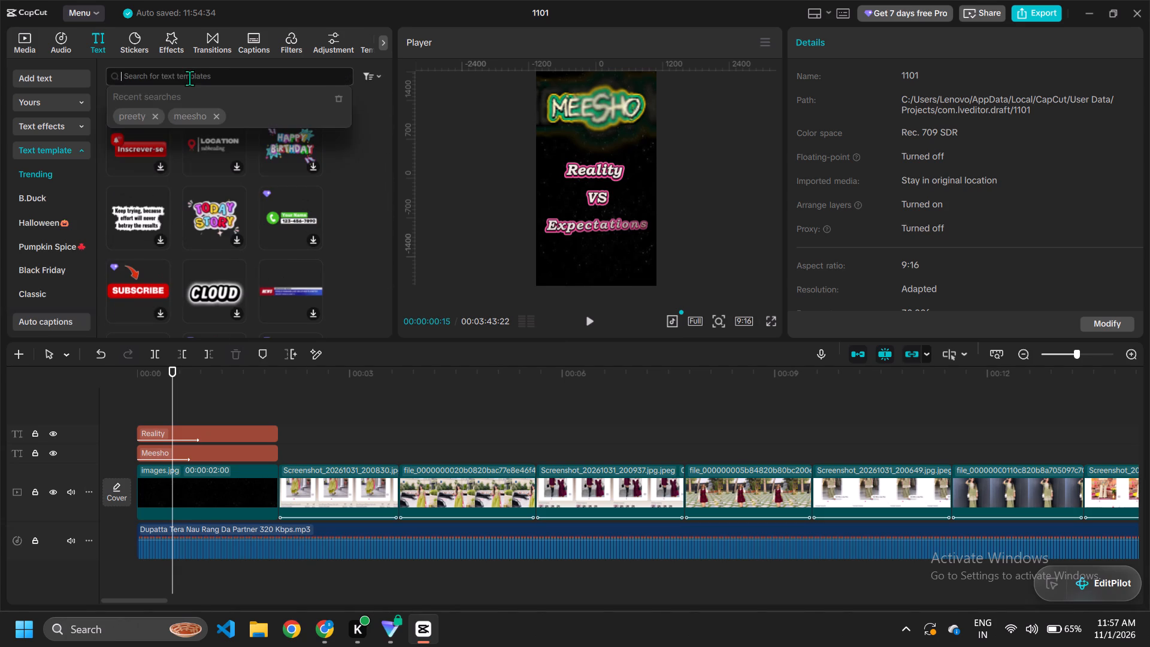
pyautogui.write('cat')
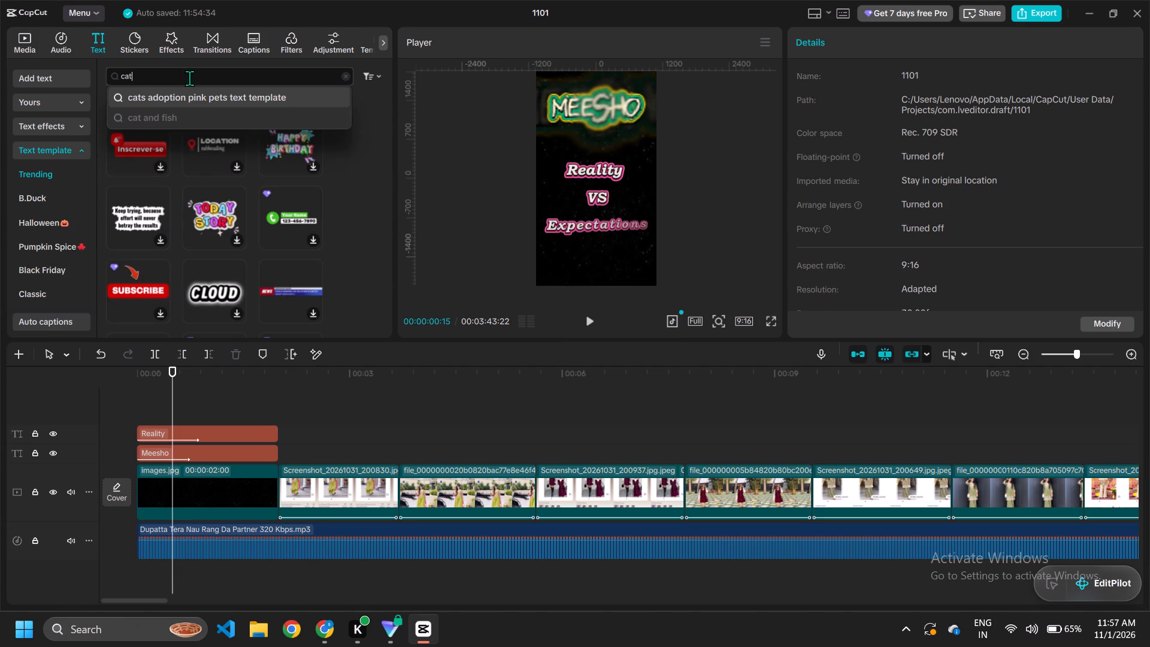
pyautogui.press('Return')
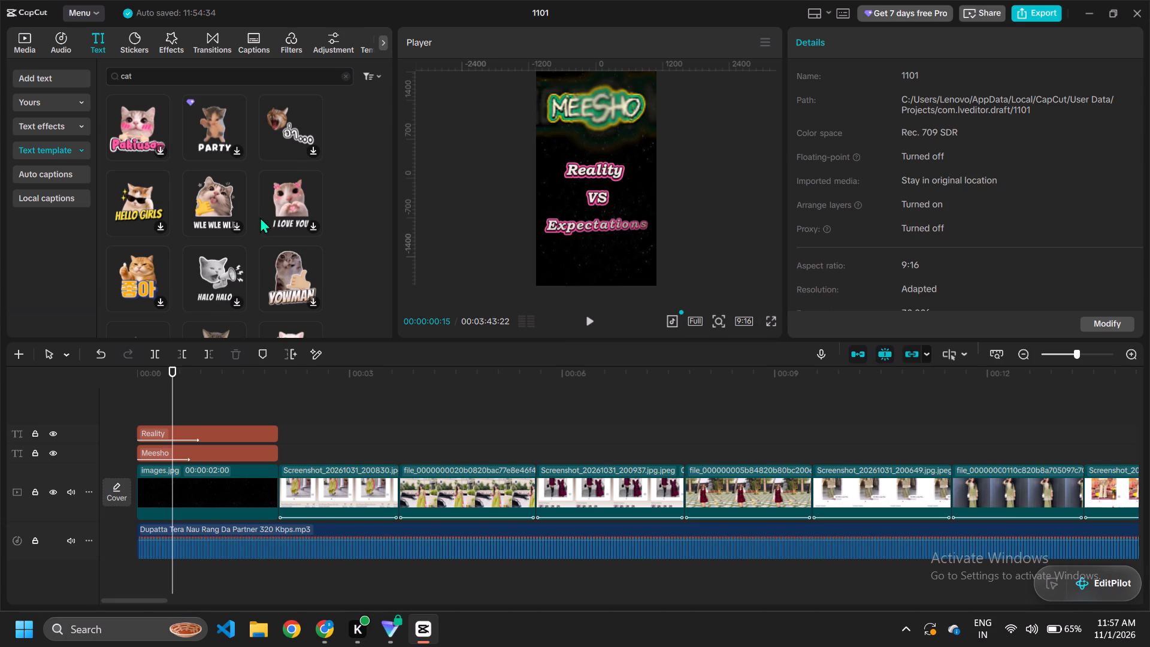
pyautogui.click(138, 134)
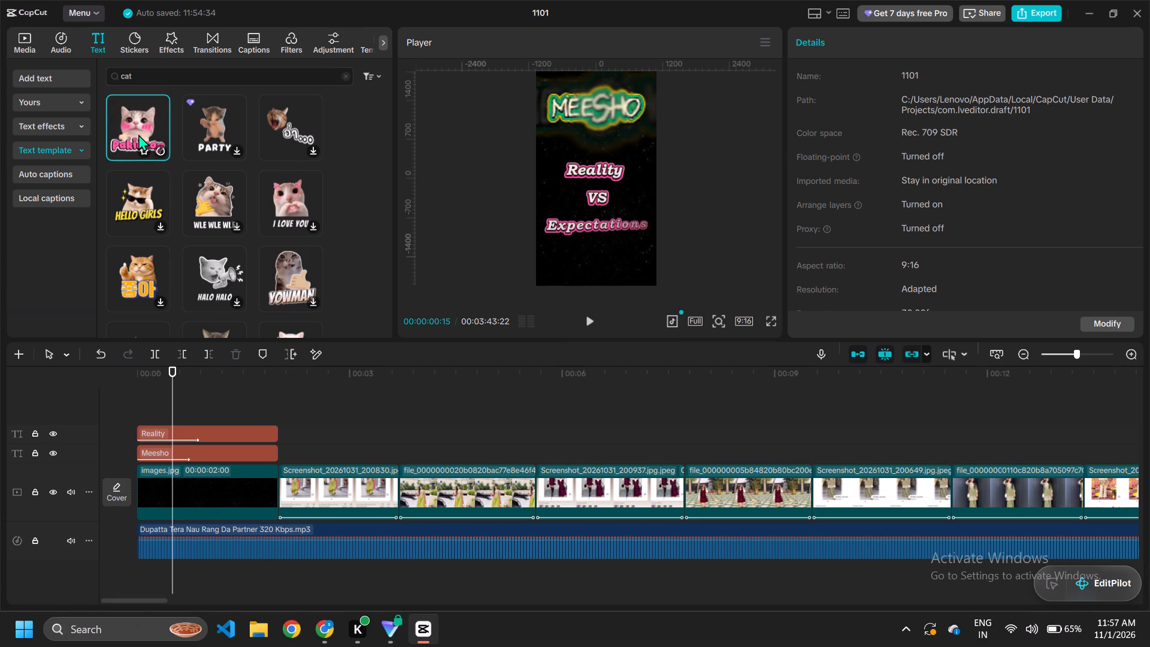
pyautogui.click(161, 149)
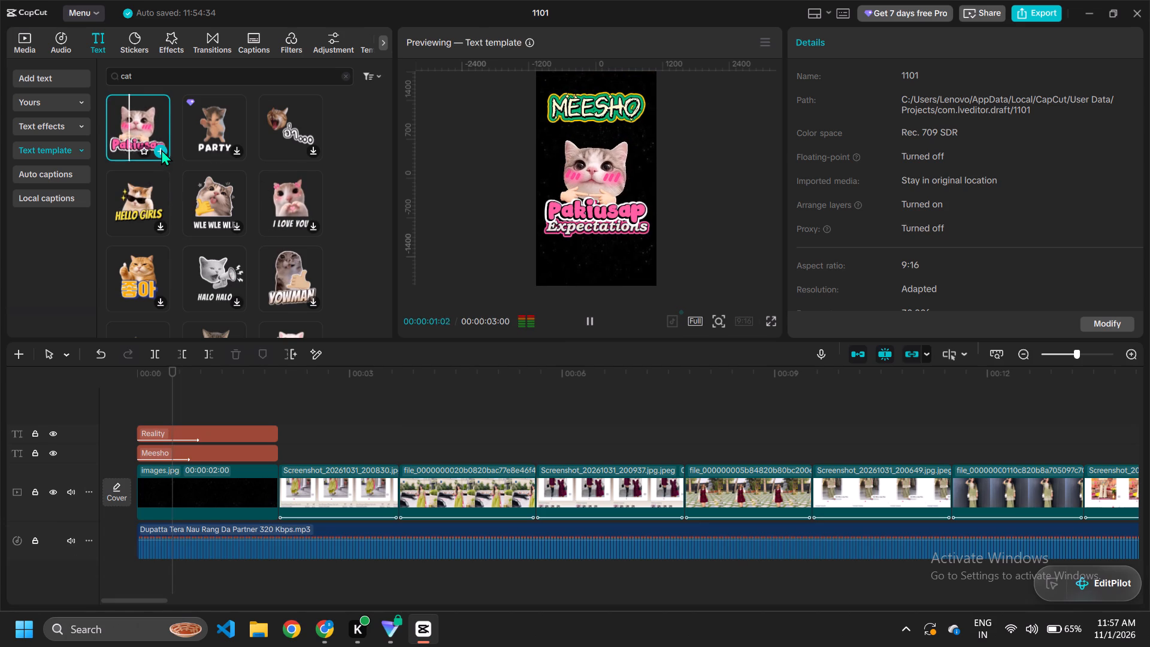
# Scale the Pakiusap cat template down to 42% and place it centred below "Expectations", at about Y -1327.
pyautogui.moveTo(649, 229); pyautogui.dragTo(613, 206)
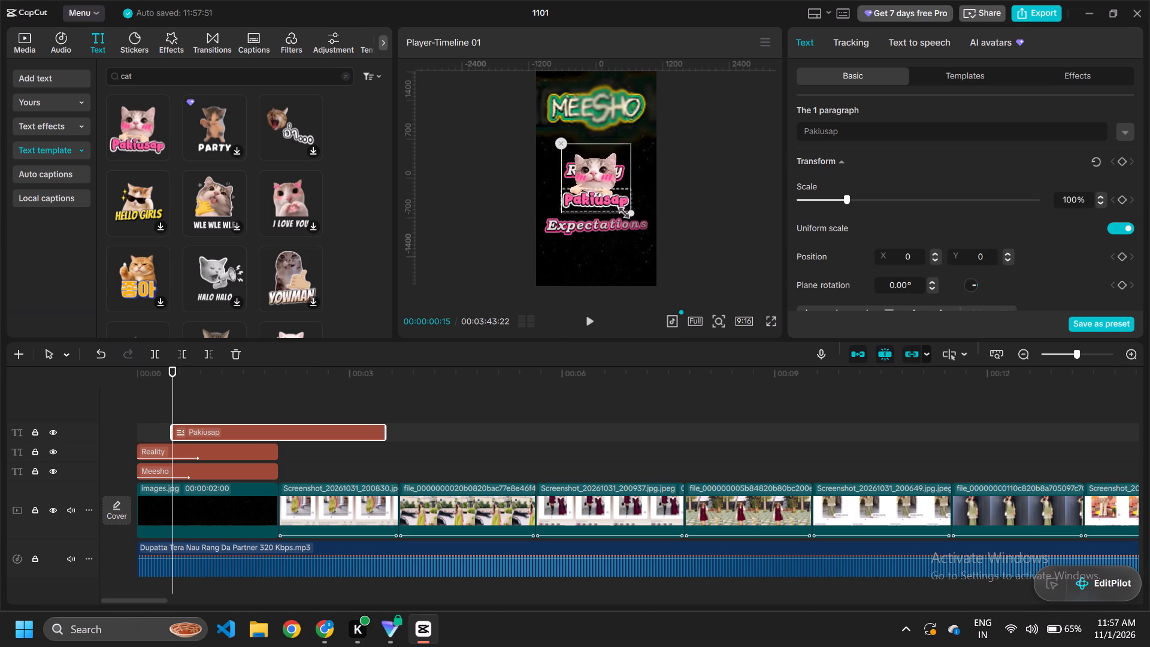
pyautogui.moveTo(613, 206); pyautogui.dragTo(601, 198)
pyautogui.moveTo(592, 183); pyautogui.dragTo(594, 256)
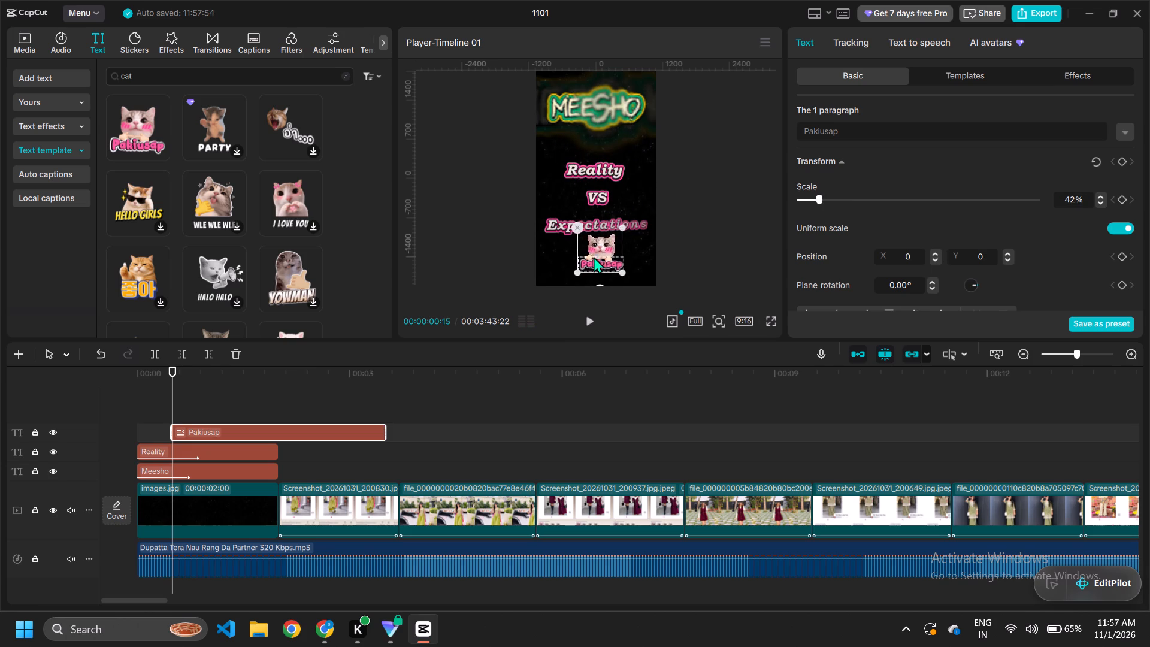
pyautogui.moveTo(594, 256); pyautogui.dragTo(589, 256)
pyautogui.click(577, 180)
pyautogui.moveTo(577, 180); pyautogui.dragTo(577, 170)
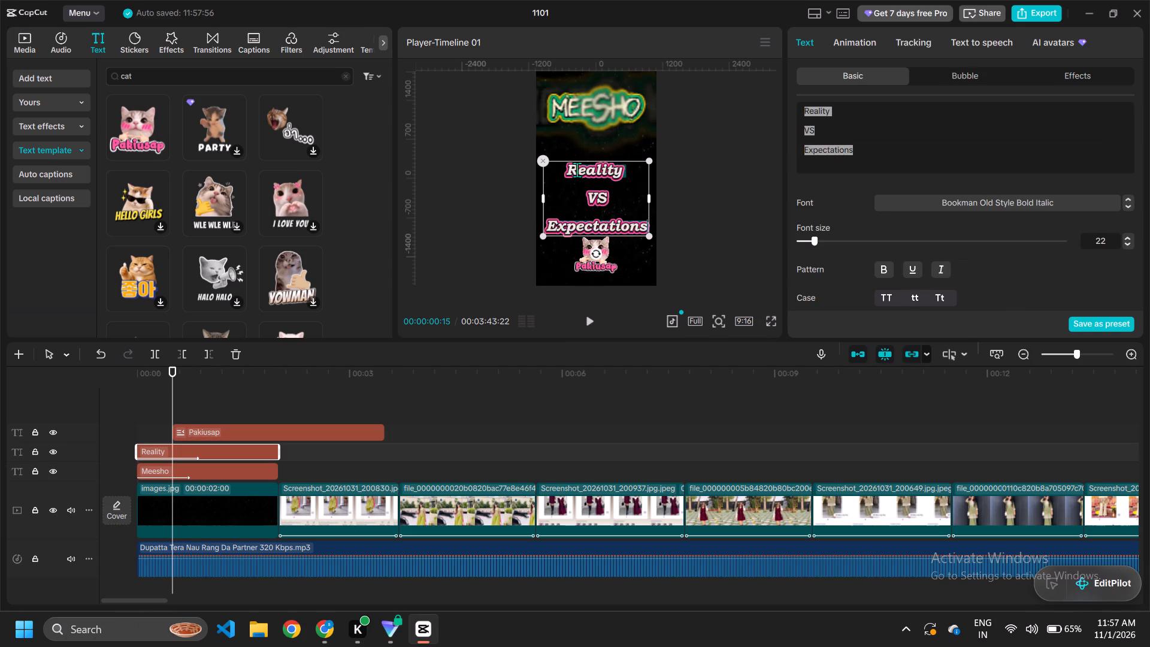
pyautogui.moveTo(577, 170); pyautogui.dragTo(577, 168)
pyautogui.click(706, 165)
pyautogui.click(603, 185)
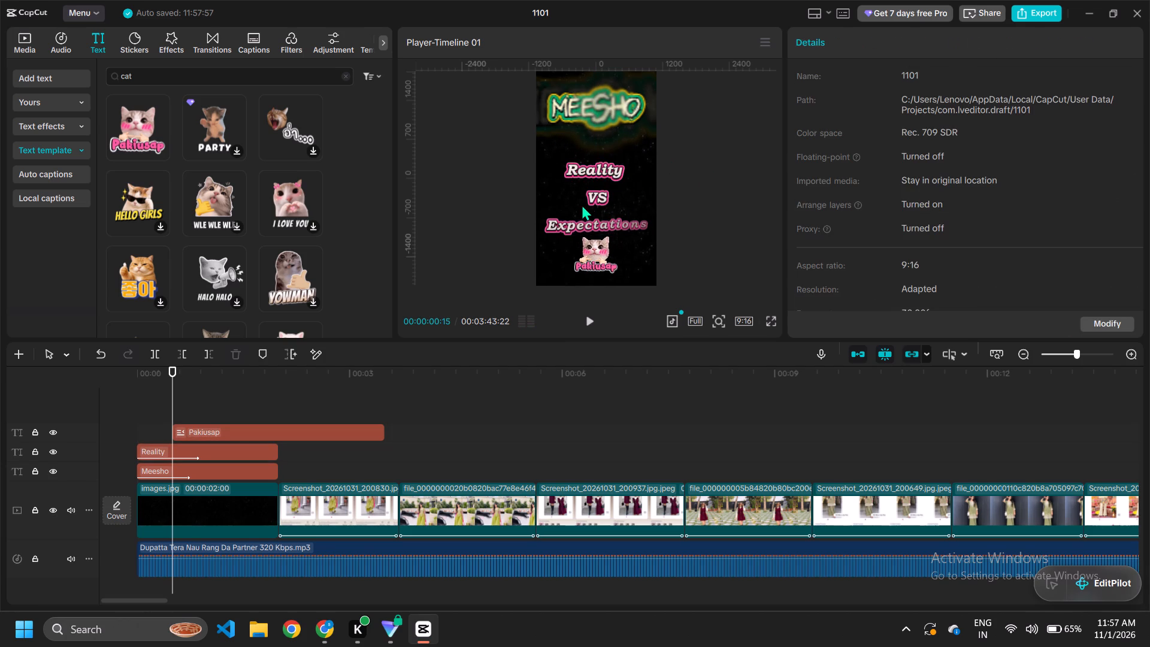
# Align the Pakiusap template with the start of the timeline, trim it to the title's 2-second length, and play the opening.
pyautogui.moveTo(230, 427); pyautogui.dragTo(183, 427)
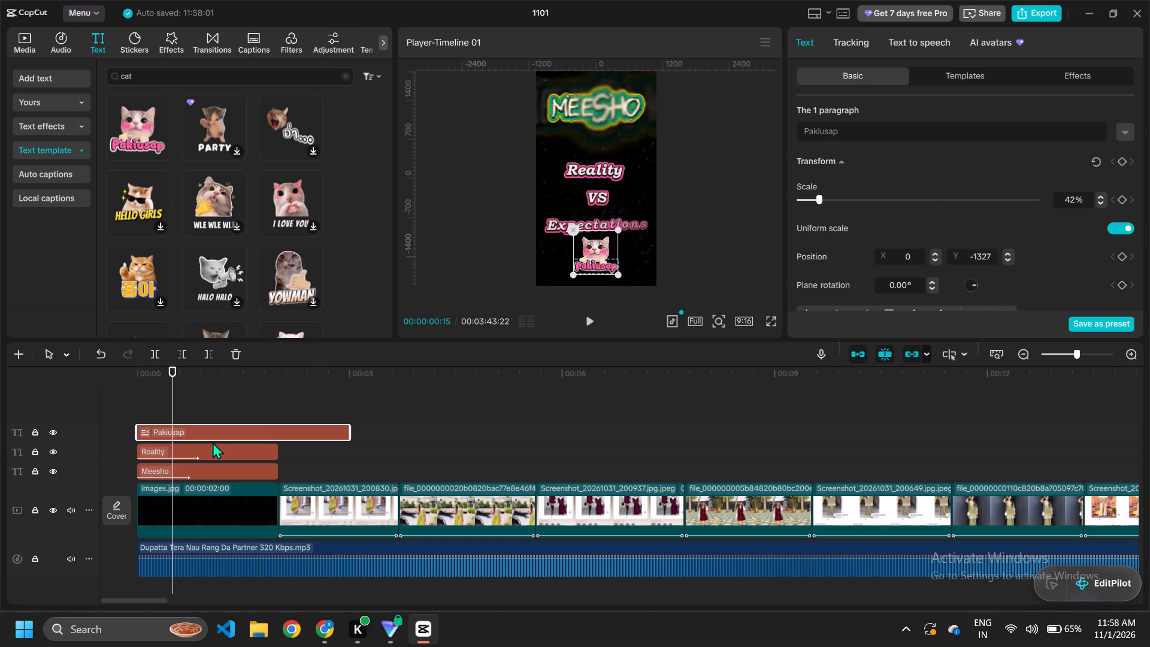
pyautogui.moveTo(352, 436); pyautogui.dragTo(279, 442)
pyautogui.click(197, 450)
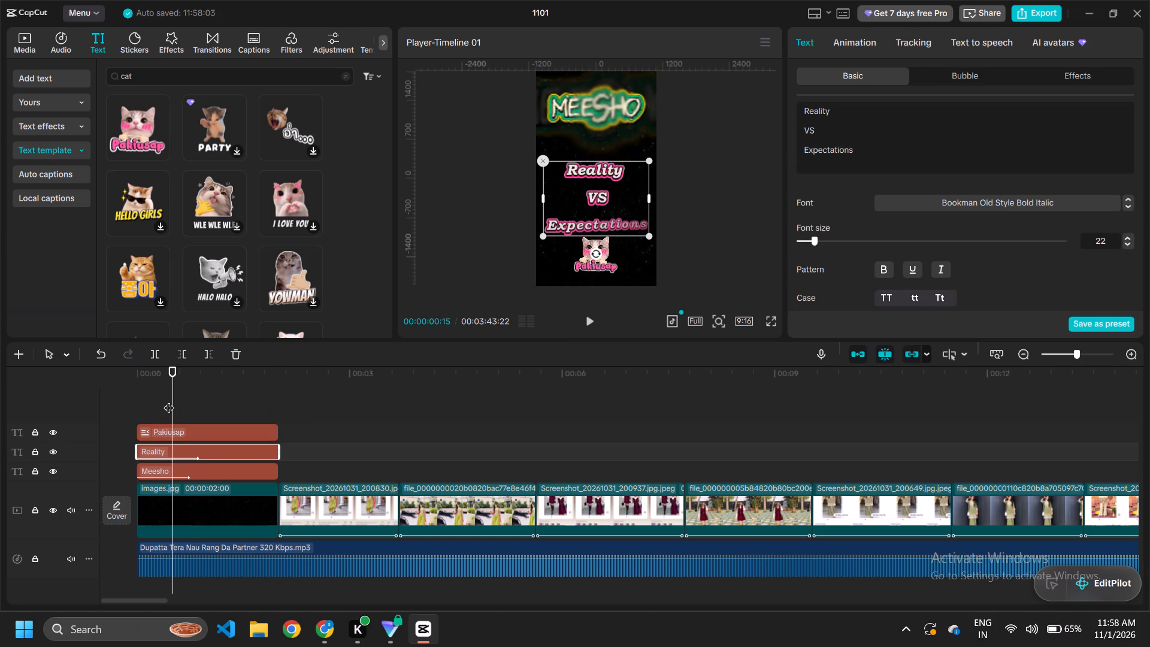
pyautogui.moveTo(175, 403); pyautogui.dragTo(56, 409)
pyautogui.click(595, 321)
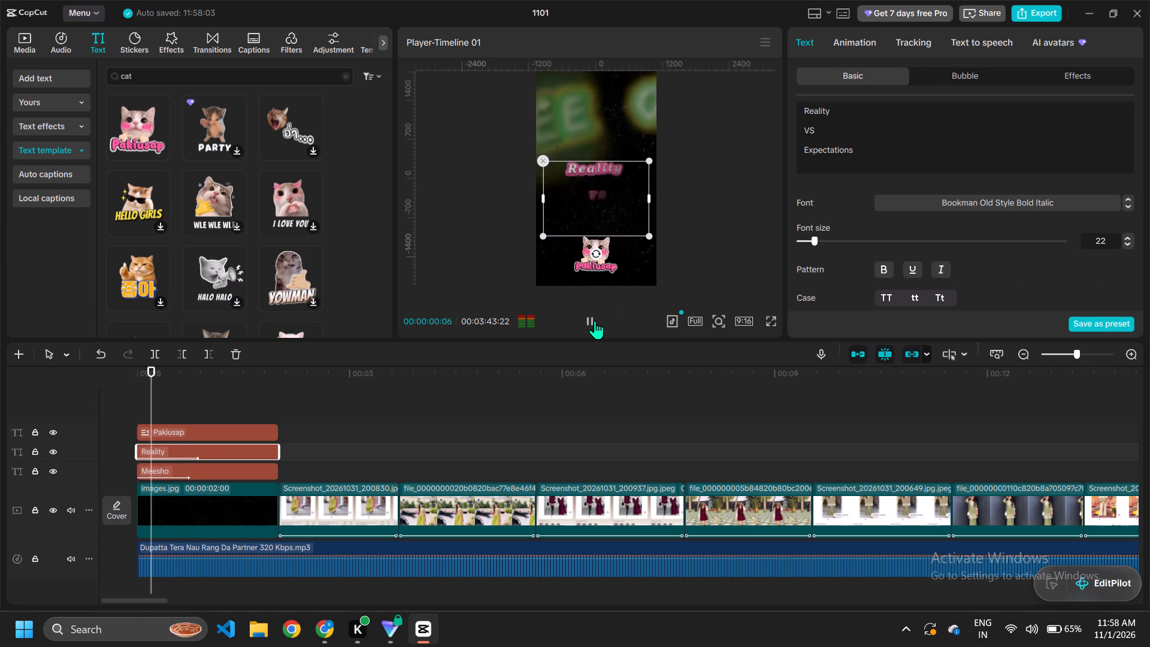
pyautogui.click(595, 321)
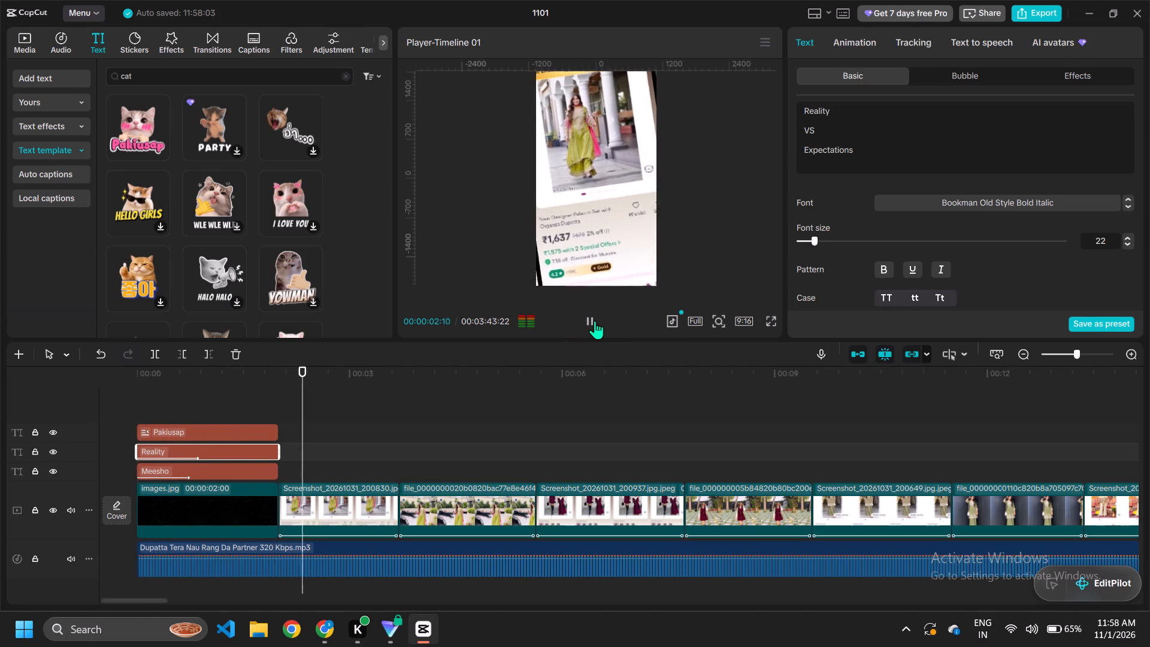
# Move the "Reality VS Expectations" title slightly up to leave a gap above the cat template, and play it back.
pyautogui.moveTo(307, 424); pyautogui.dragTo(231, 434)
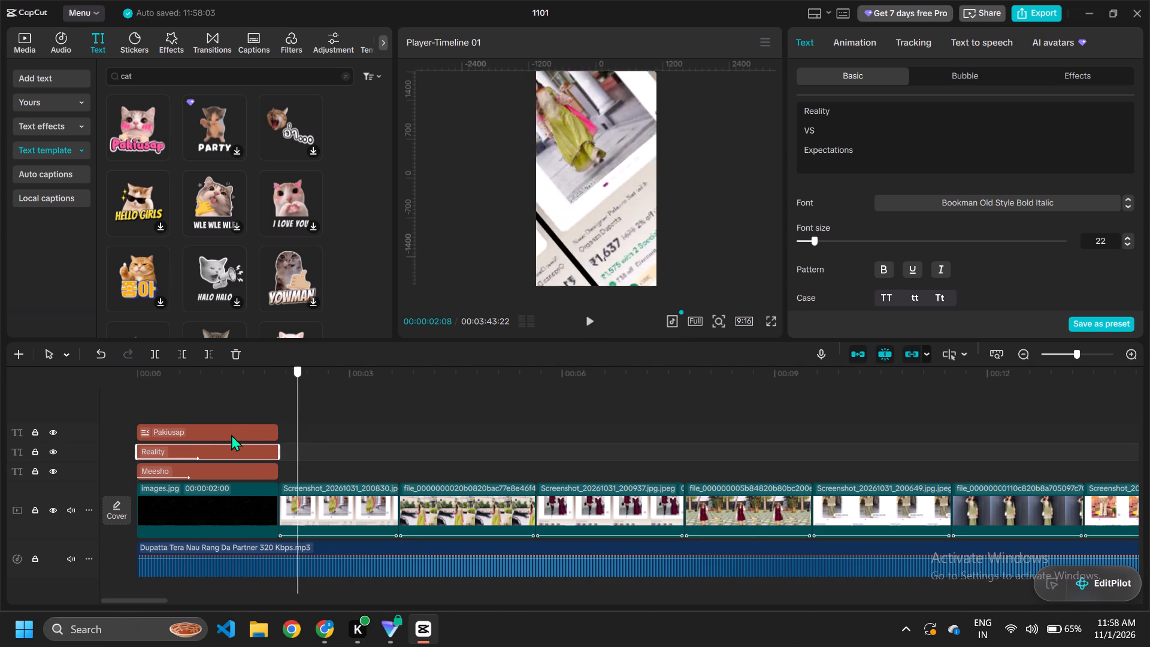
pyautogui.moveTo(231, 434); pyautogui.dragTo(80, 445)
pyautogui.click(188, 451)
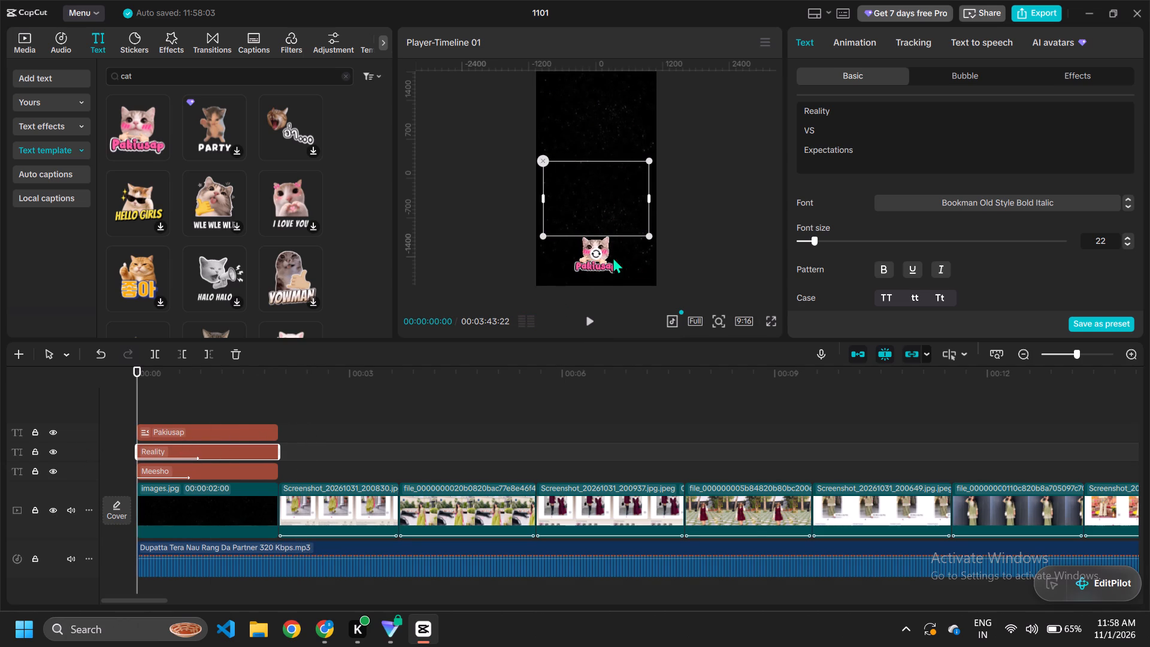
pyautogui.click(198, 374)
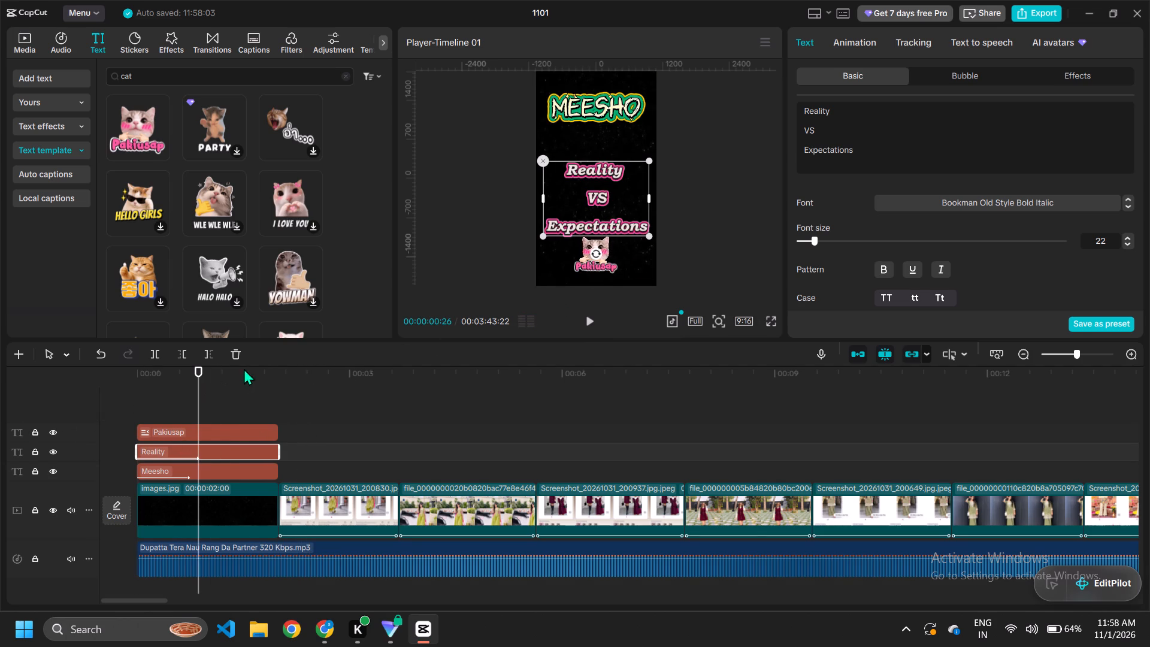
pyautogui.moveTo(576, 213); pyautogui.dragTo(578, 198)
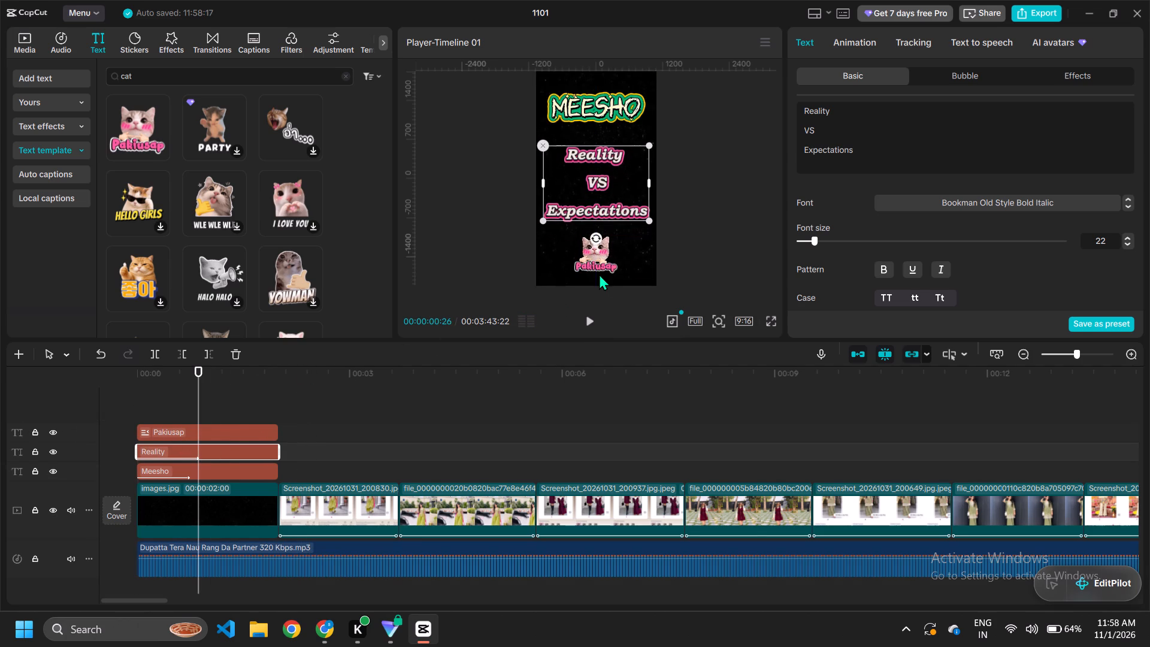
pyautogui.click(588, 314)
pyautogui.click(588, 315)
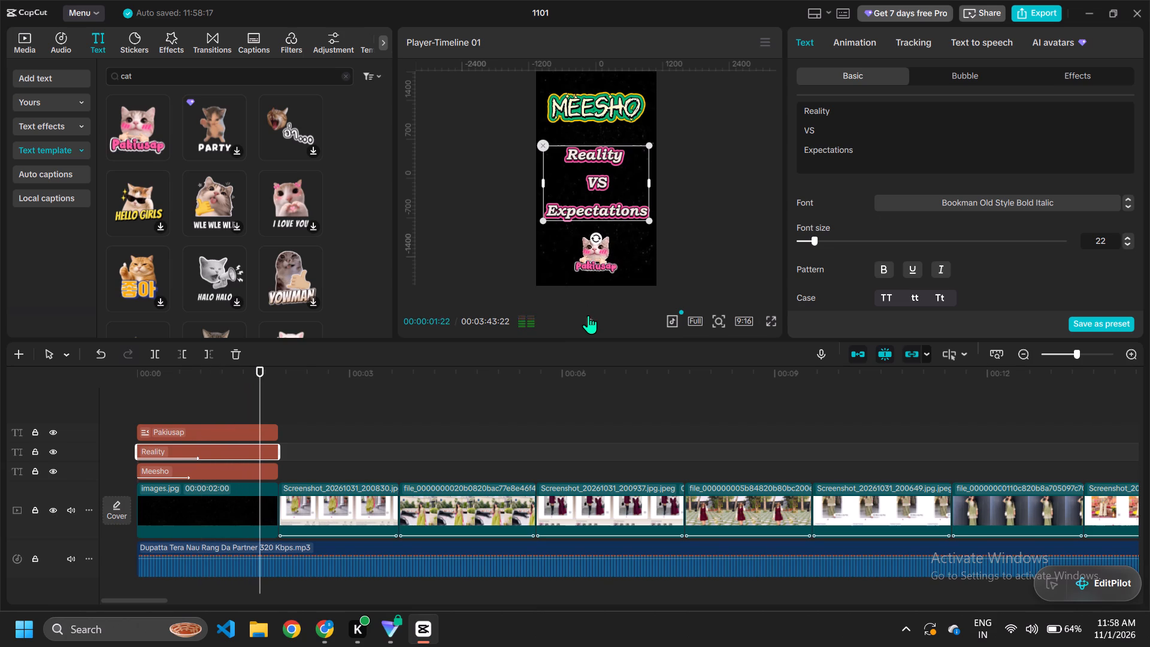
# Check the Pakiusap template's tracking and effects options, and go back to its basic settings.
pyautogui.click(211, 432)
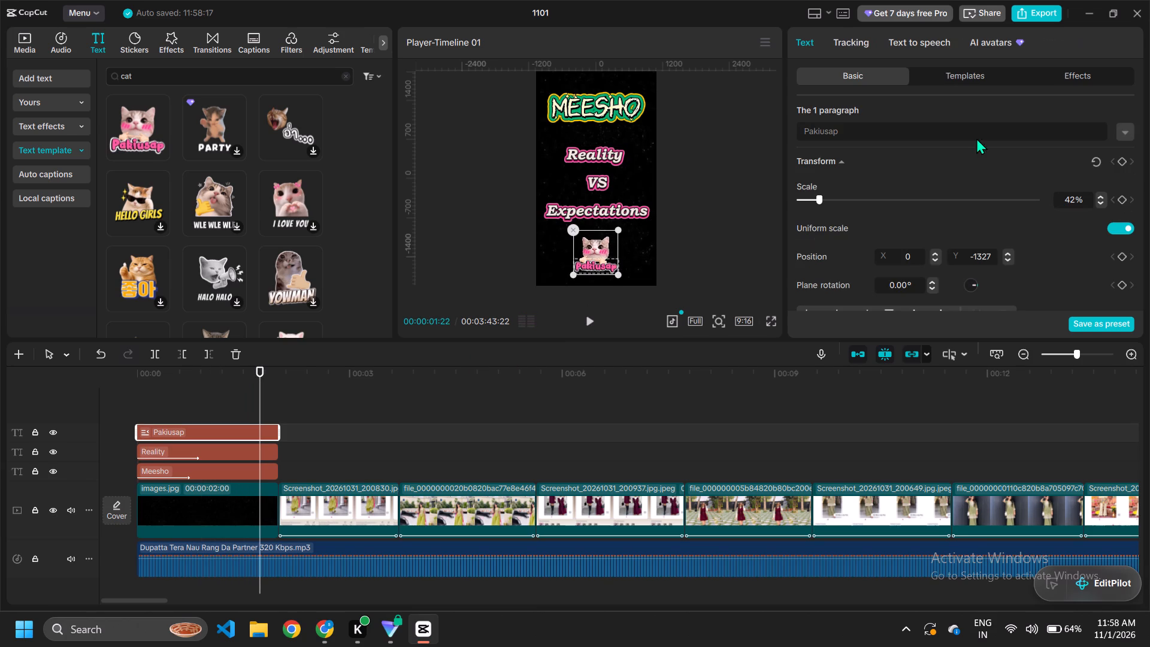
pyautogui.click(854, 46)
pyautogui.click(818, 46)
pyautogui.click(1062, 75)
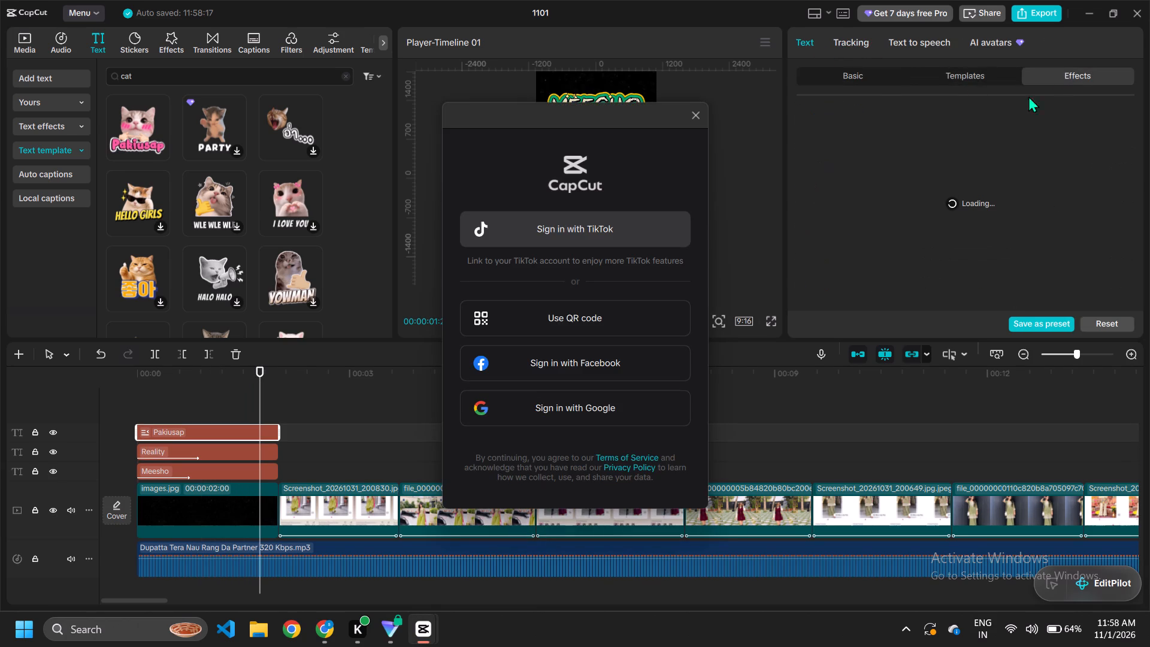
pyautogui.click(695, 118)
pyautogui.click(855, 78)
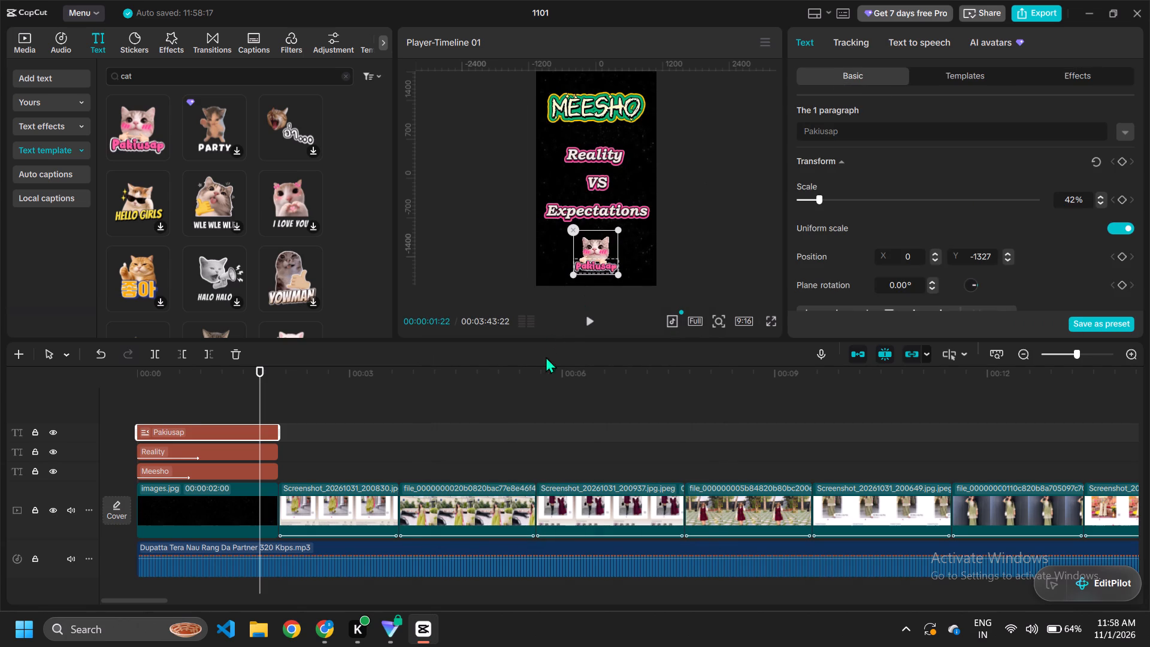
# Play the opening from the start again to review the title, the cat template and the cut to the first outfit.
pyautogui.moveTo(258, 400); pyautogui.dragTo(87, 416)
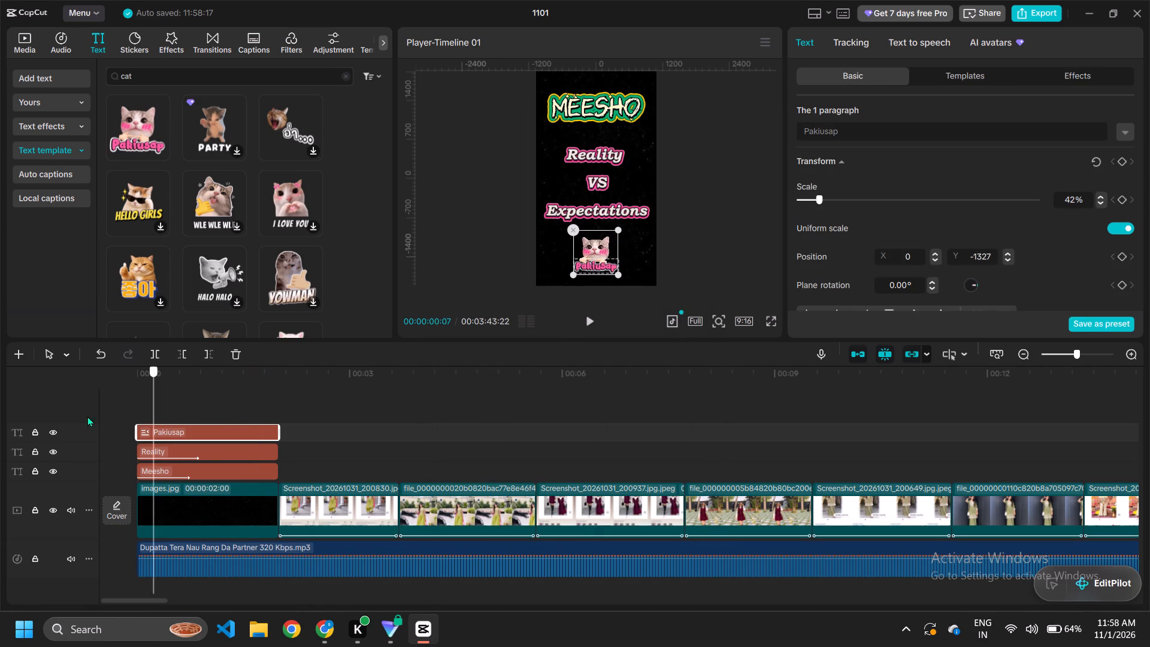
pyautogui.moveTo(87, 416); pyautogui.dragTo(76, 416)
pyautogui.click(591, 328)
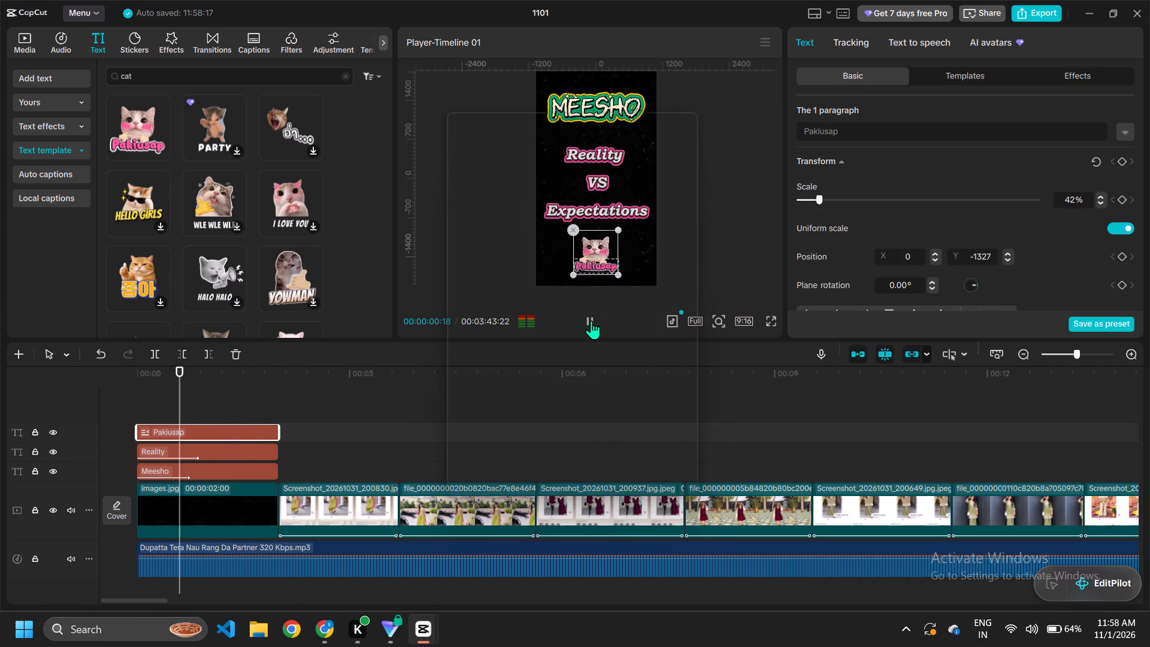
pyautogui.click(701, 114)
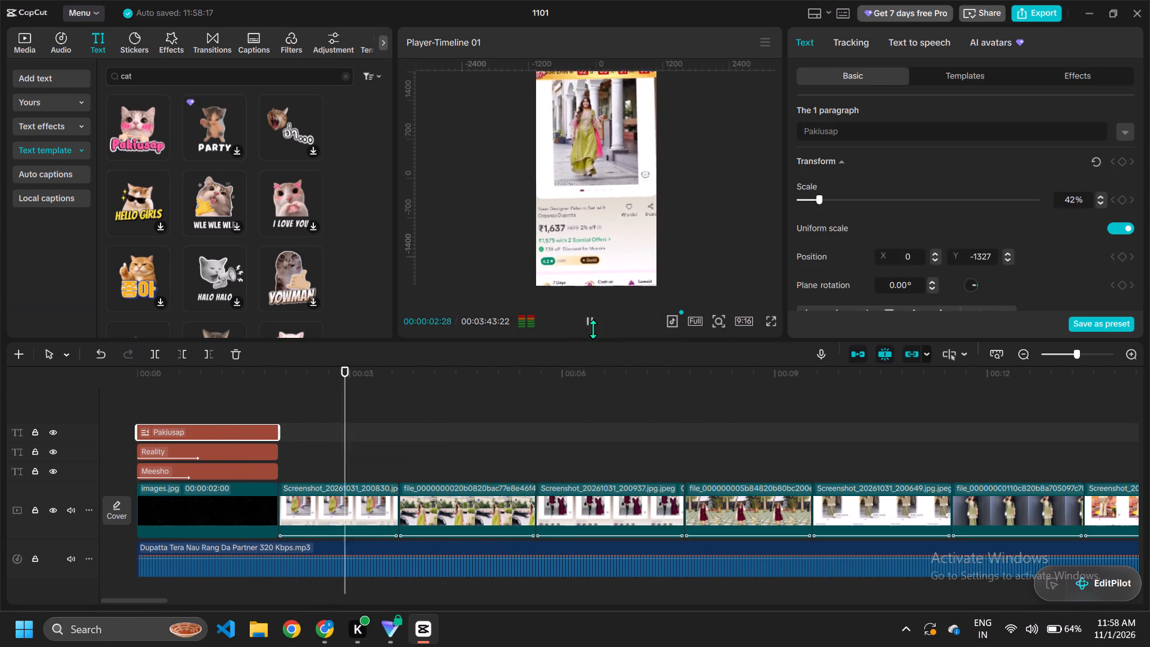
pyautogui.click(590, 321)
pyautogui.moveTo(405, 413); pyautogui.dragTo(404, 413)
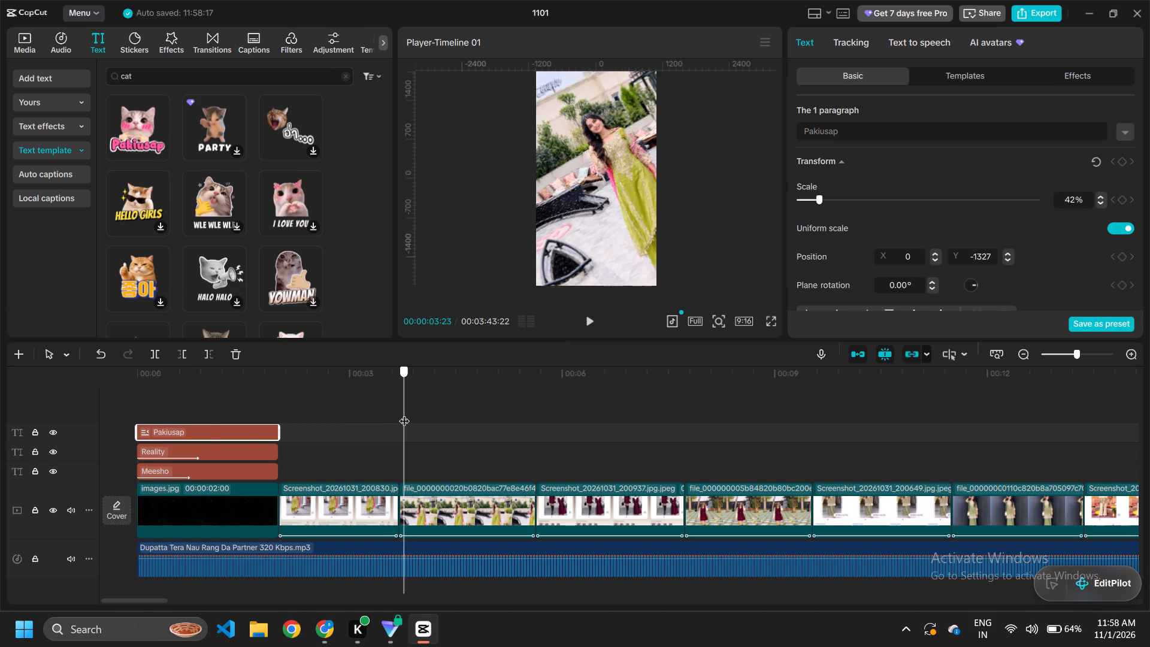
pyautogui.moveTo(404, 413); pyautogui.dragTo(41, 438)
pyautogui.click(592, 324)
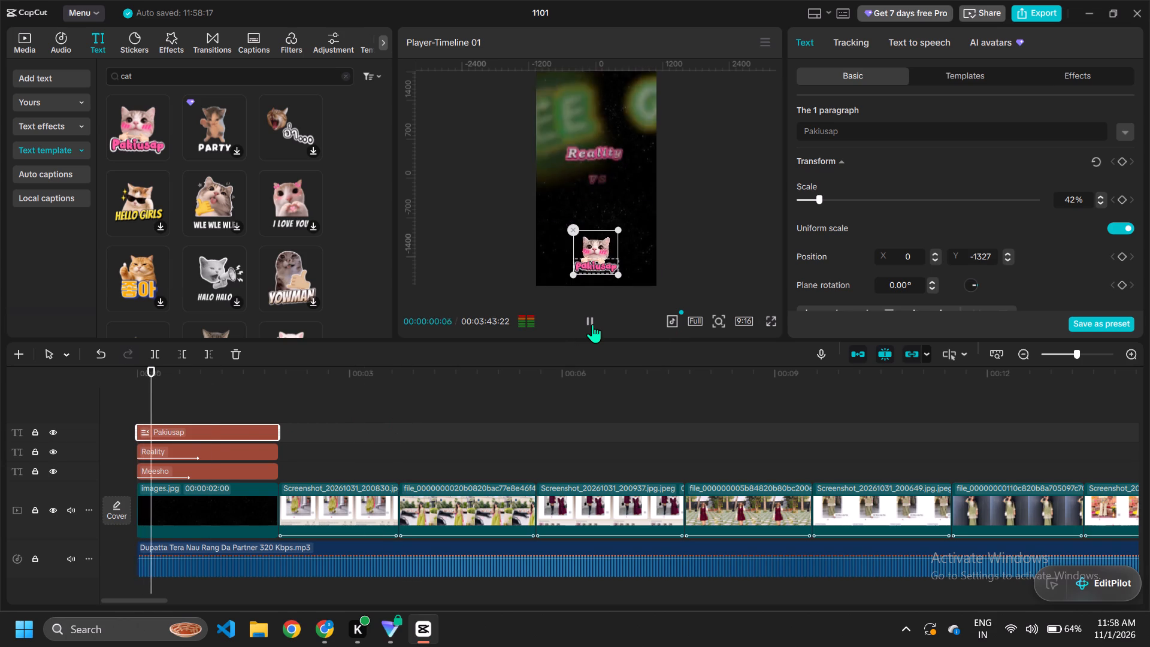
pyautogui.click(592, 324)
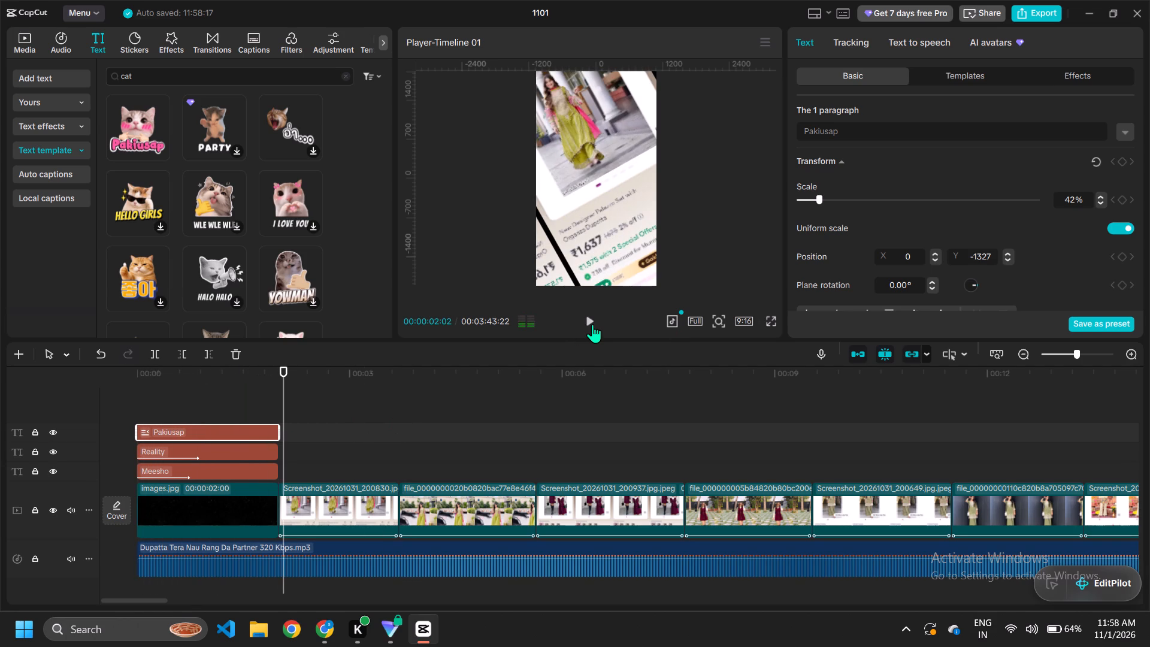
# Look through more of the cat text templates in the search results.
pyautogui.scroll(-3, 200, 200)
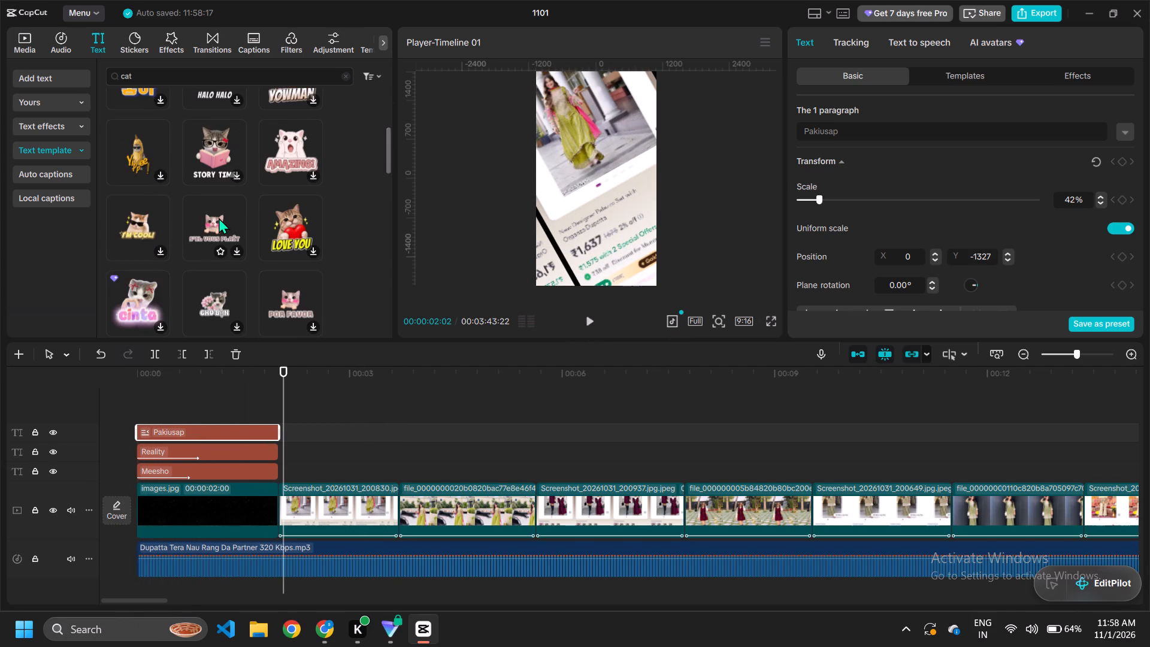
pyautogui.scroll(-1, 219, 219)
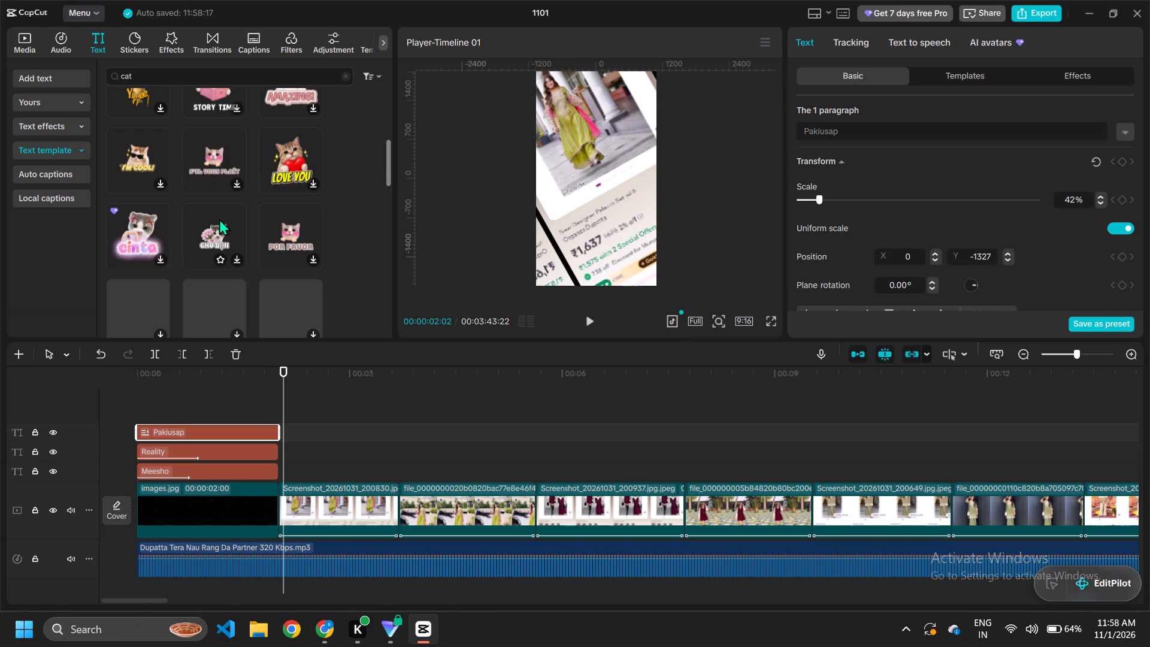
pyautogui.scroll(-3, 219, 219)
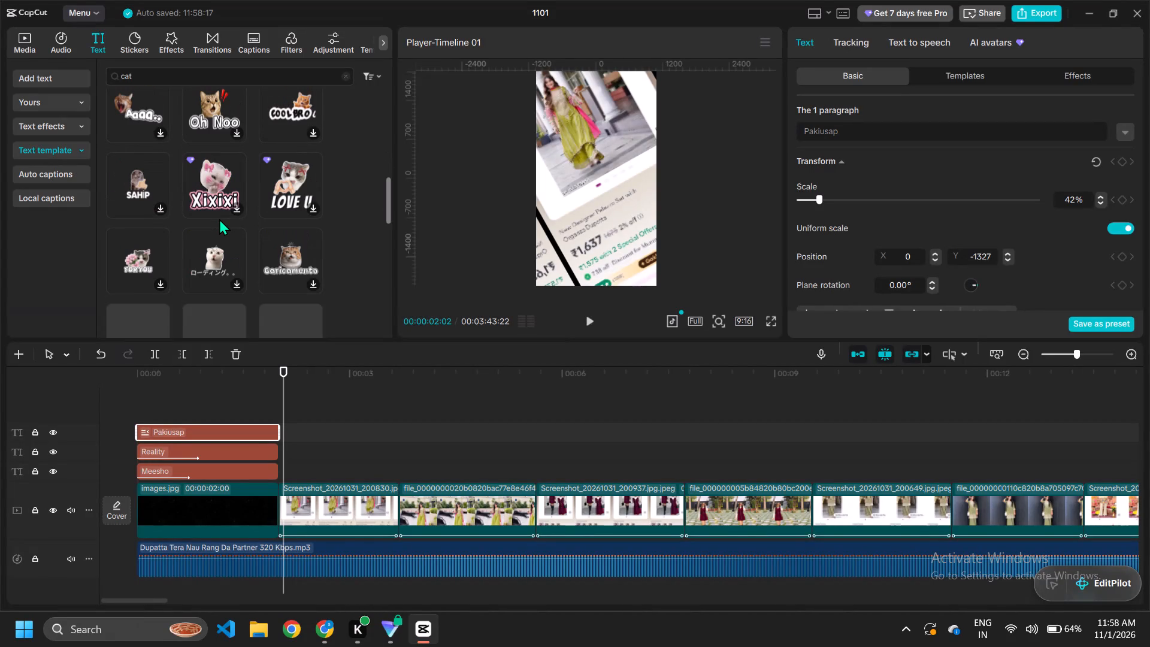
pyautogui.scroll(-1, 223, 222)
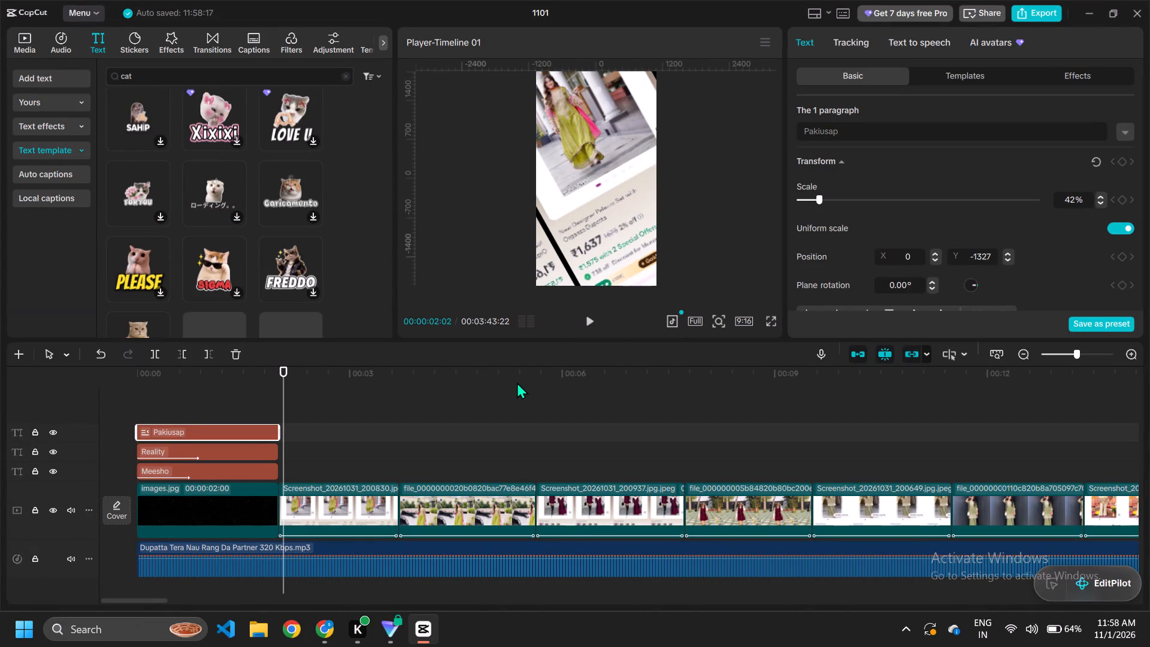
# Replay the opening from the start, and play the whole video from the beginning to the last outfit clip.
pyautogui.moveTo(286, 399); pyautogui.dragTo(20, 401)
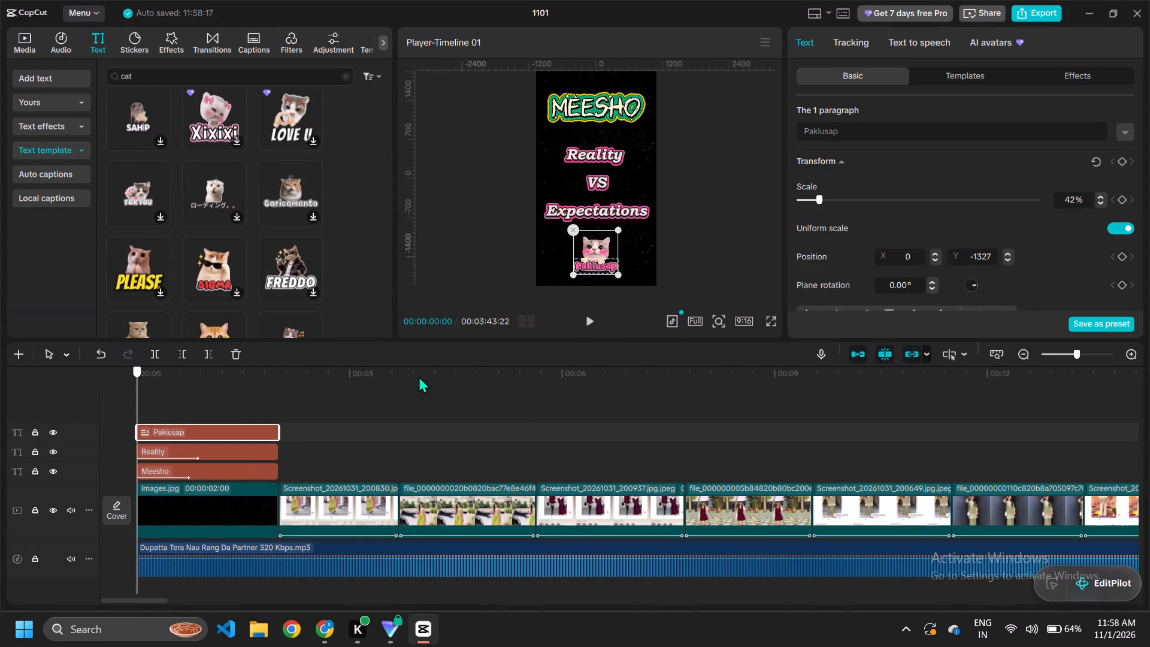
pyautogui.click(582, 322)
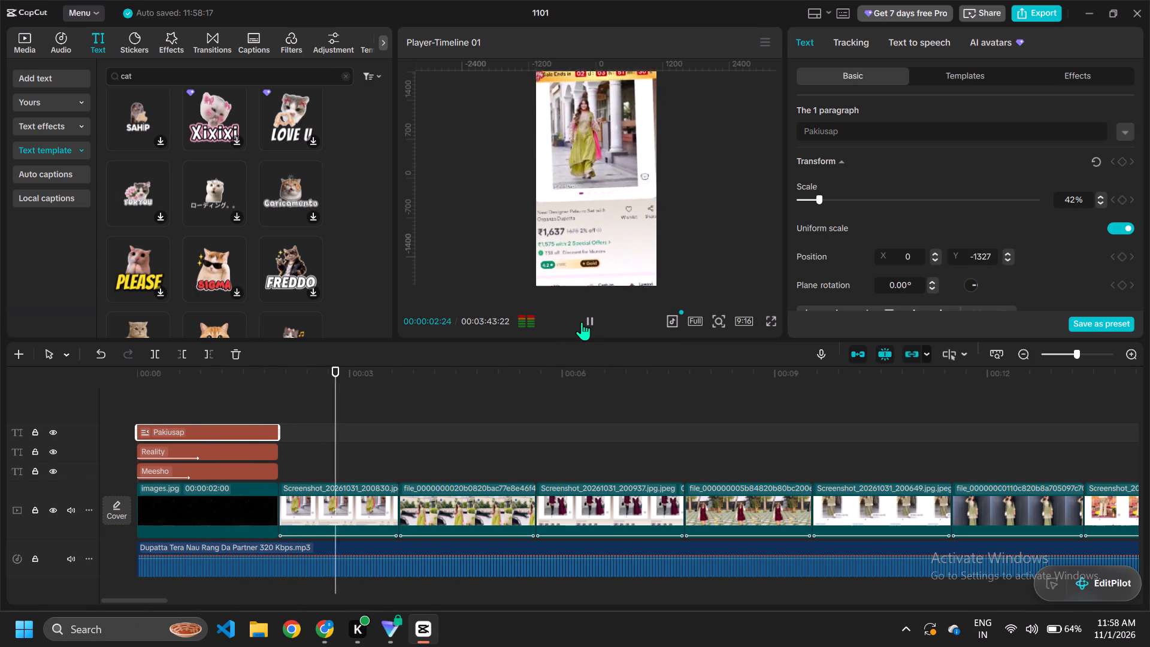
pyautogui.click(588, 318)
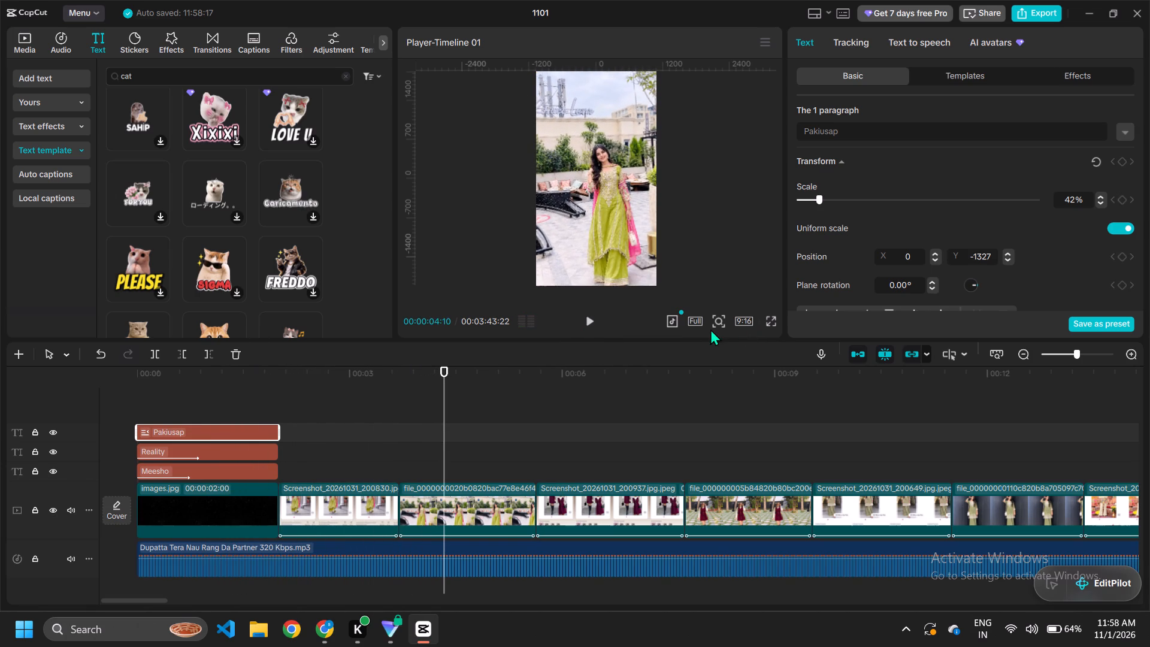
pyautogui.click(703, 323)
pyautogui.moveTo(445, 403); pyautogui.dragTo(98, 437)
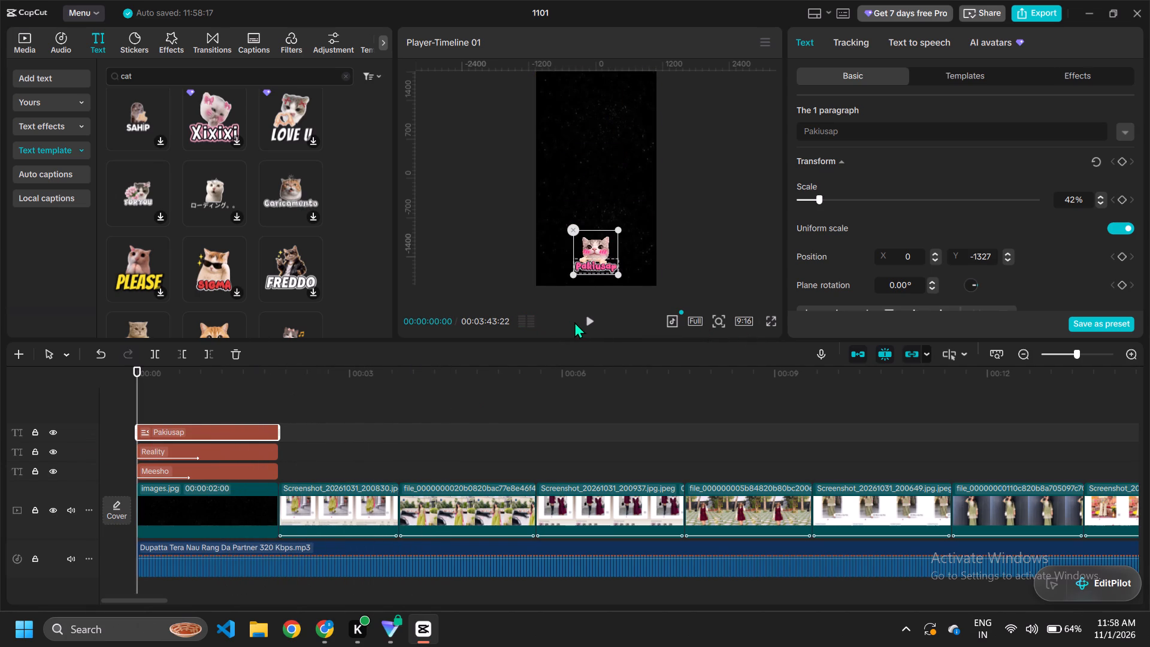
pyautogui.click(589, 322)
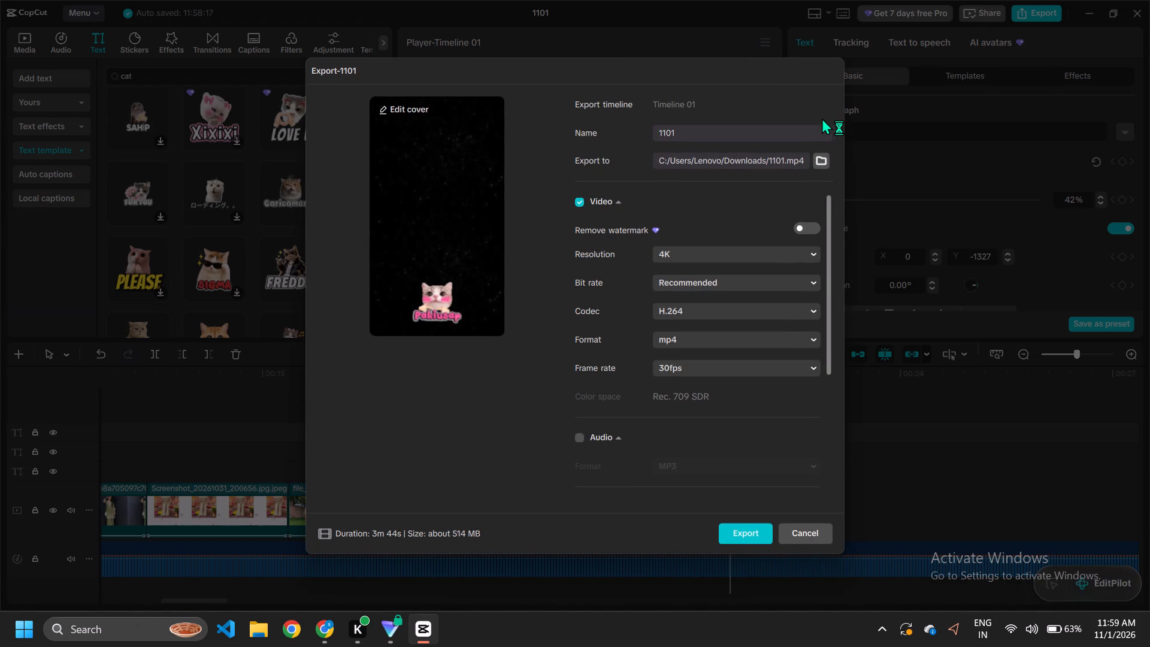
# Leave the export settings, split the music at the end of the last outfit clip (00:00:21:22), and delete the remaining audio.
pyautogui.click(824, 530)
pyautogui.moveTo(774, 514); pyautogui.dragTo(761, 520)
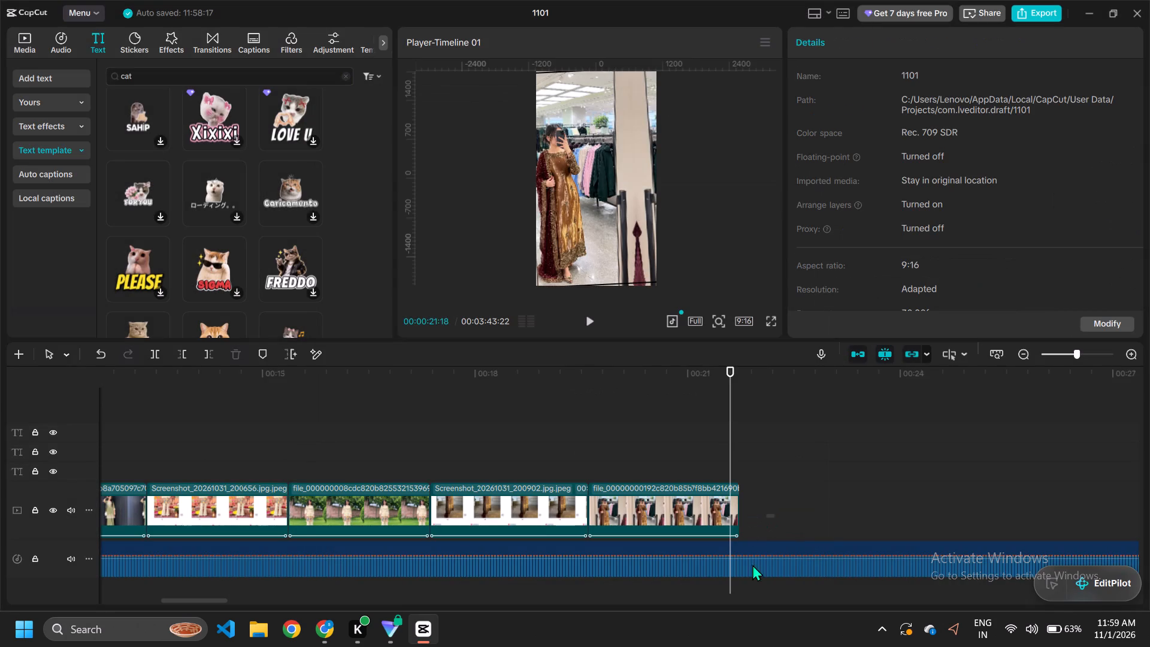
pyautogui.click(752, 565)
pyautogui.moveTo(729, 459); pyautogui.dragTo(737, 461)
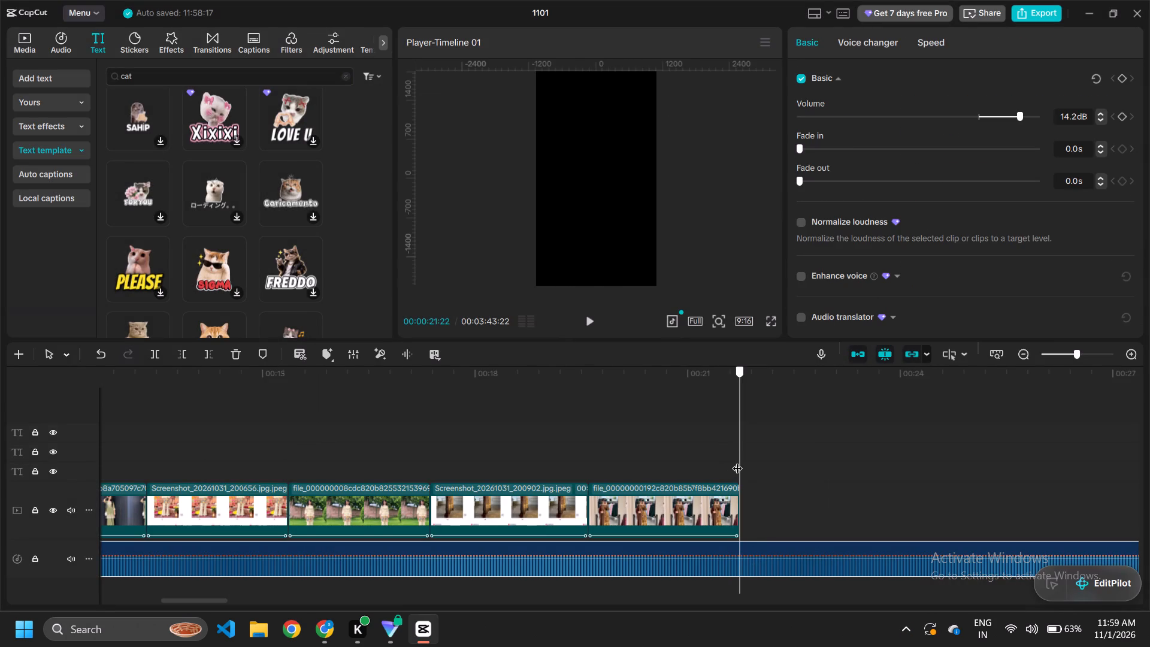
pyautogui.moveTo(737, 461); pyautogui.dragTo(737, 461)
pyautogui.click(775, 552)
pyautogui.click(148, 351)
pyautogui.click(810, 563)
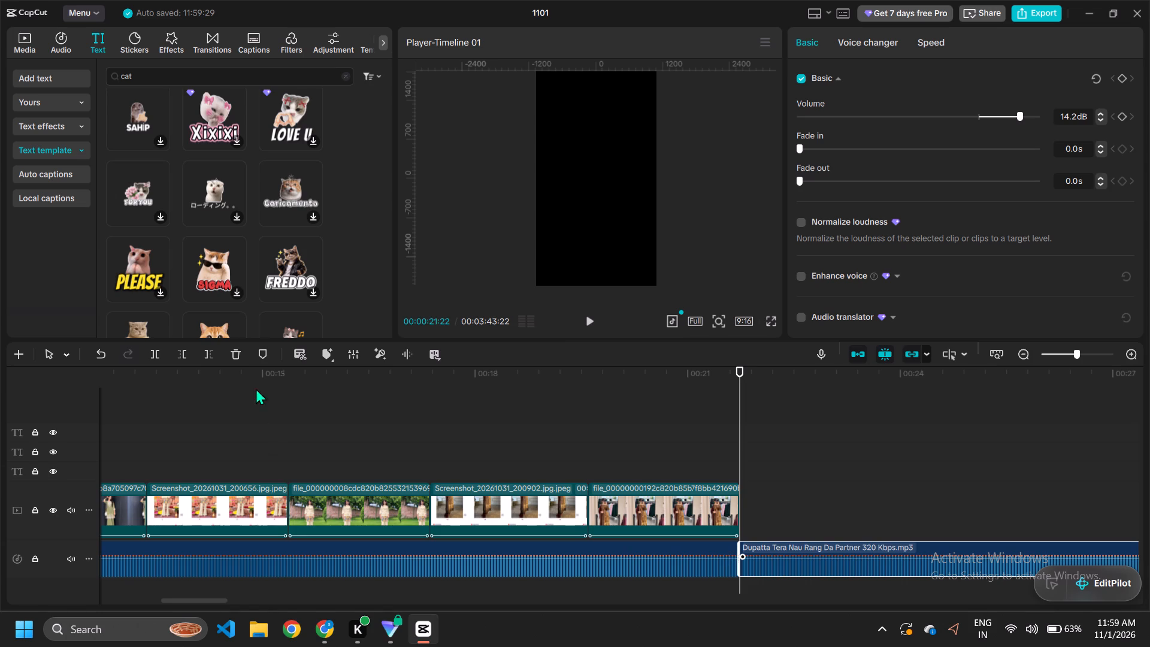
pyautogui.click(238, 361)
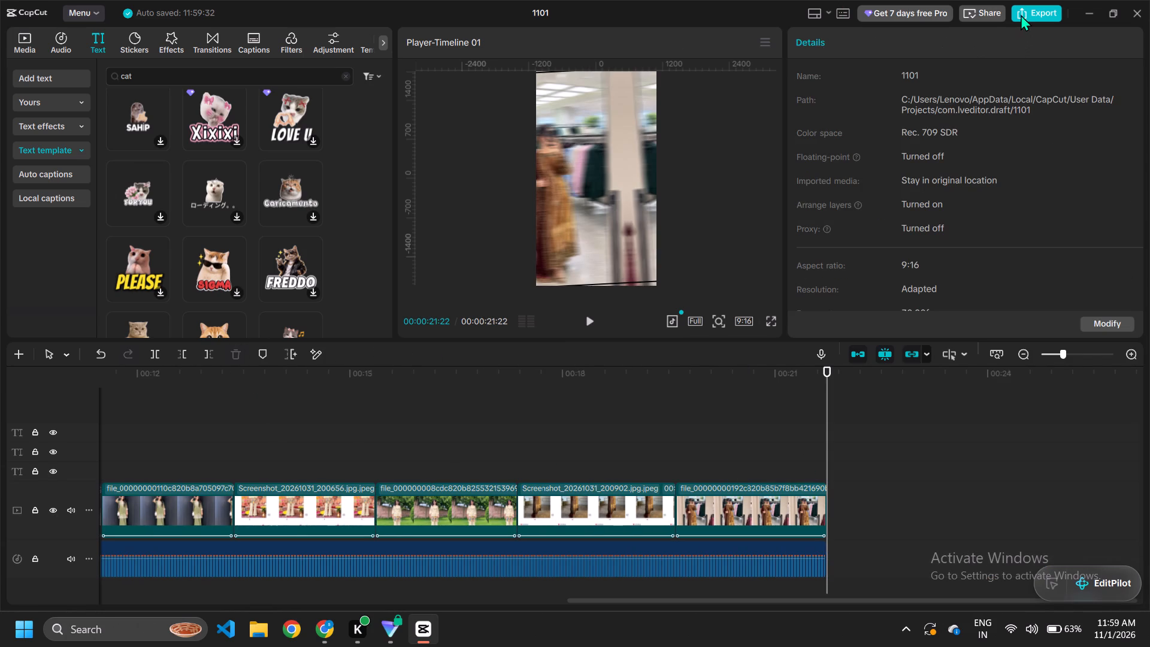
# Open the export settings and name the video "myra 2".
pyautogui.click(1021, 14)
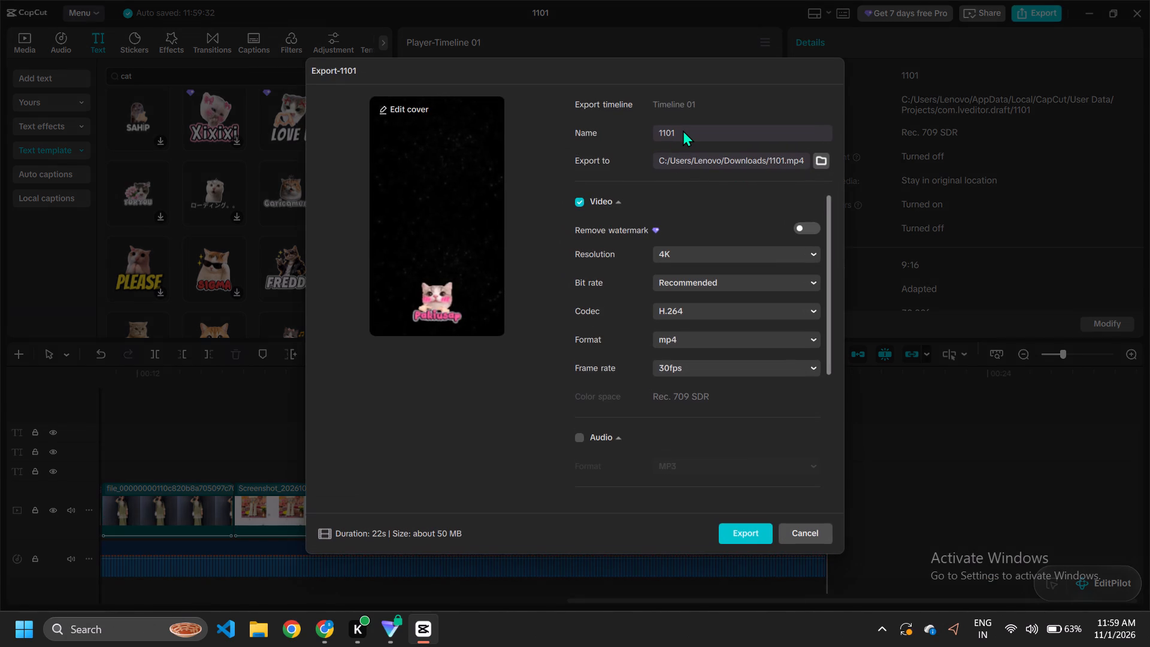
pyautogui.click(683, 130)
pyautogui.press('BackSpace')
pyautogui.press('BackSpace')
pyautogui.press('BackSpace')
pyautogui.press('BackSpace')
pyautogui.press('BackSpace')
pyautogui.press('BackSpace')
pyautogui.write('myrta')
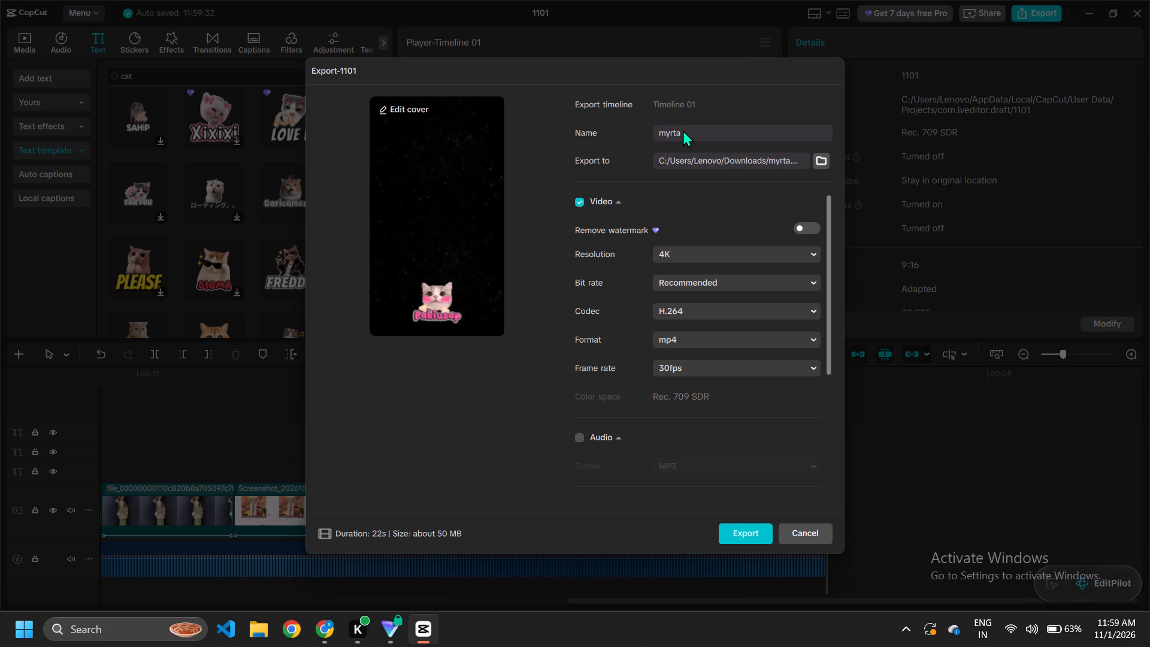
pyautogui.press('BackSpace')
pyautogui.press('BackSpace')
pyautogui.write('a 2')
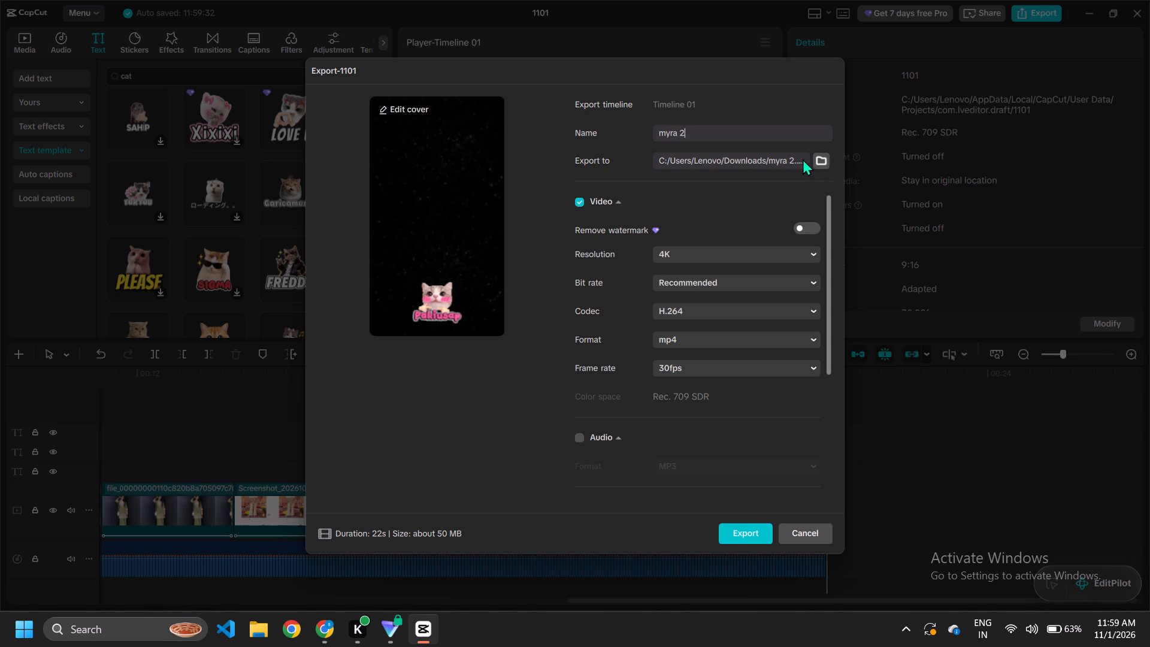
# Choose the Downloads folder as the export location, export the video, and close the export window once it is saved.
pyautogui.click(815, 159)
pyautogui.write('do')
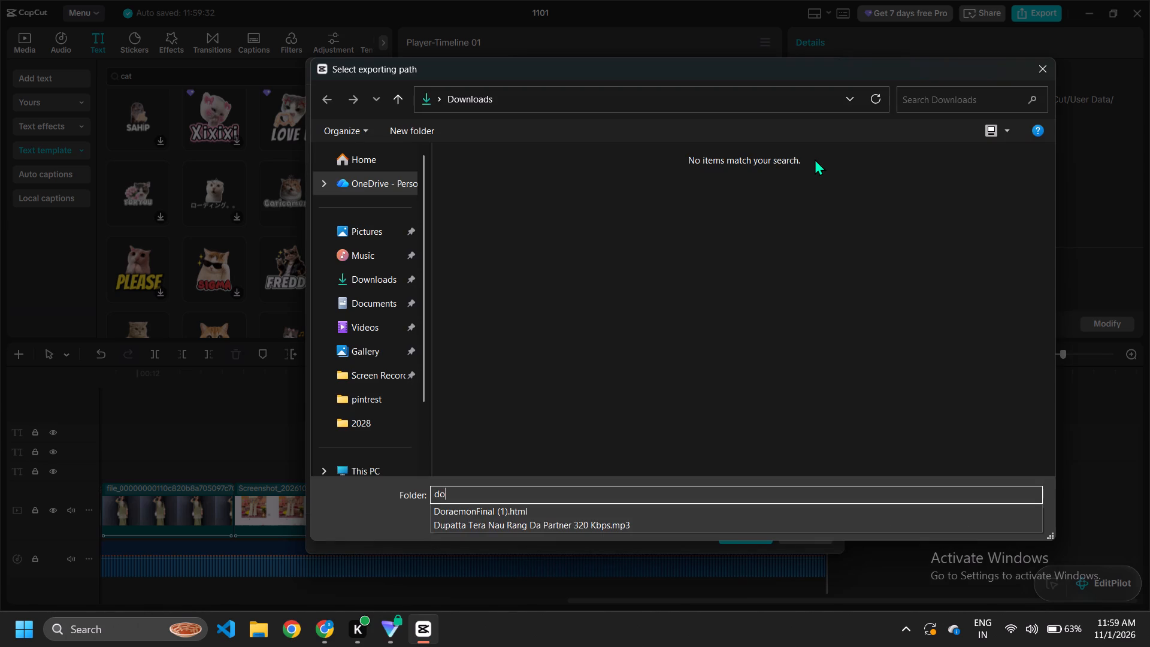
pyautogui.click(531, 393)
pyautogui.click(394, 277)
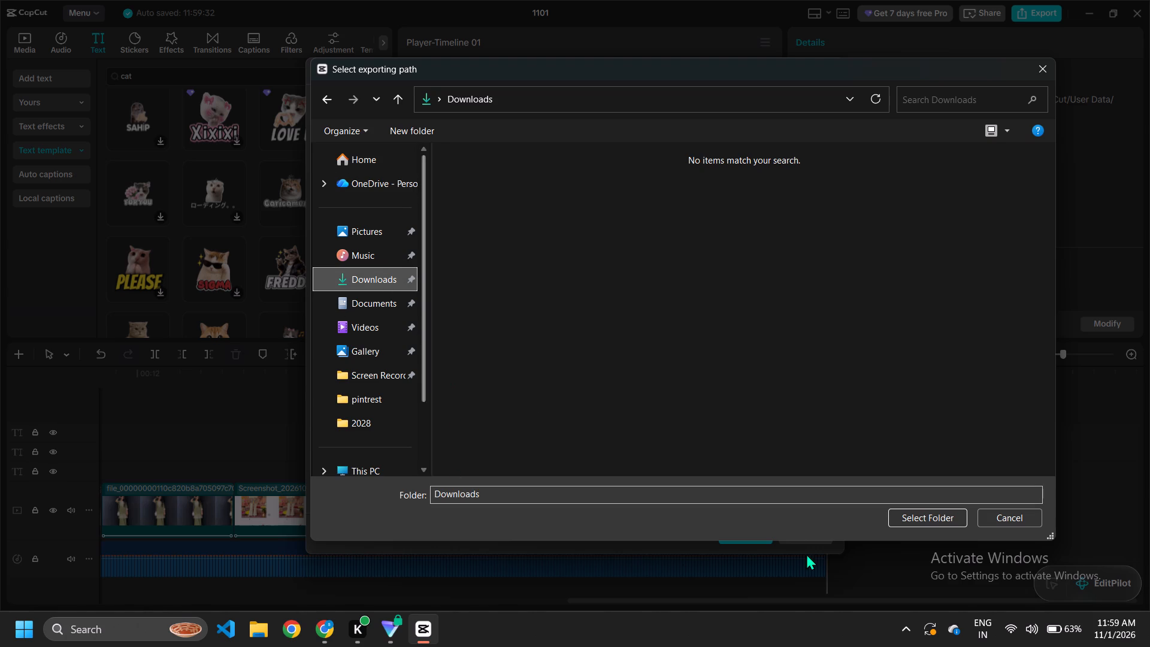
pyautogui.click(940, 519)
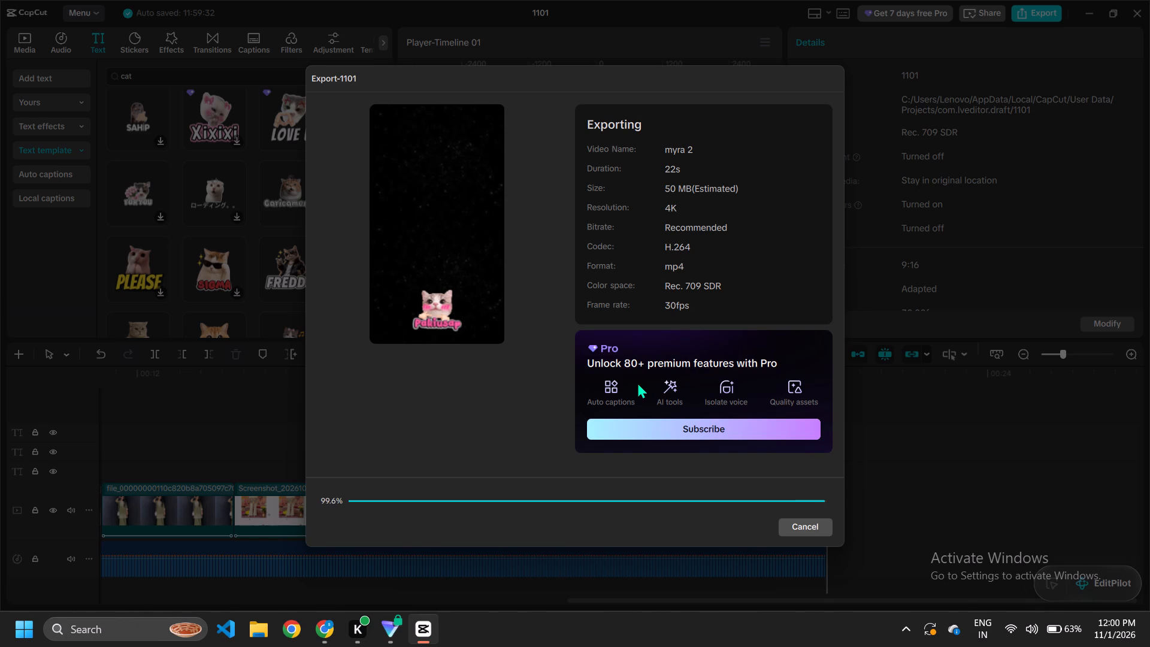
pyautogui.click(821, 527)
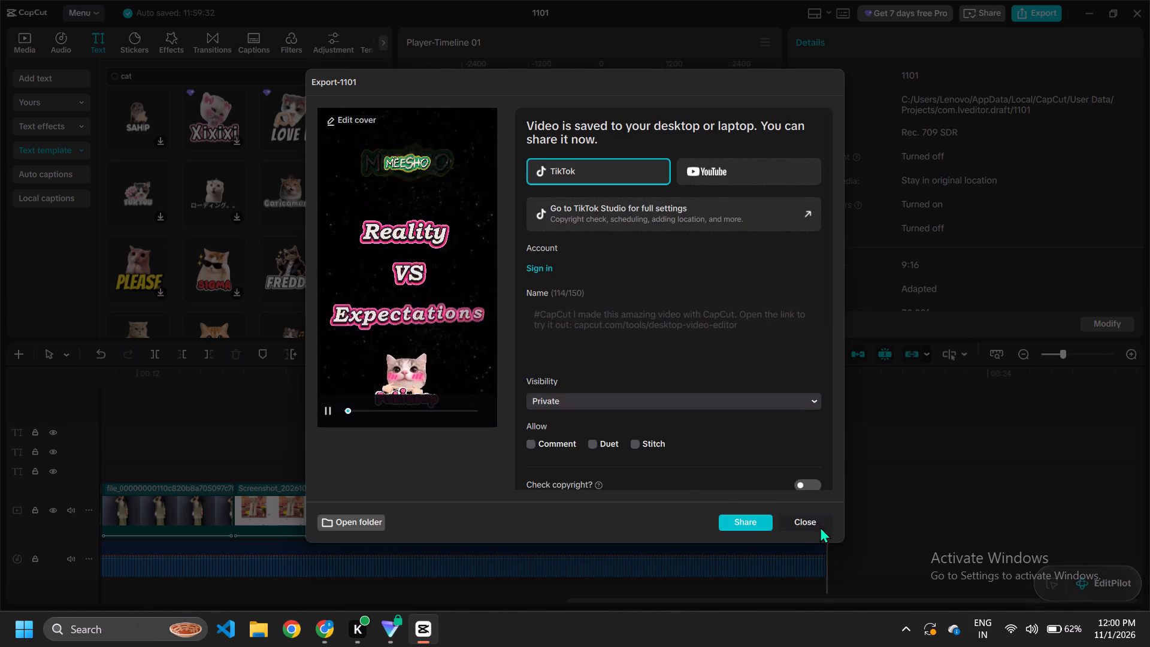
# Open the exported "myra 2" video from Downloads in File Explorer, watch it from start to end, and close the player and folder.
pyautogui.doubleClick(264, 624)
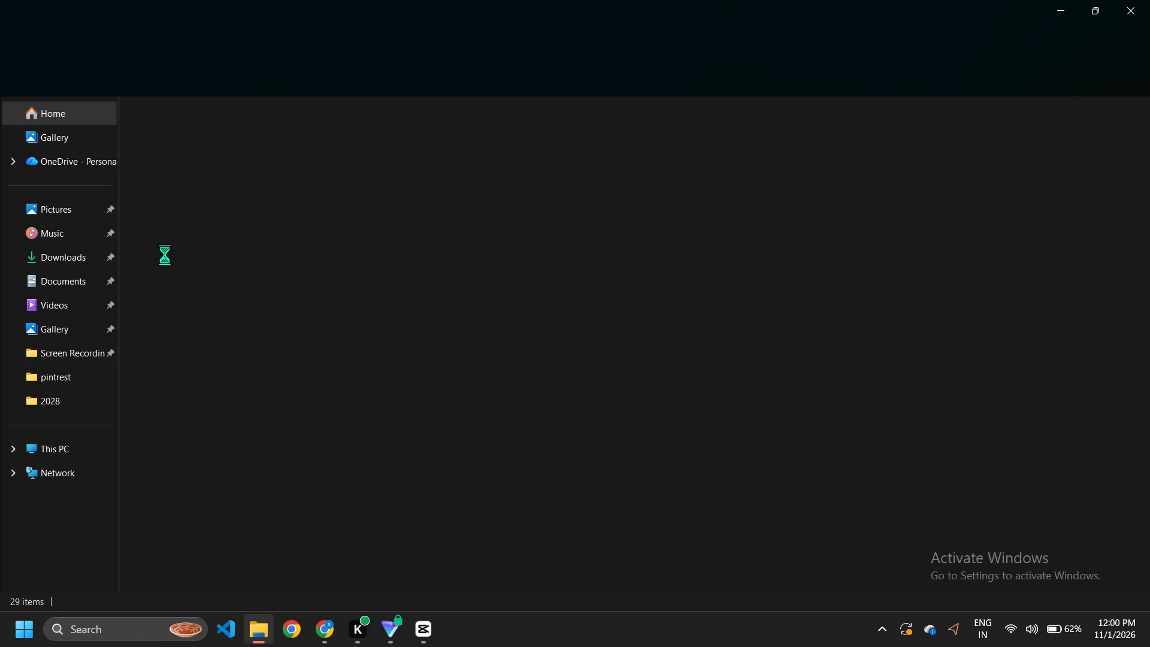
pyautogui.click(78, 259)
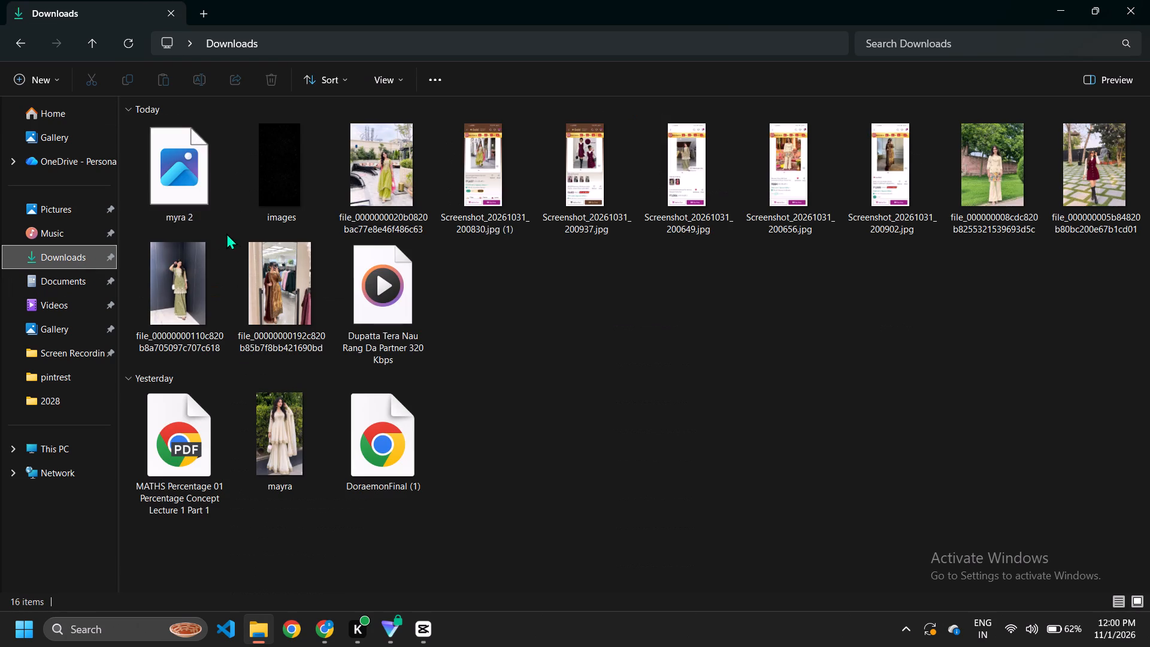
pyautogui.doubleClick(189, 185)
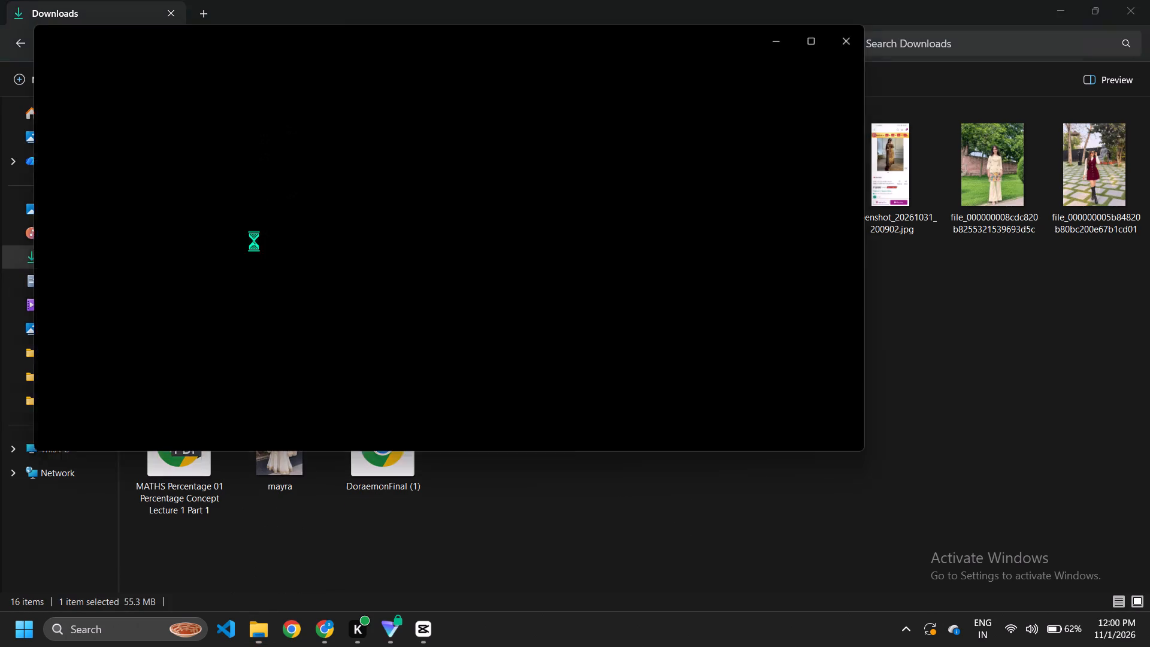
pyautogui.click(821, 35)
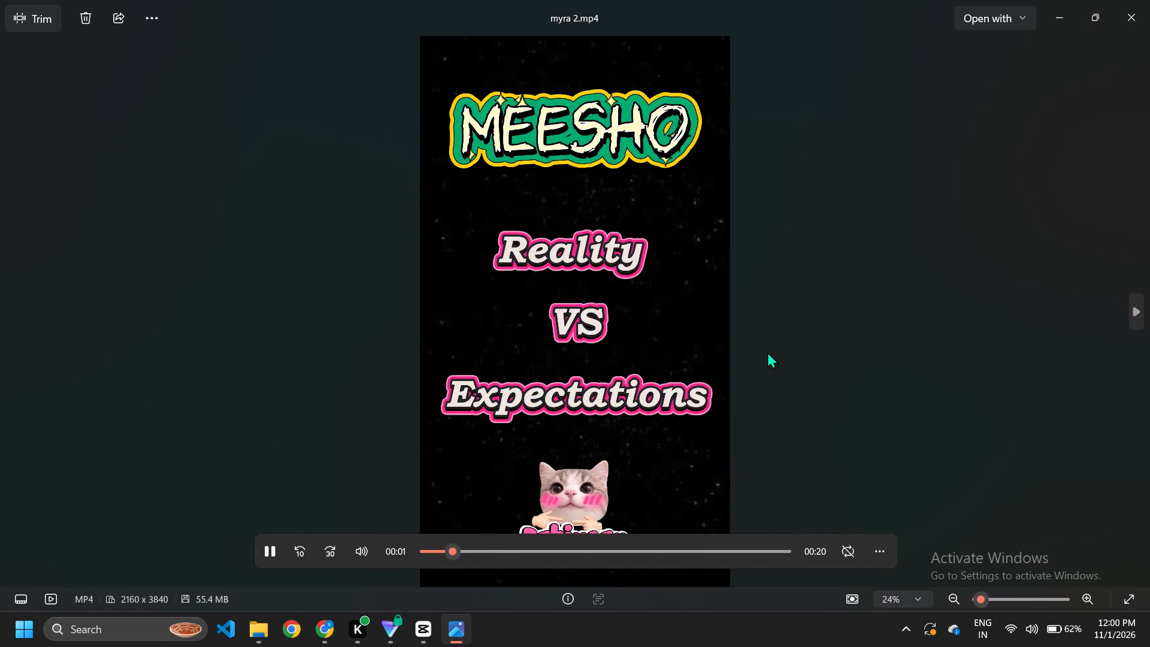
pyautogui.click(261, 547)
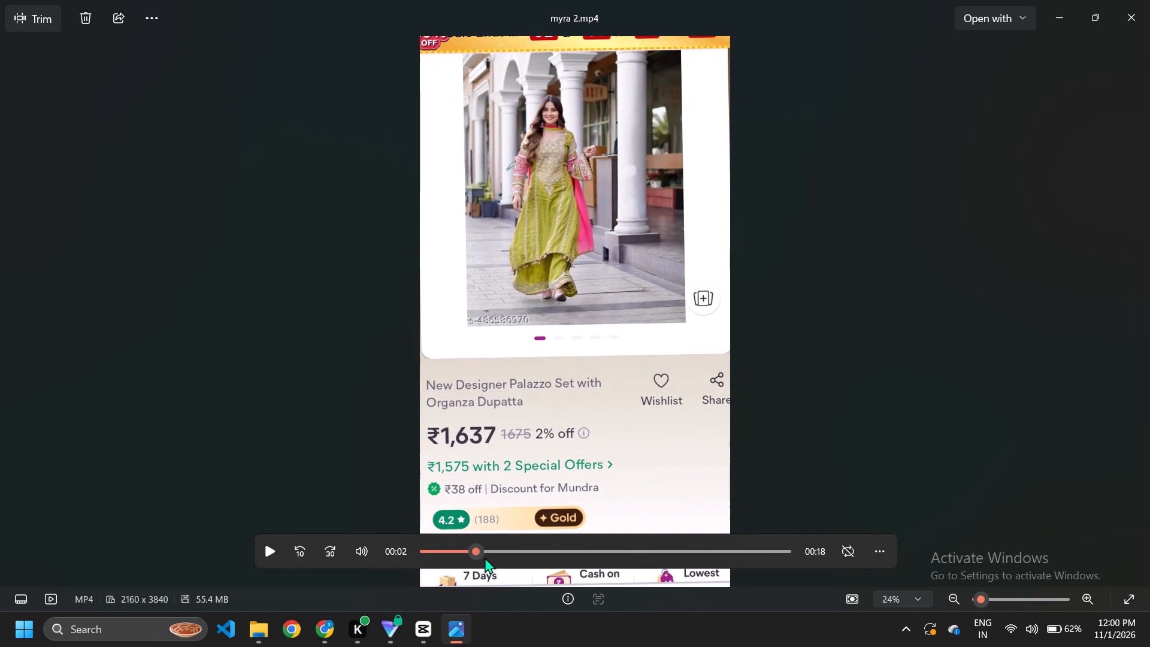
pyautogui.moveTo(474, 554); pyautogui.dragTo(344, 558)
pyautogui.click(269, 546)
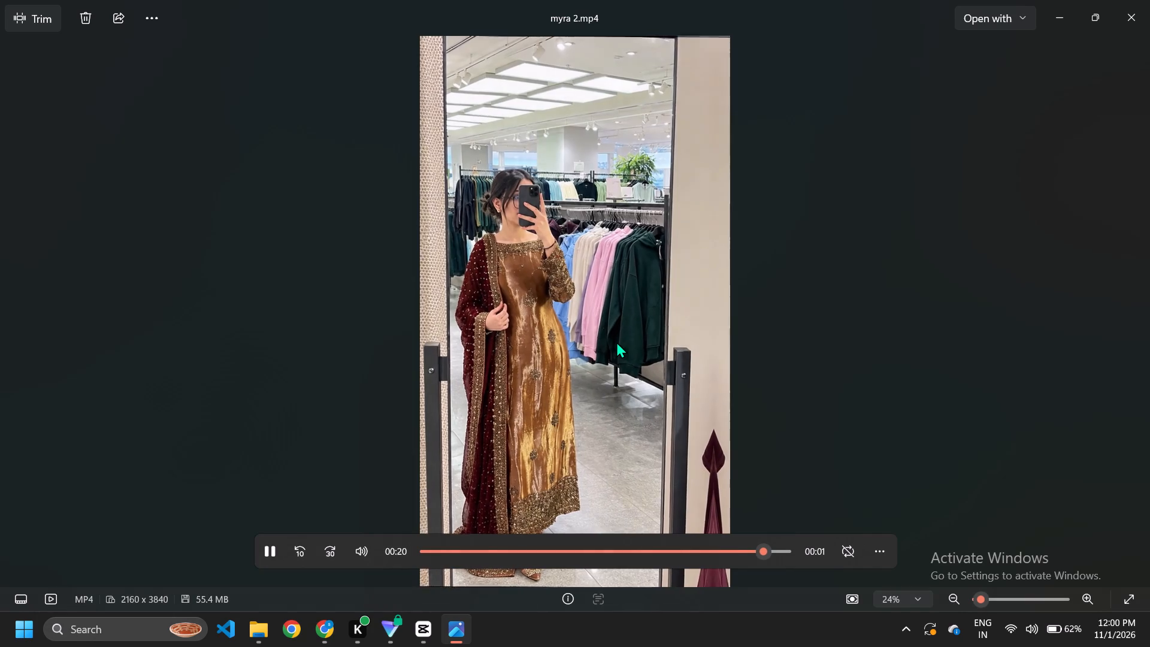
pyautogui.click(265, 552)
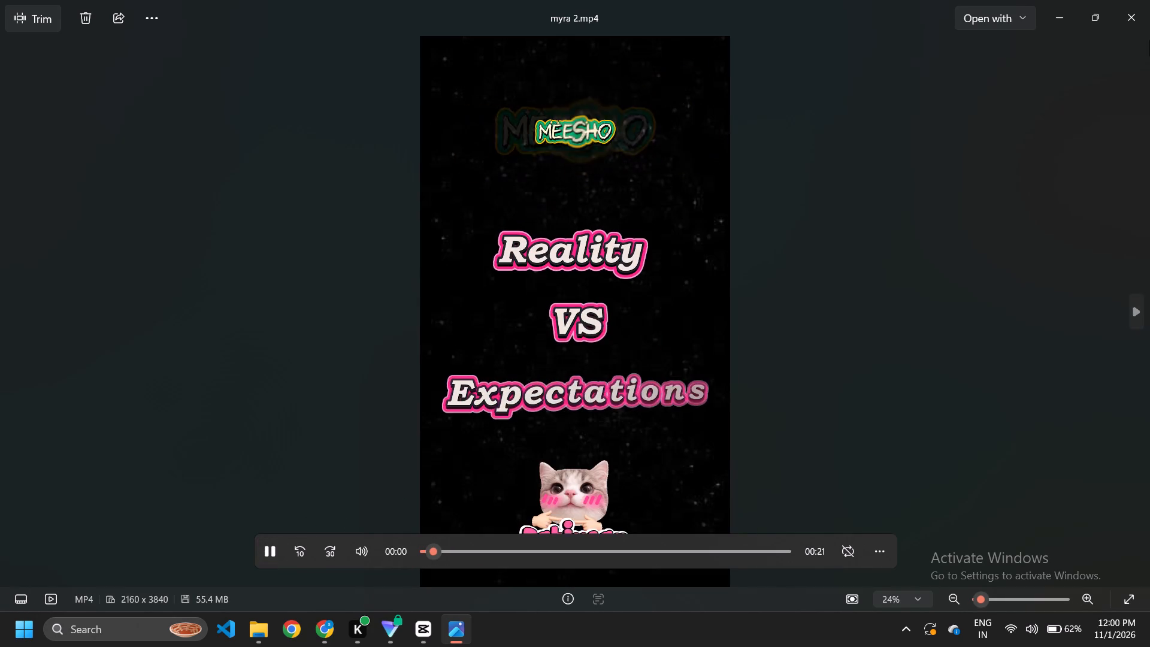
pyautogui.click(1133, 22)
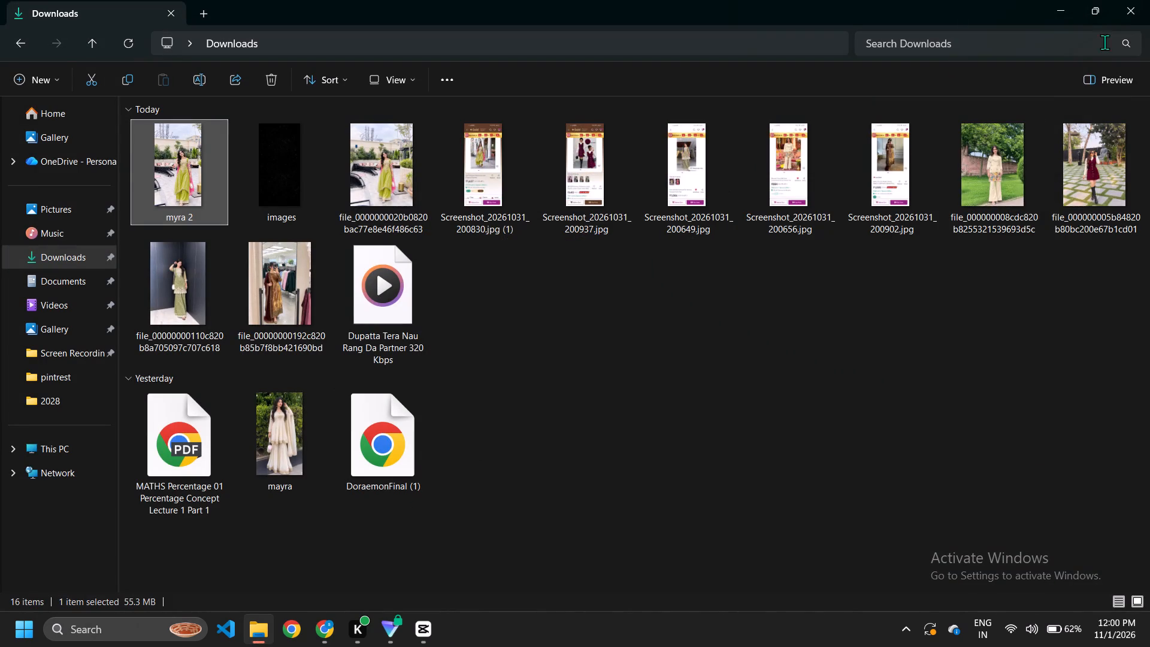
pyautogui.click(1134, 12)
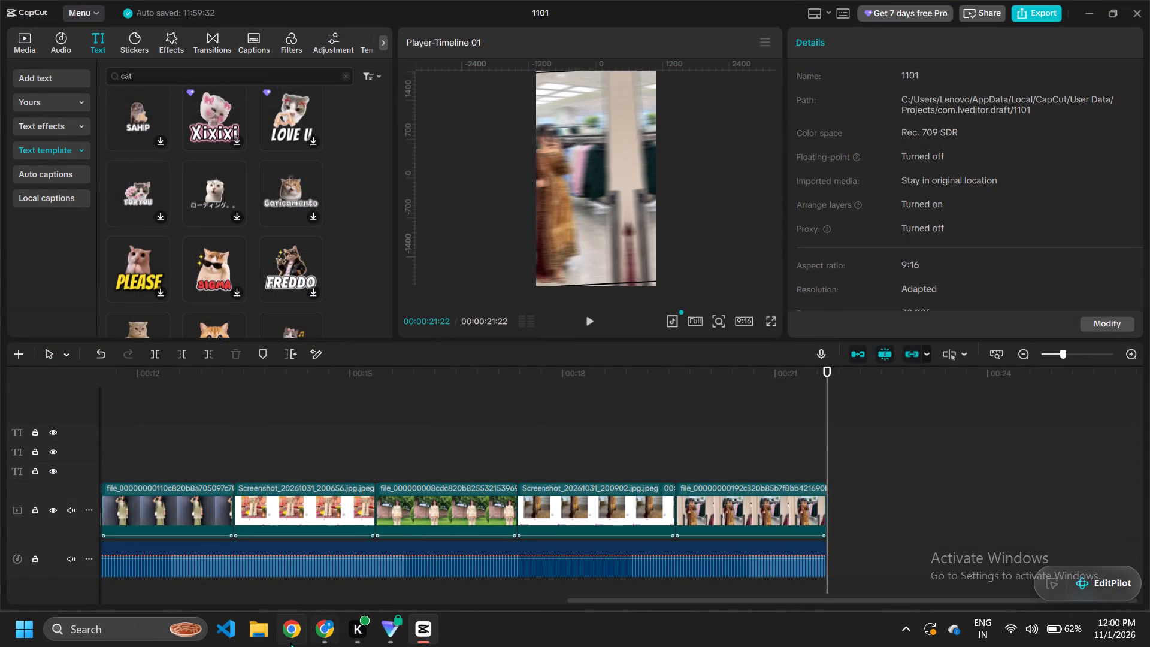
# Close the 1101 project and dismiss the CapCut sign-in window.
pyautogui.click(1141, 10)
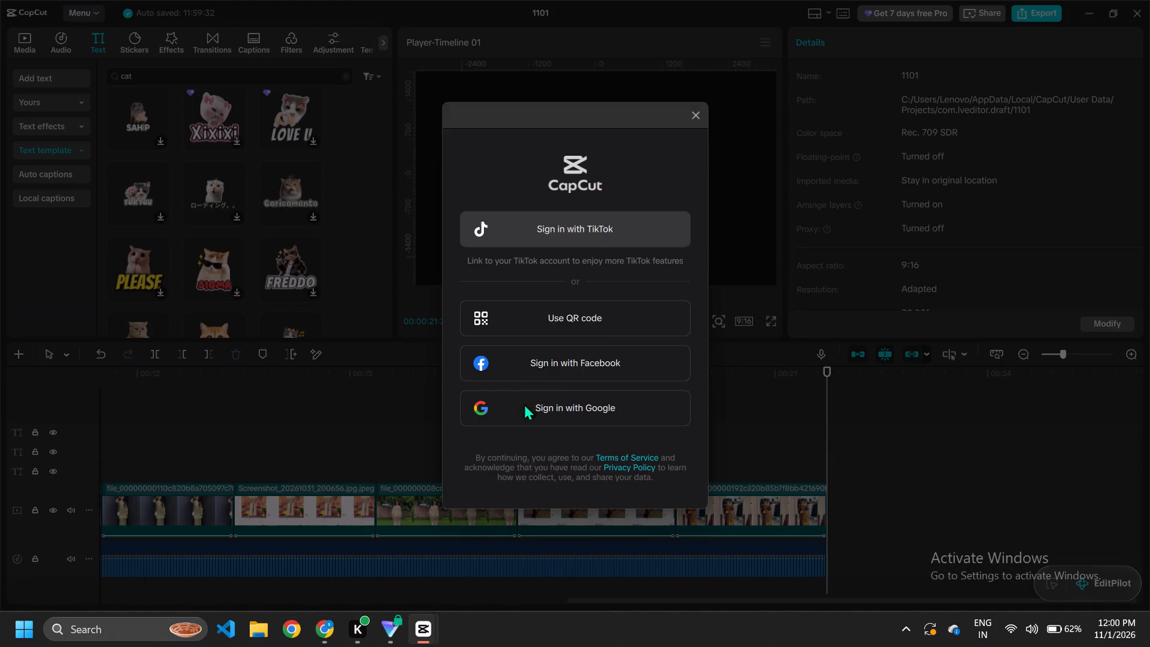
pyautogui.click(698, 120)
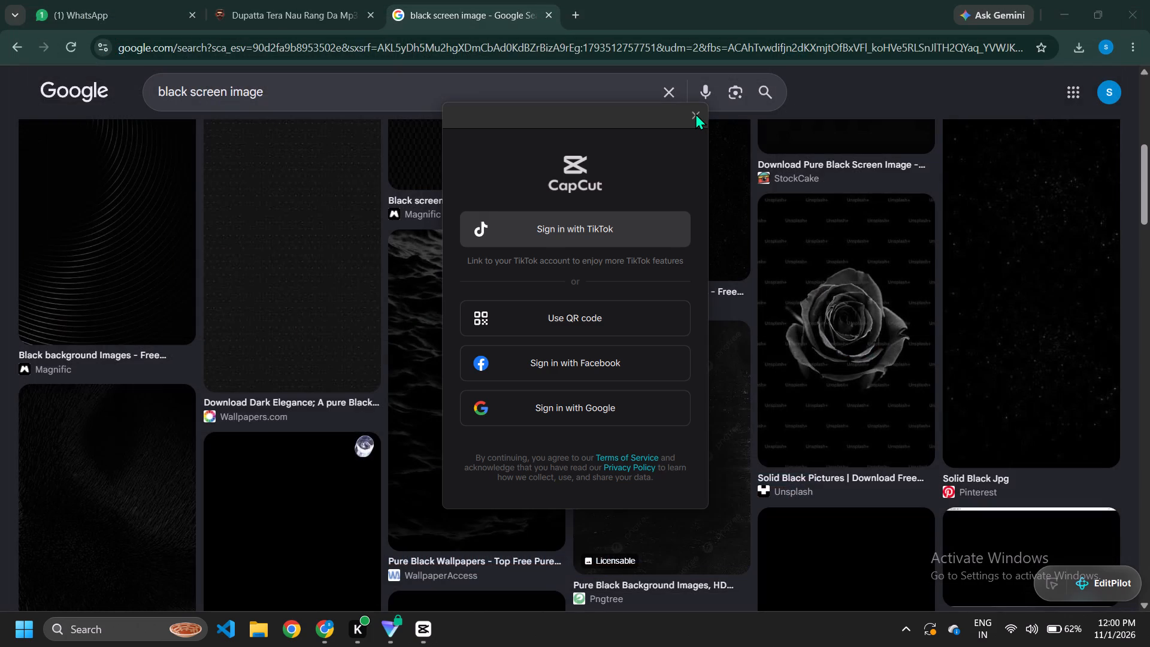
pyautogui.click(695, 113)
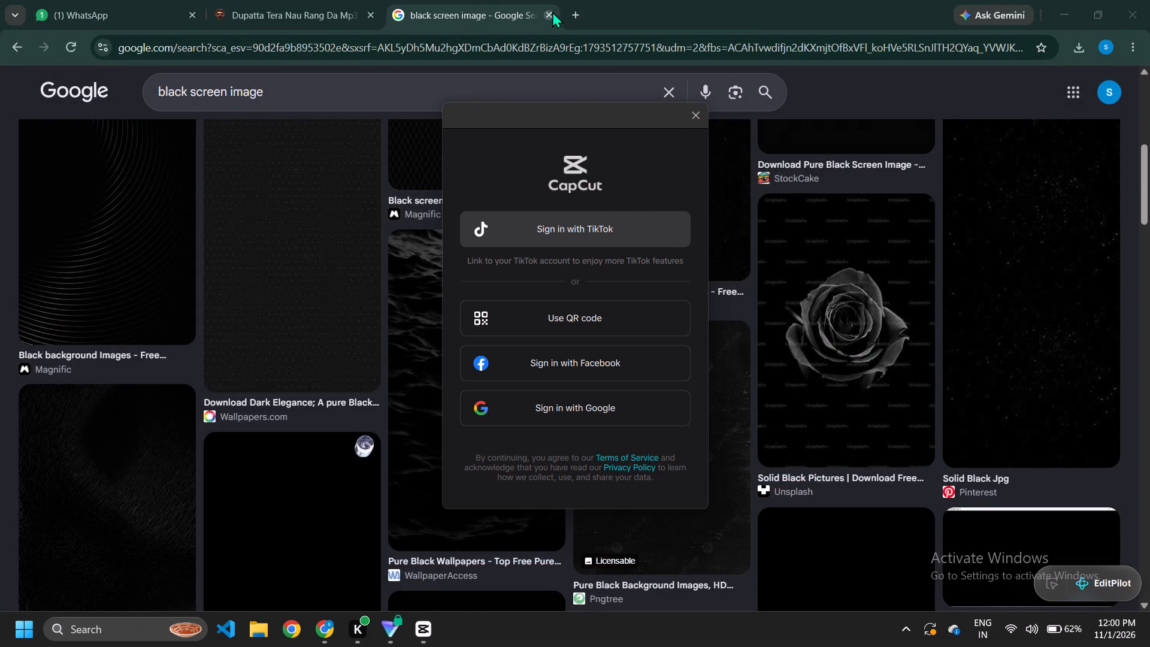
# In Chrome, close the "black screen image" search tab and minimize the browser.
pyautogui.click(552, 11)
pyautogui.click(1064, 13)
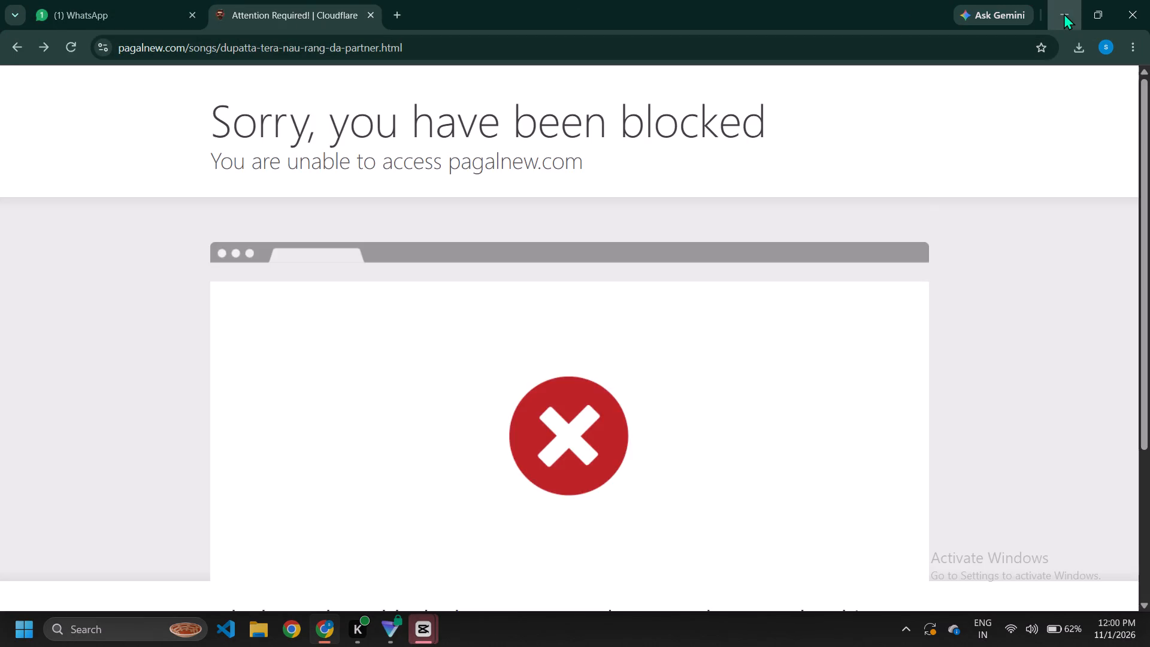
# Close the CapCut home window.
pyautogui.click(1127, 17)
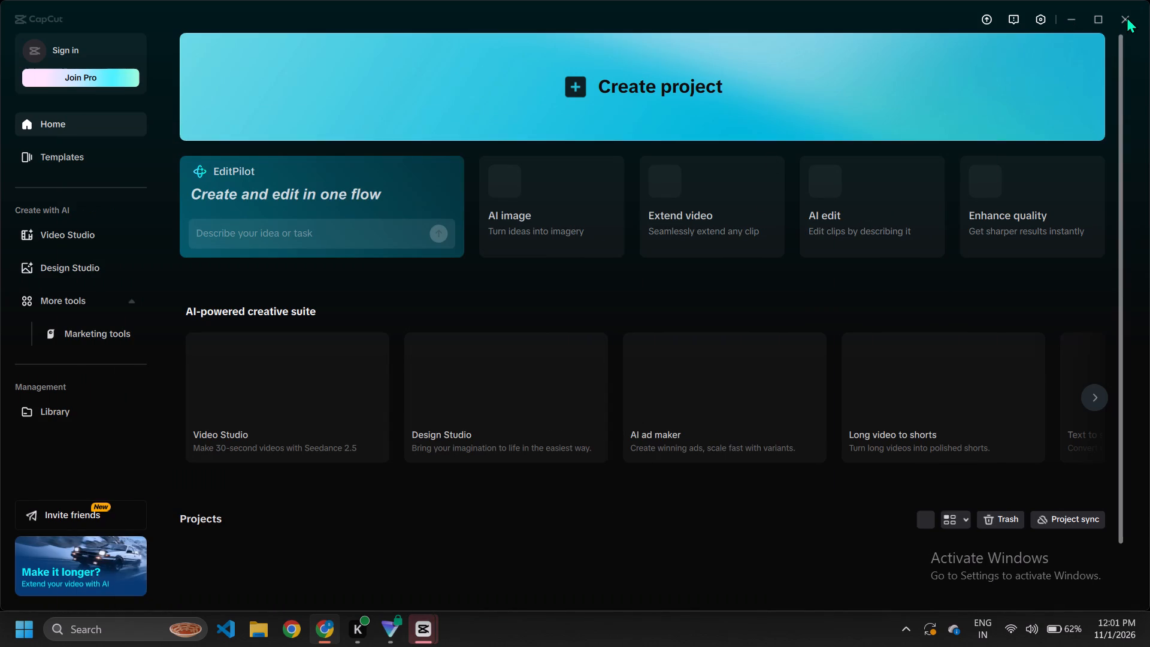